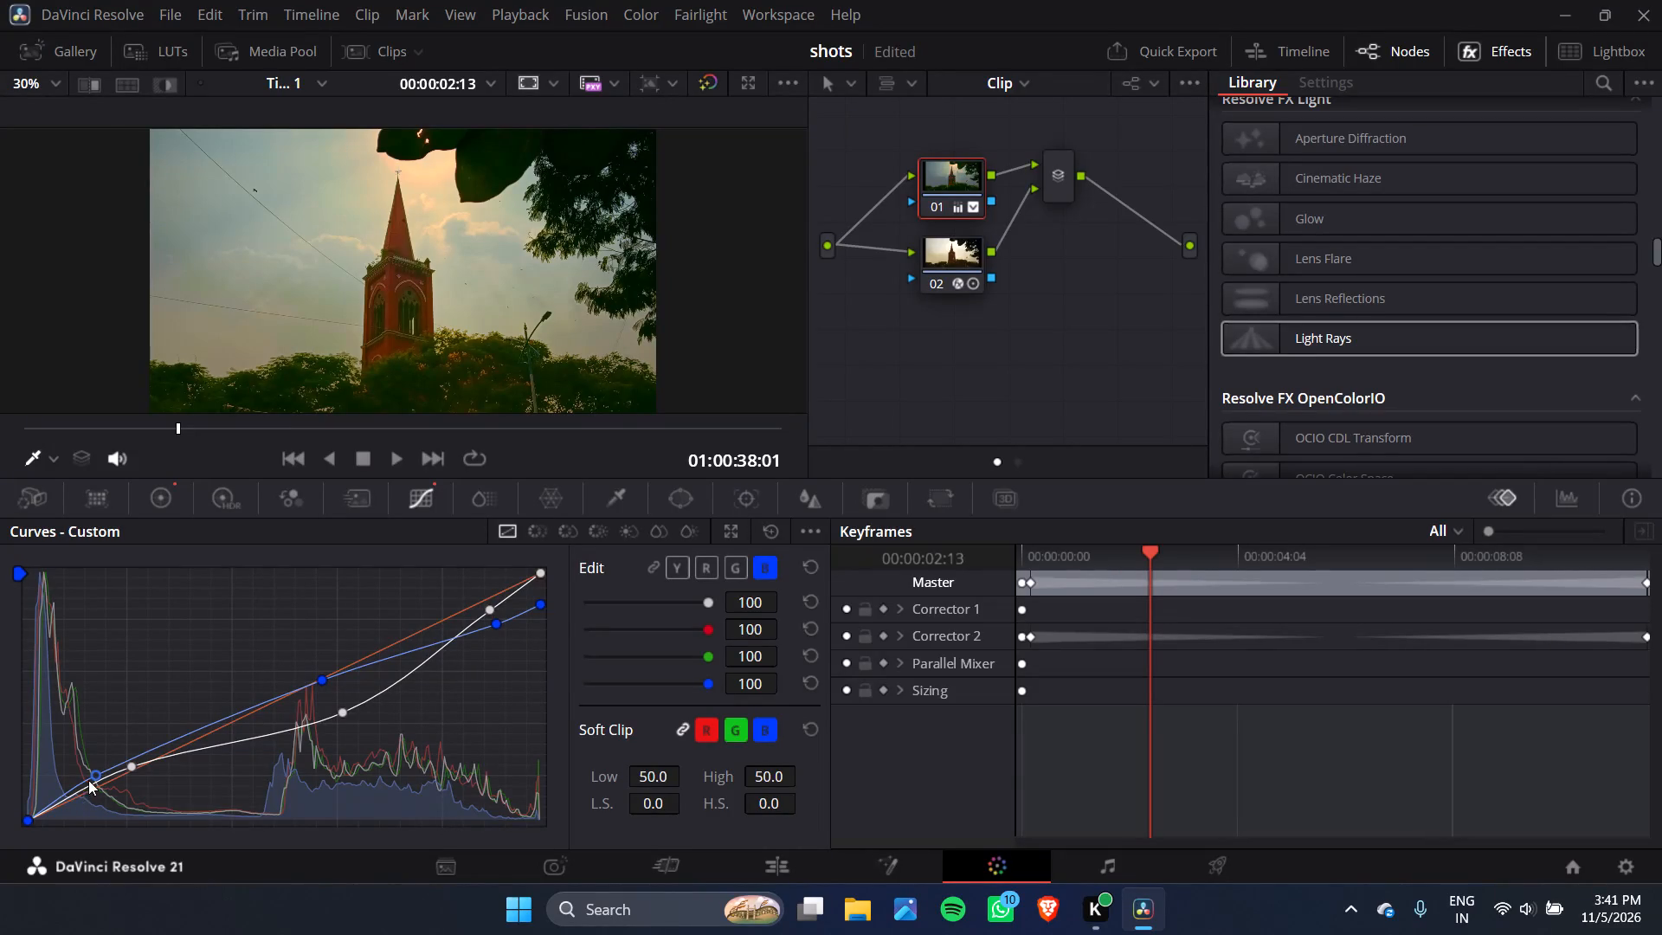
Reshape the blue custom curve on node 01 by moving its shadow control point slightly down toward the black point.
drag(92, 773, 93, 764)
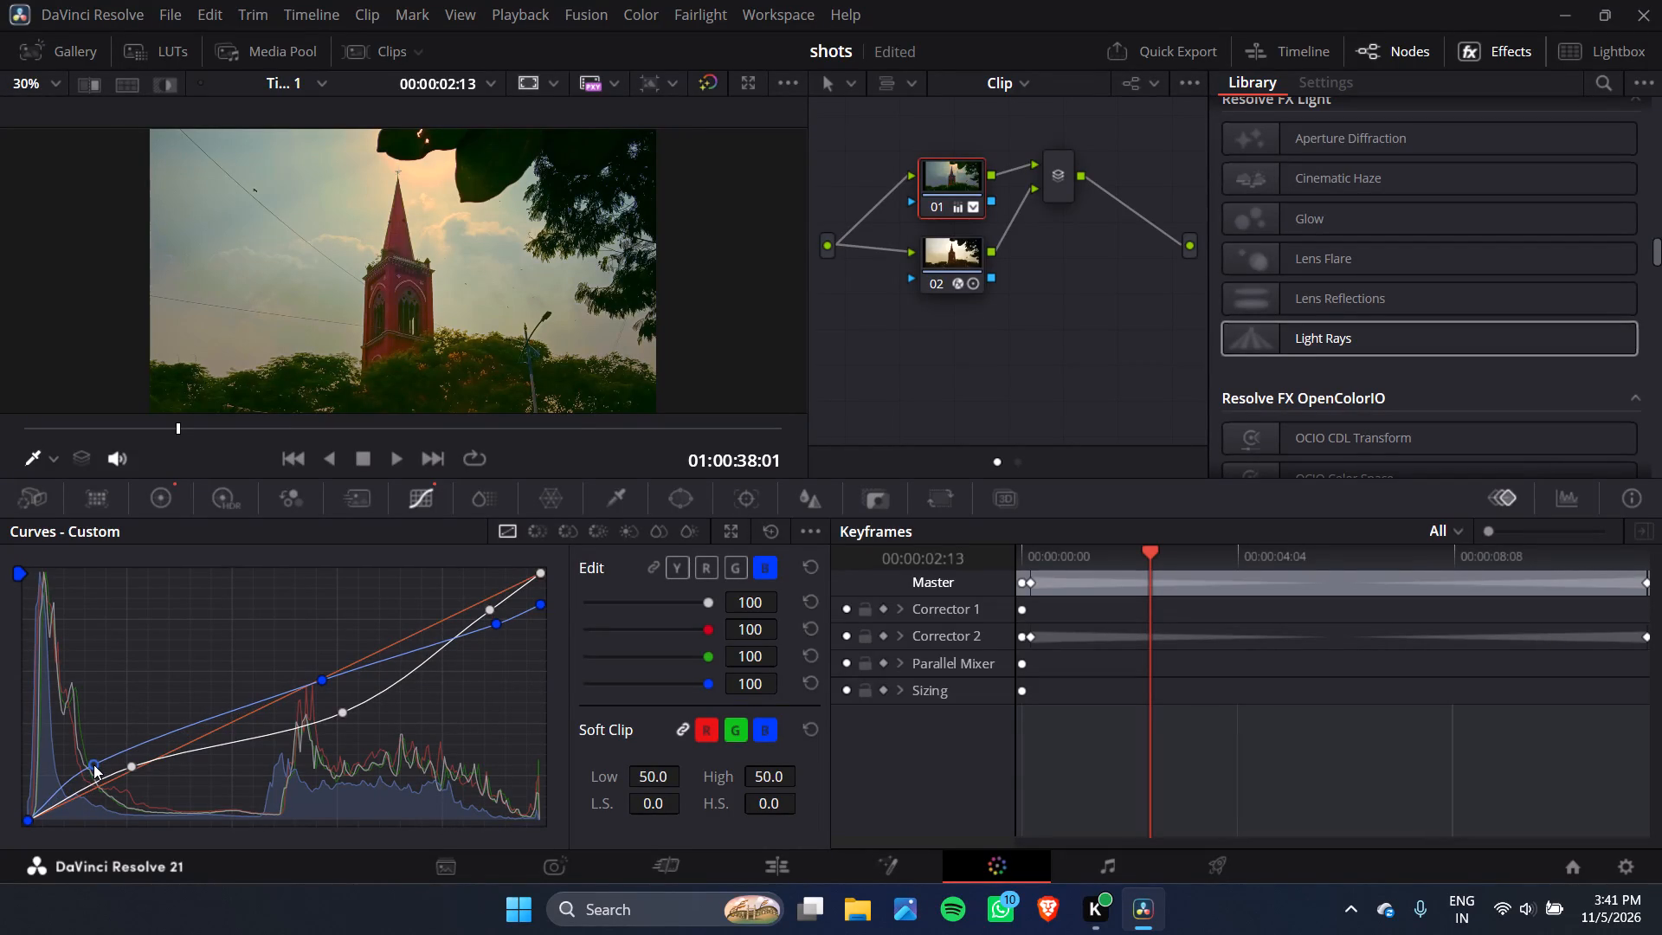
drag(93, 764, 93, 748)
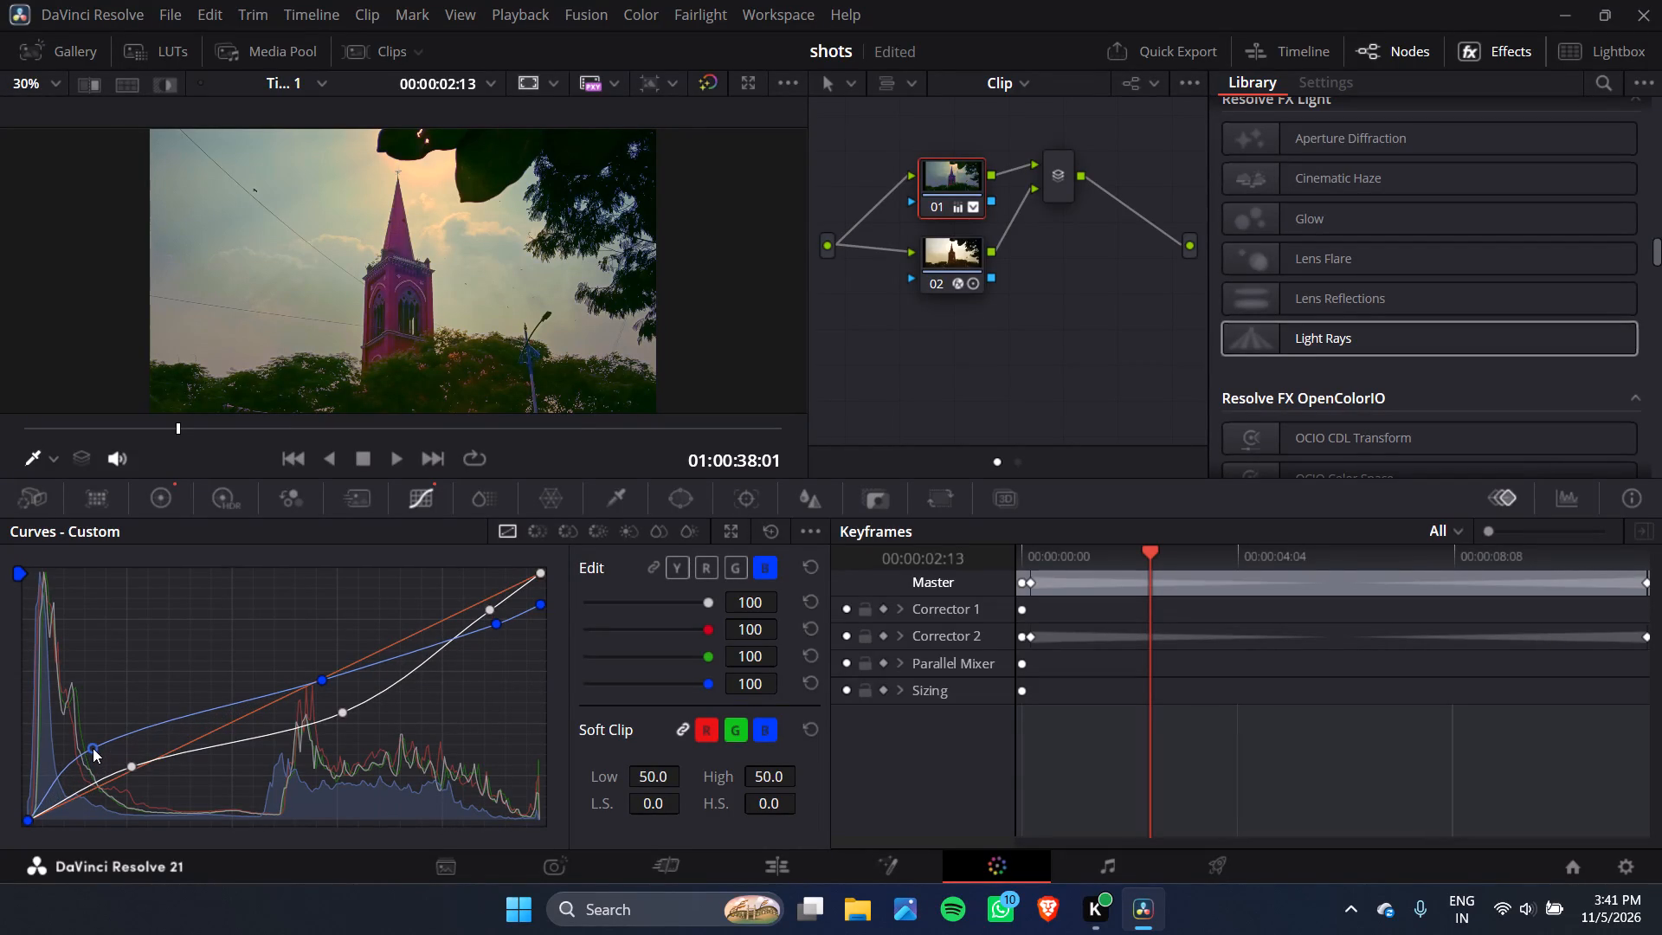
drag(93, 748, 87, 762)
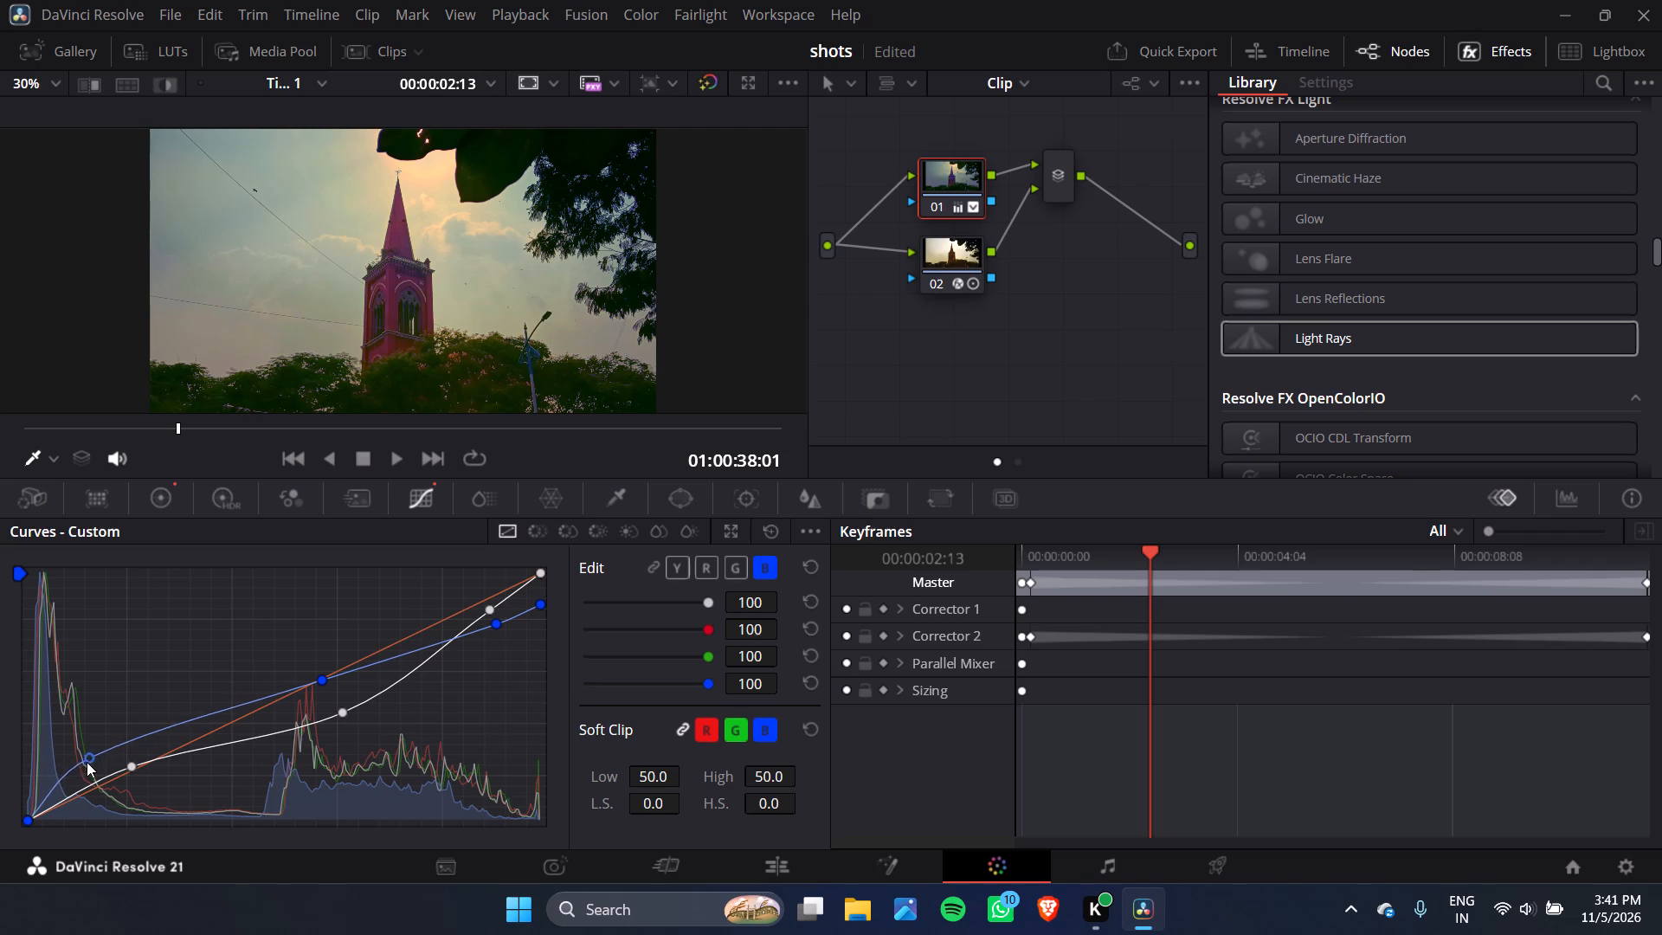
drag(87, 762, 78, 782)
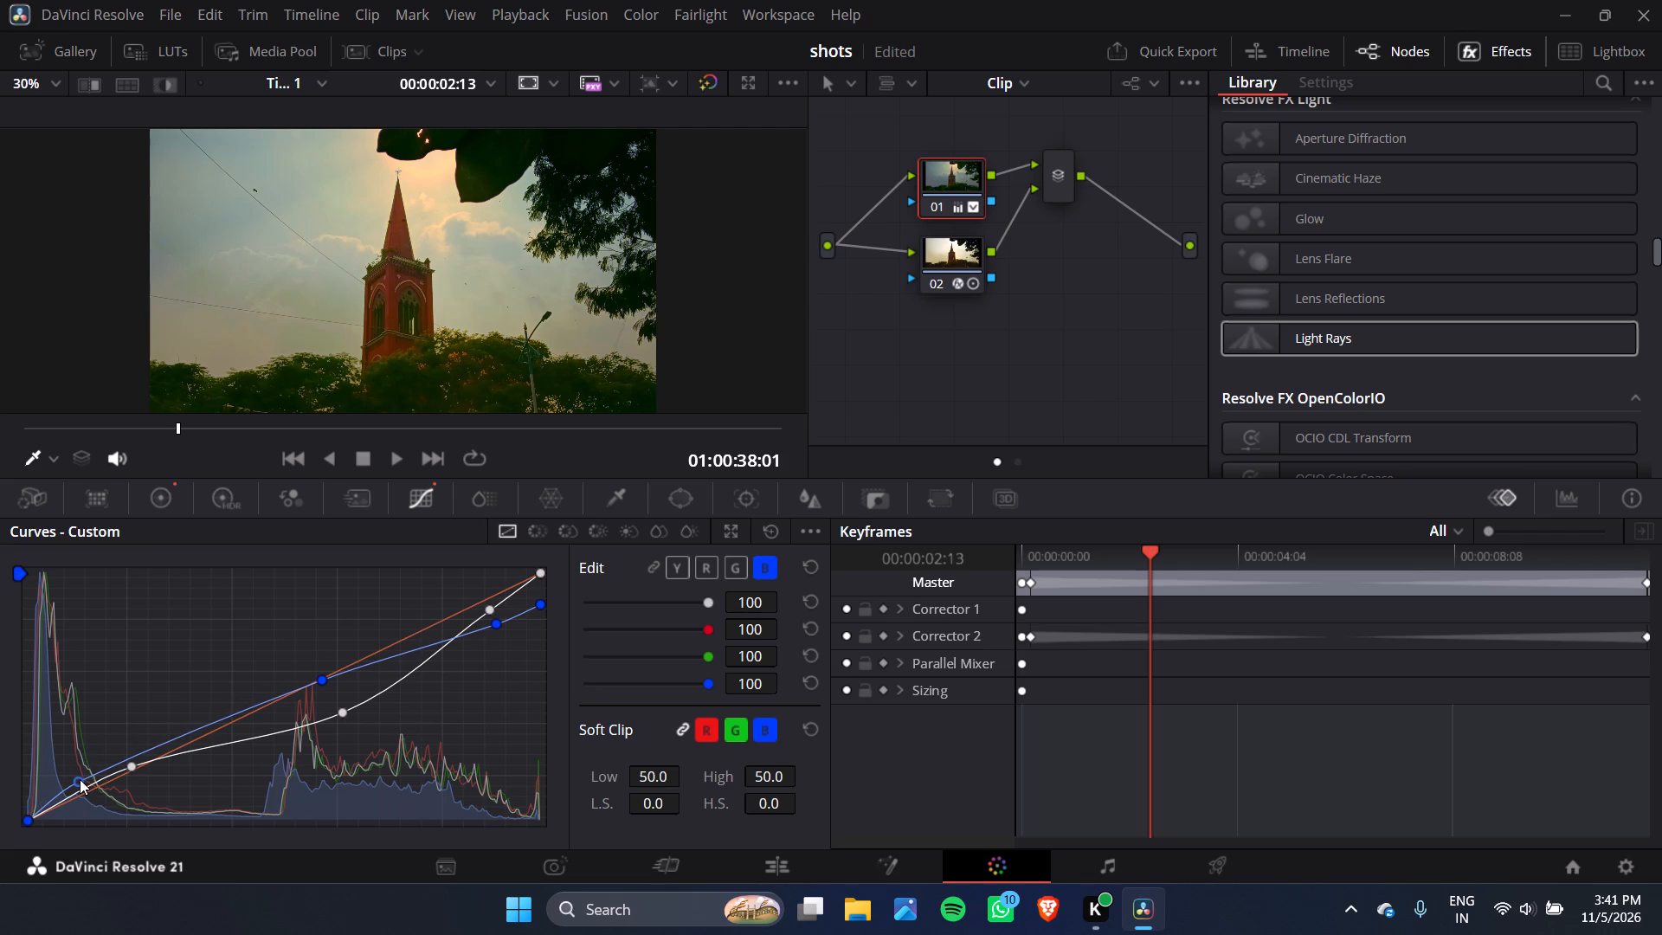
Adjust node 01's log wheels, setting Highlights to 0.26, -0.04, -0.35 and Shadow to -0.01, 0.02, -0.20.
click(169, 511)
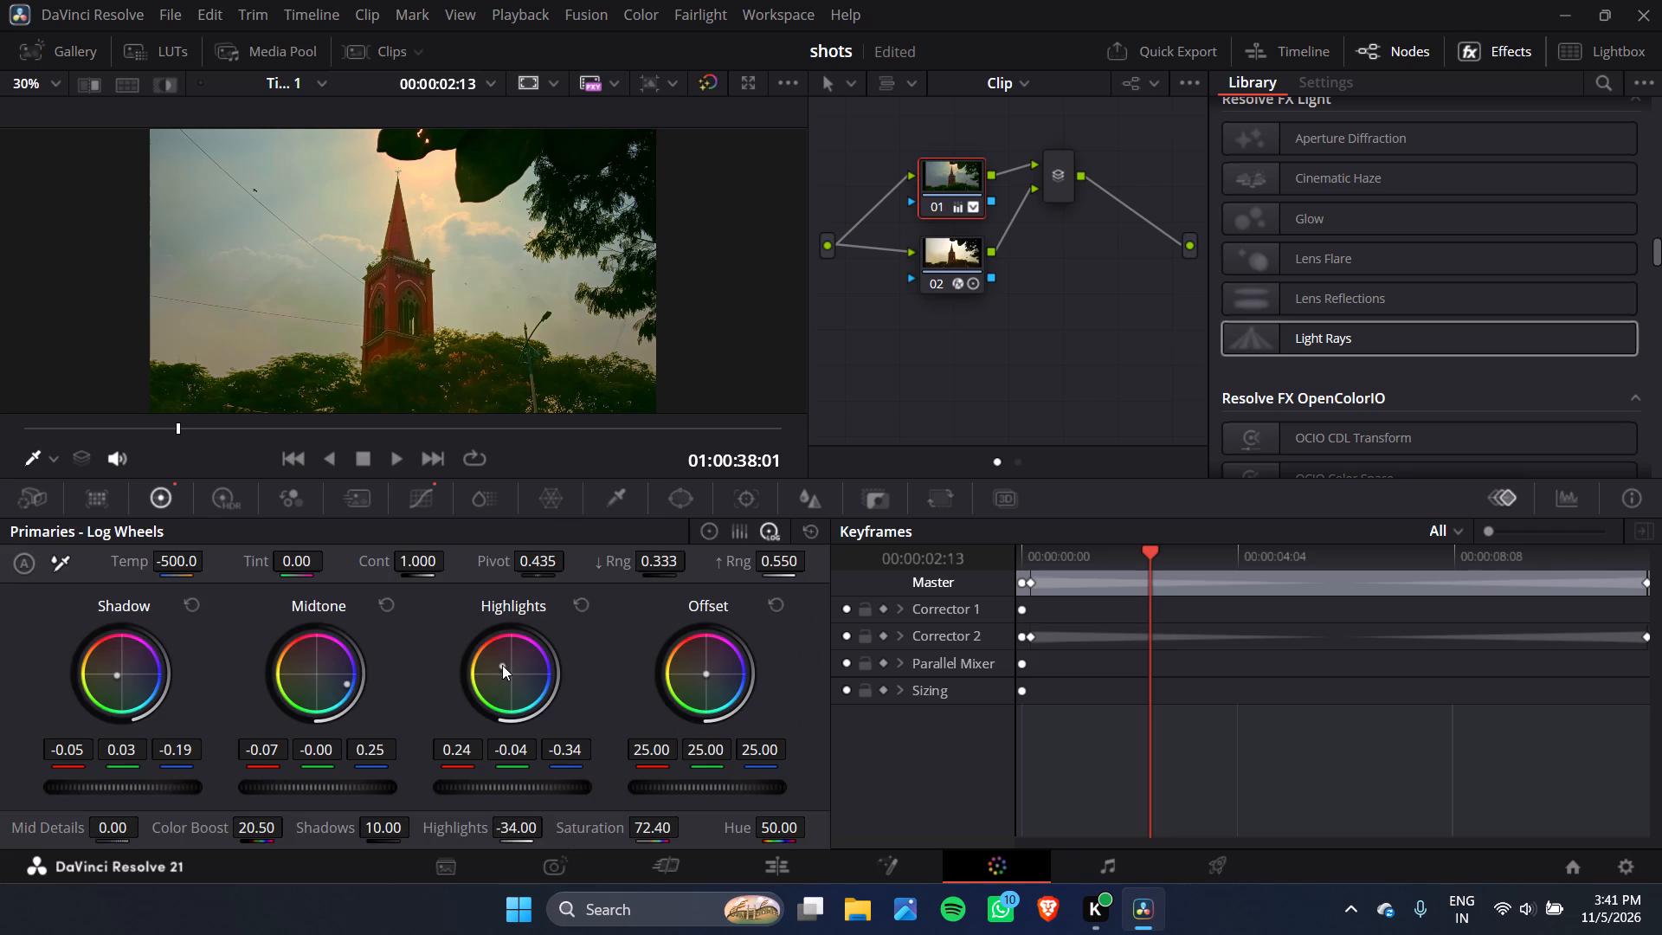
click(502, 665)
drag(117, 670, 240, 687)
drag(240, 687, 365, 702)
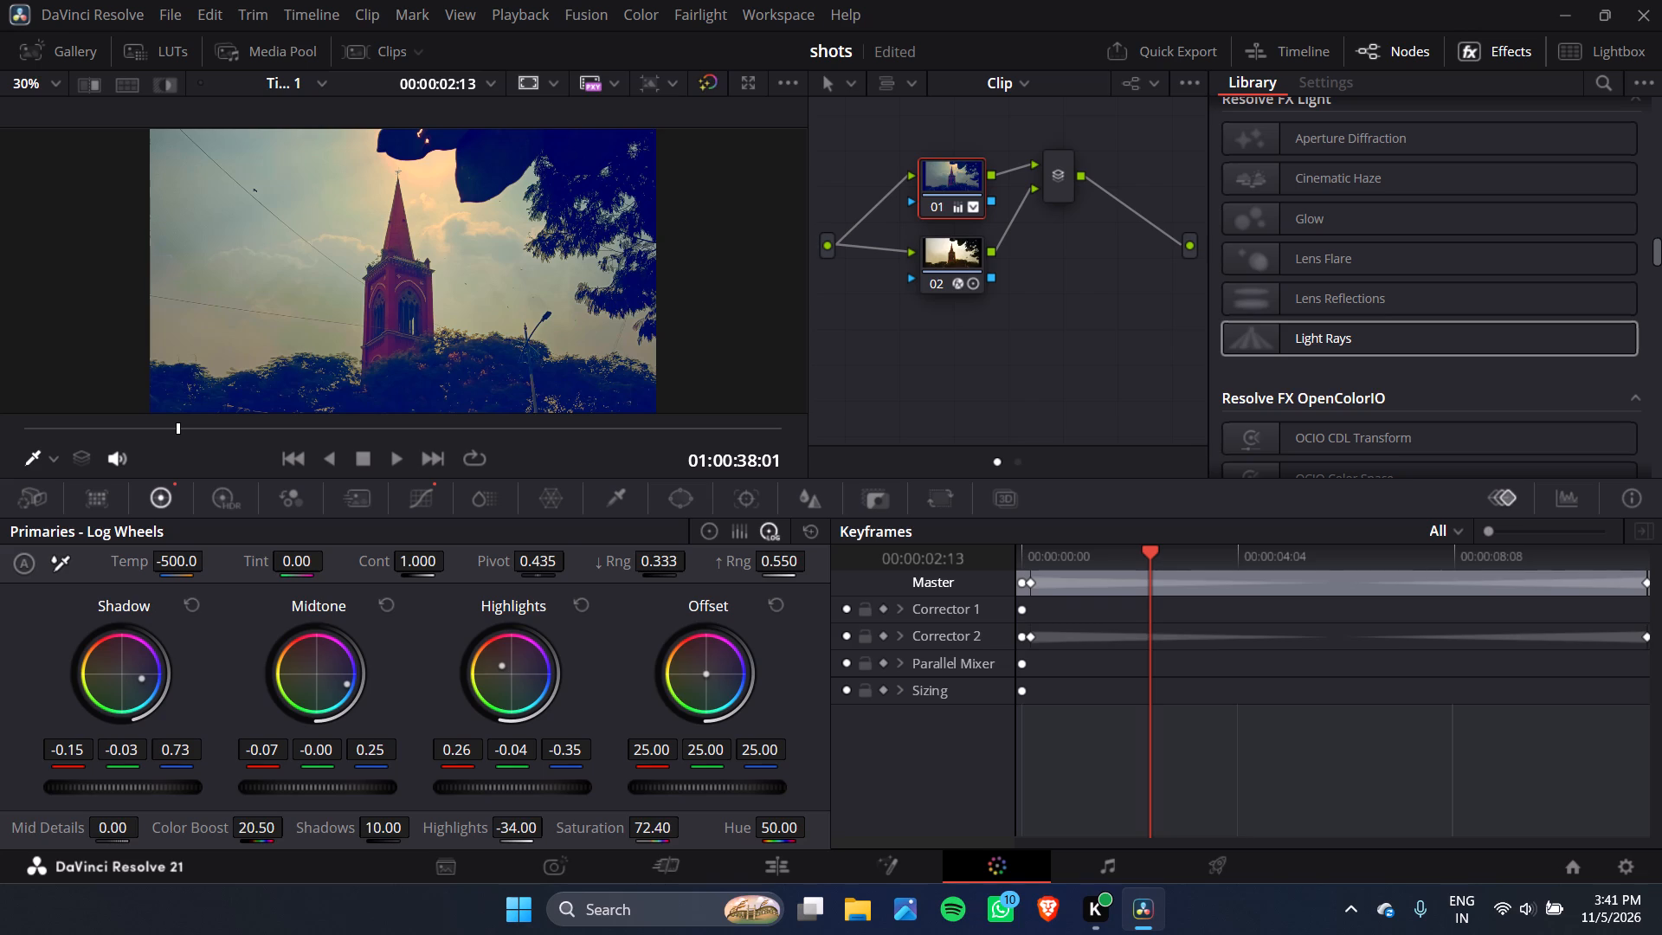
drag(365, 702, 114, 659)
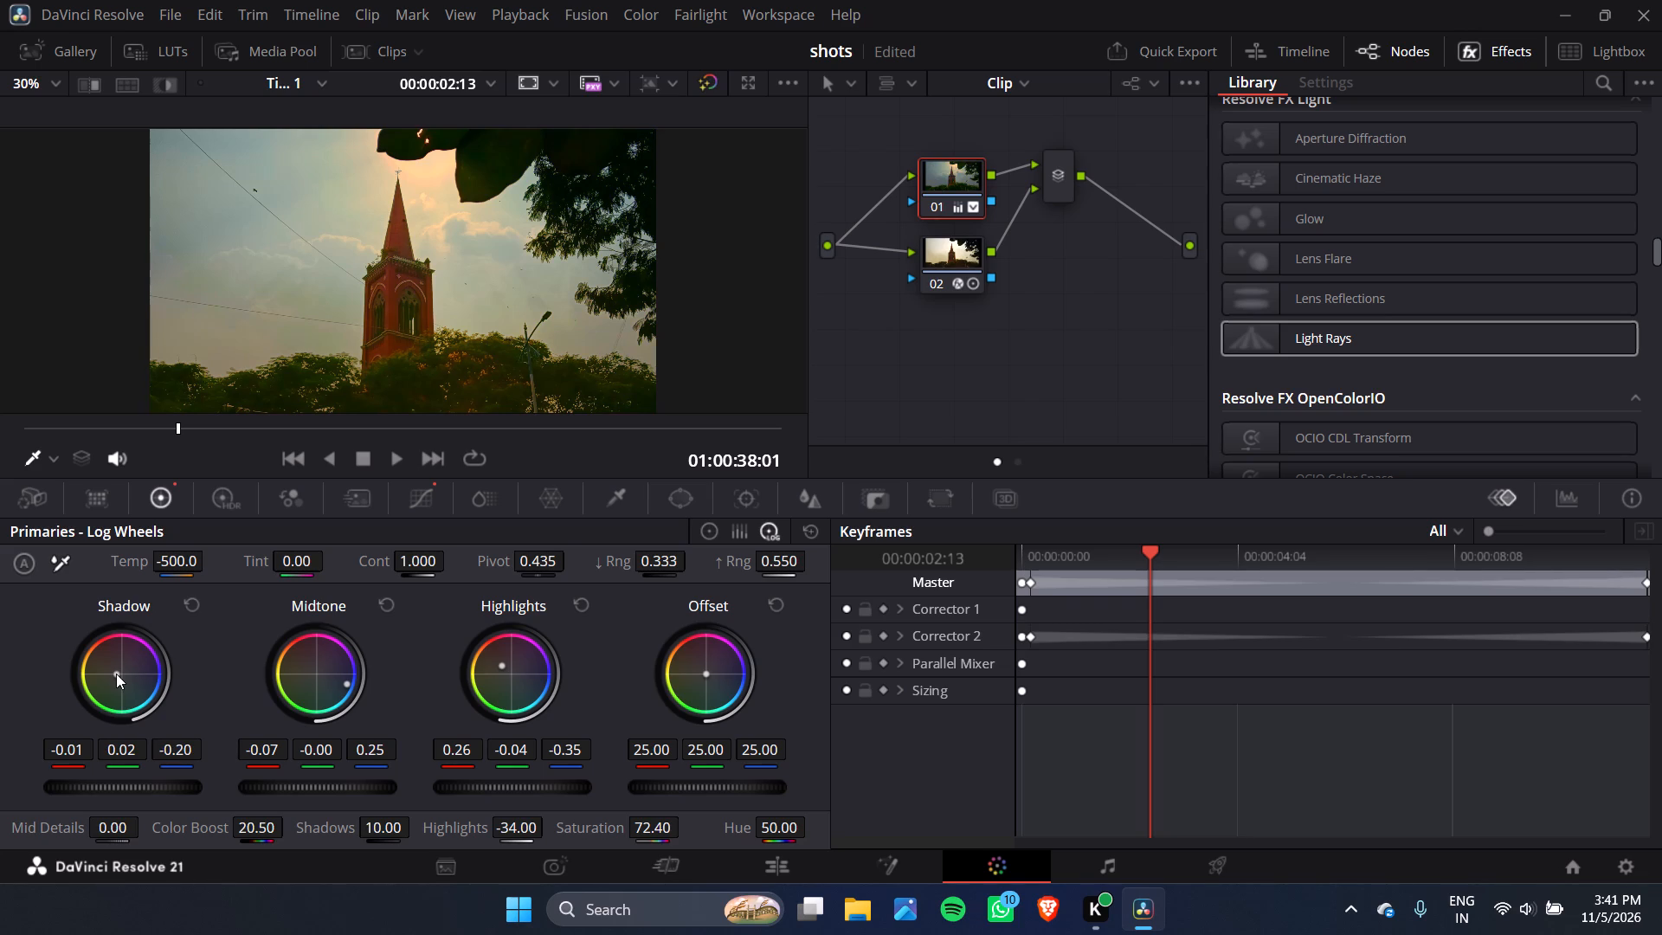
Lower the Light Rays Source Threshold on node 02 to 0.744.
click(971, 256)
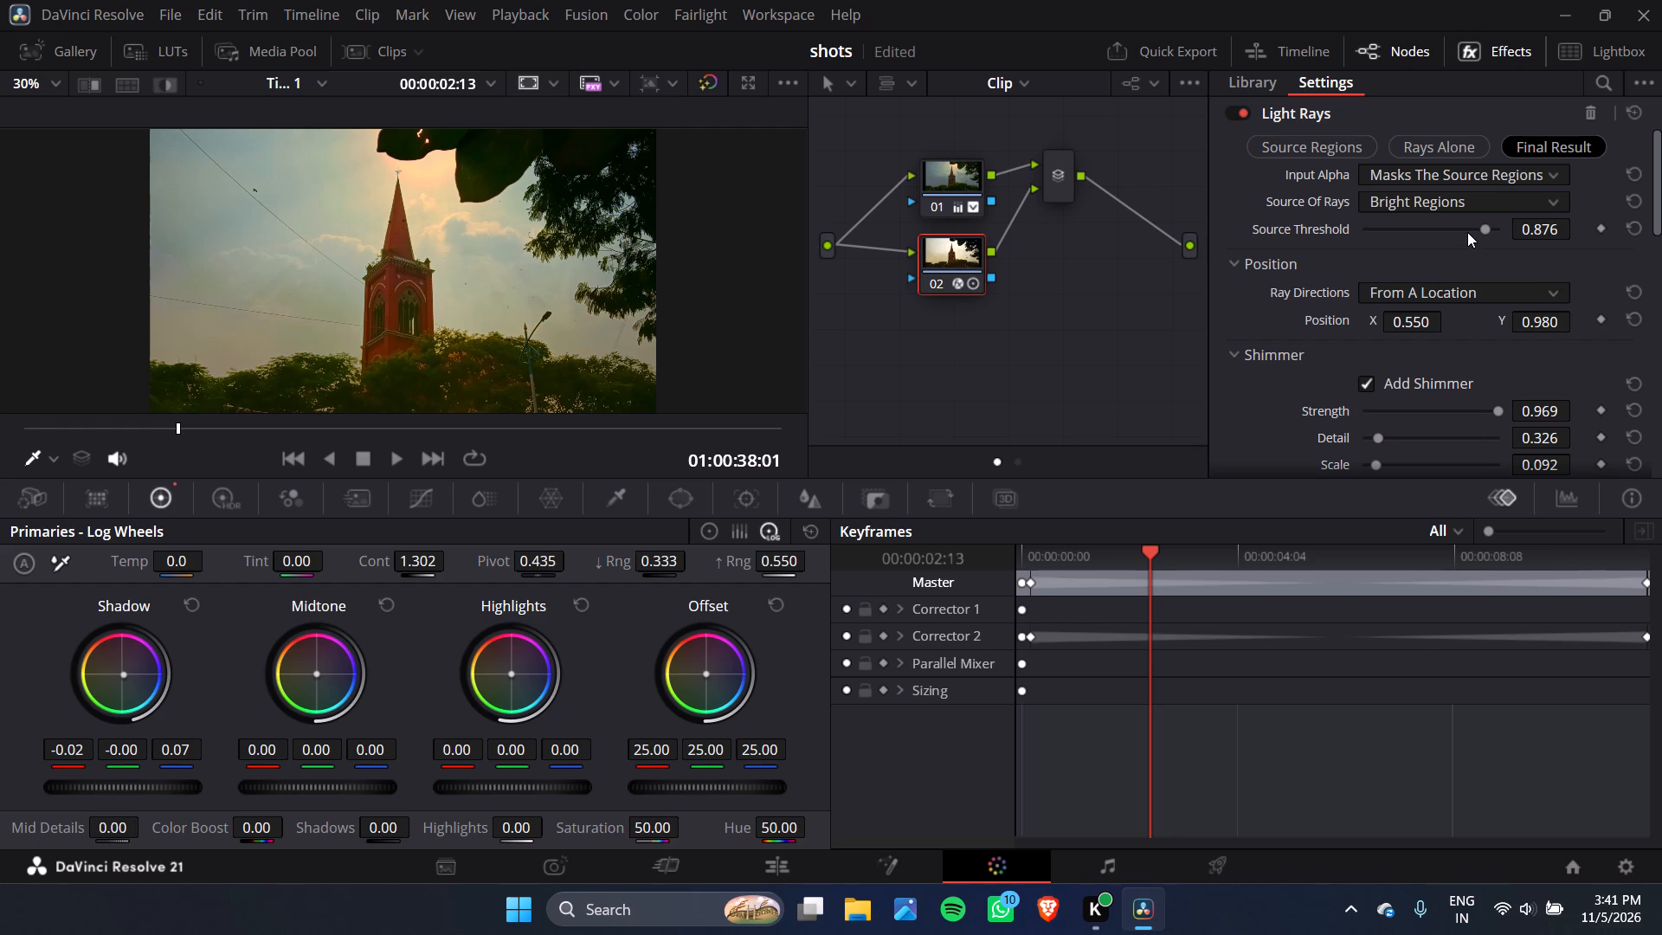
click(1467, 231)
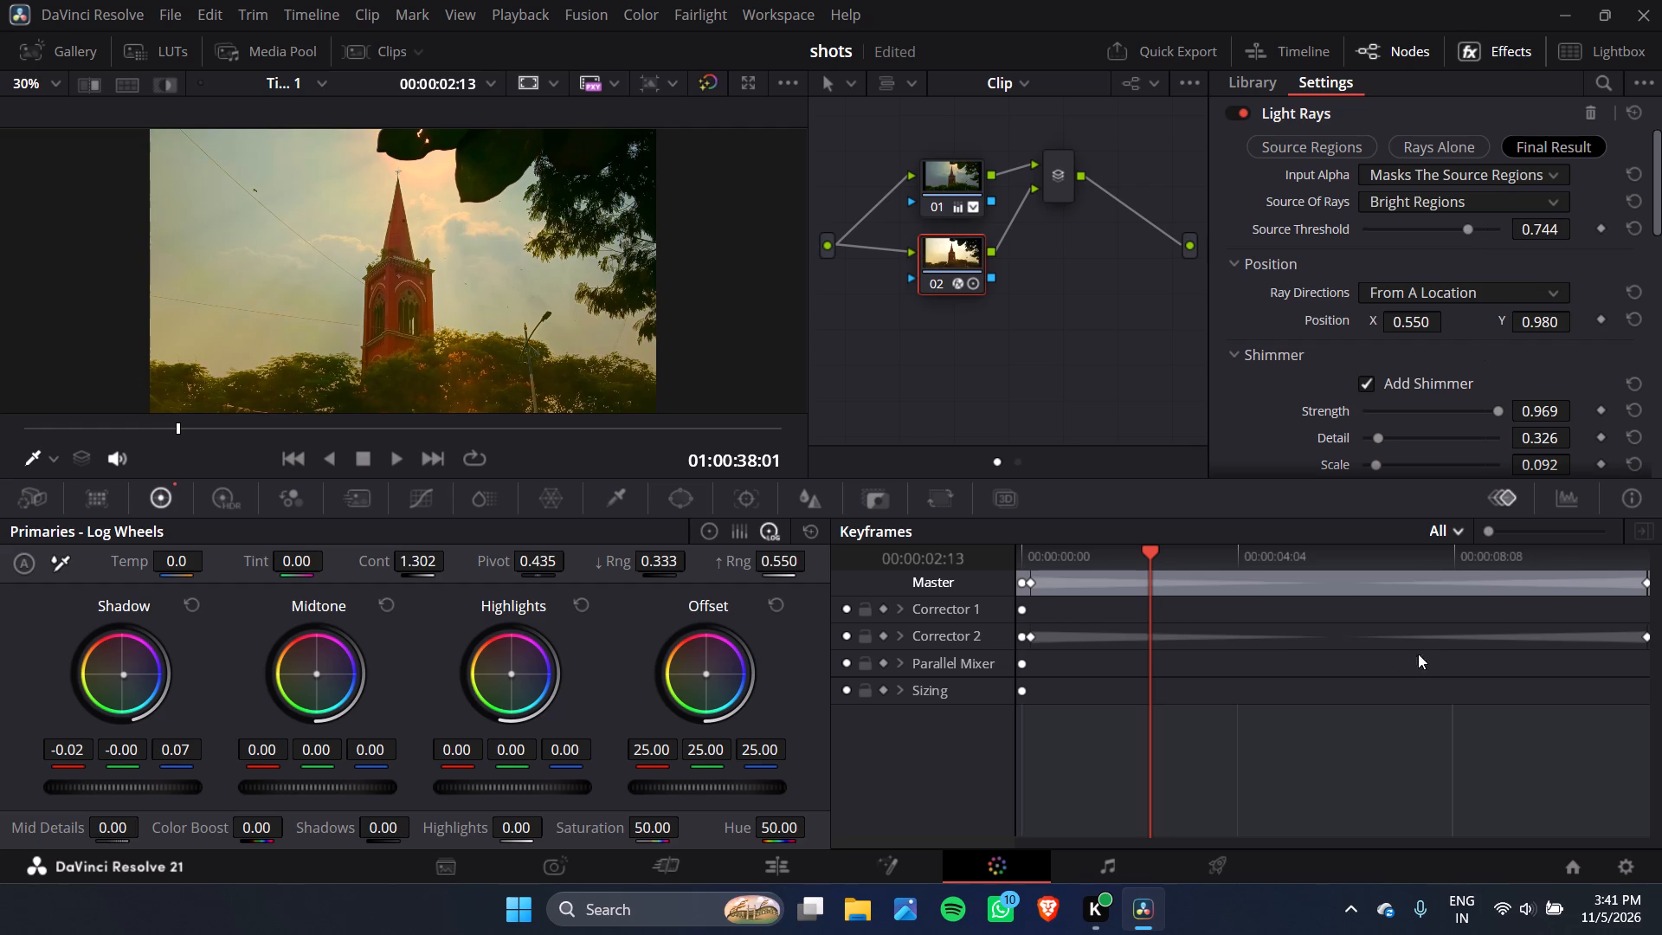
Play back the graded church tower clip on the Edit page timeline from its beginning at 01:00:35:18.
click(742, 867)
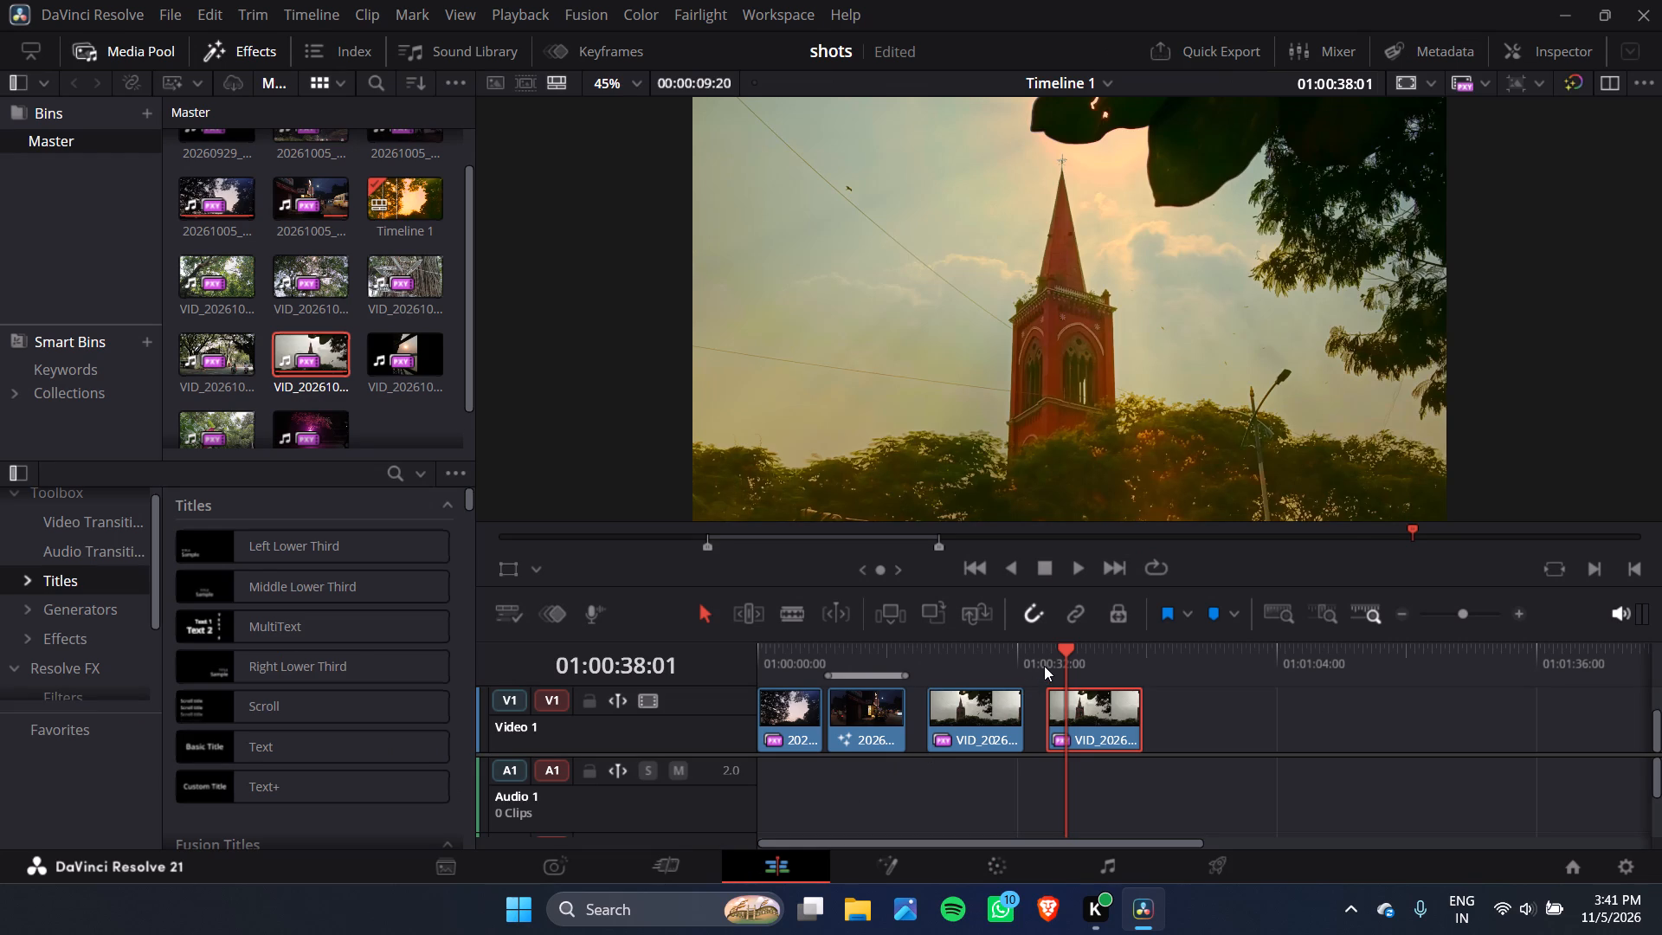
click(1044, 666)
key(space)
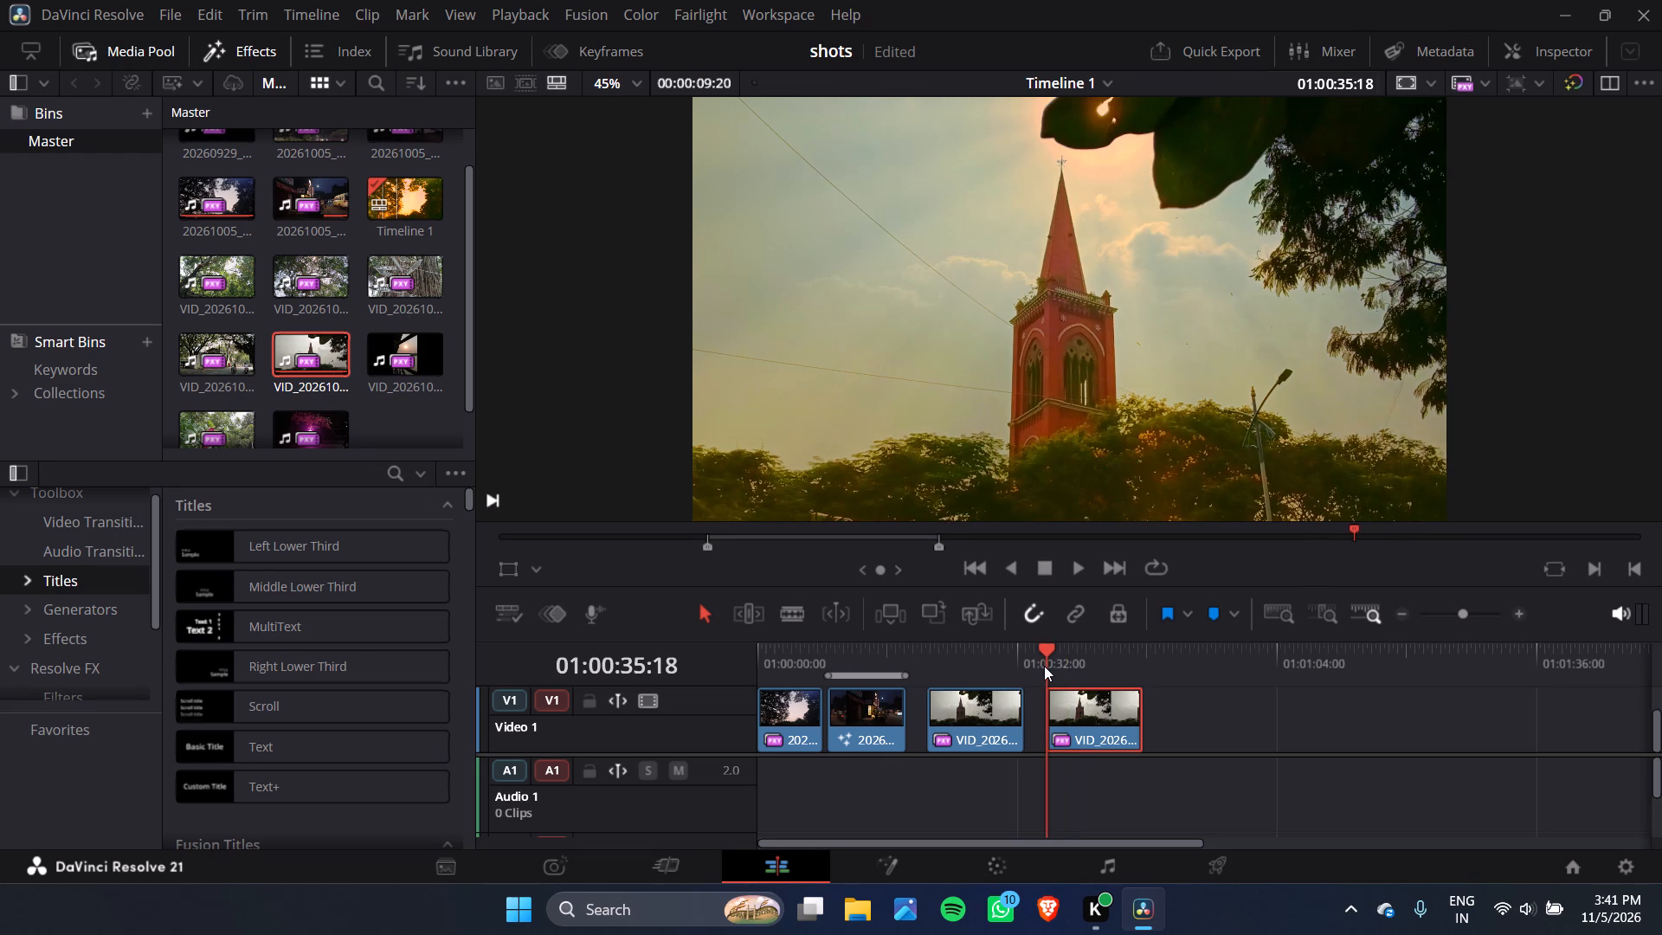
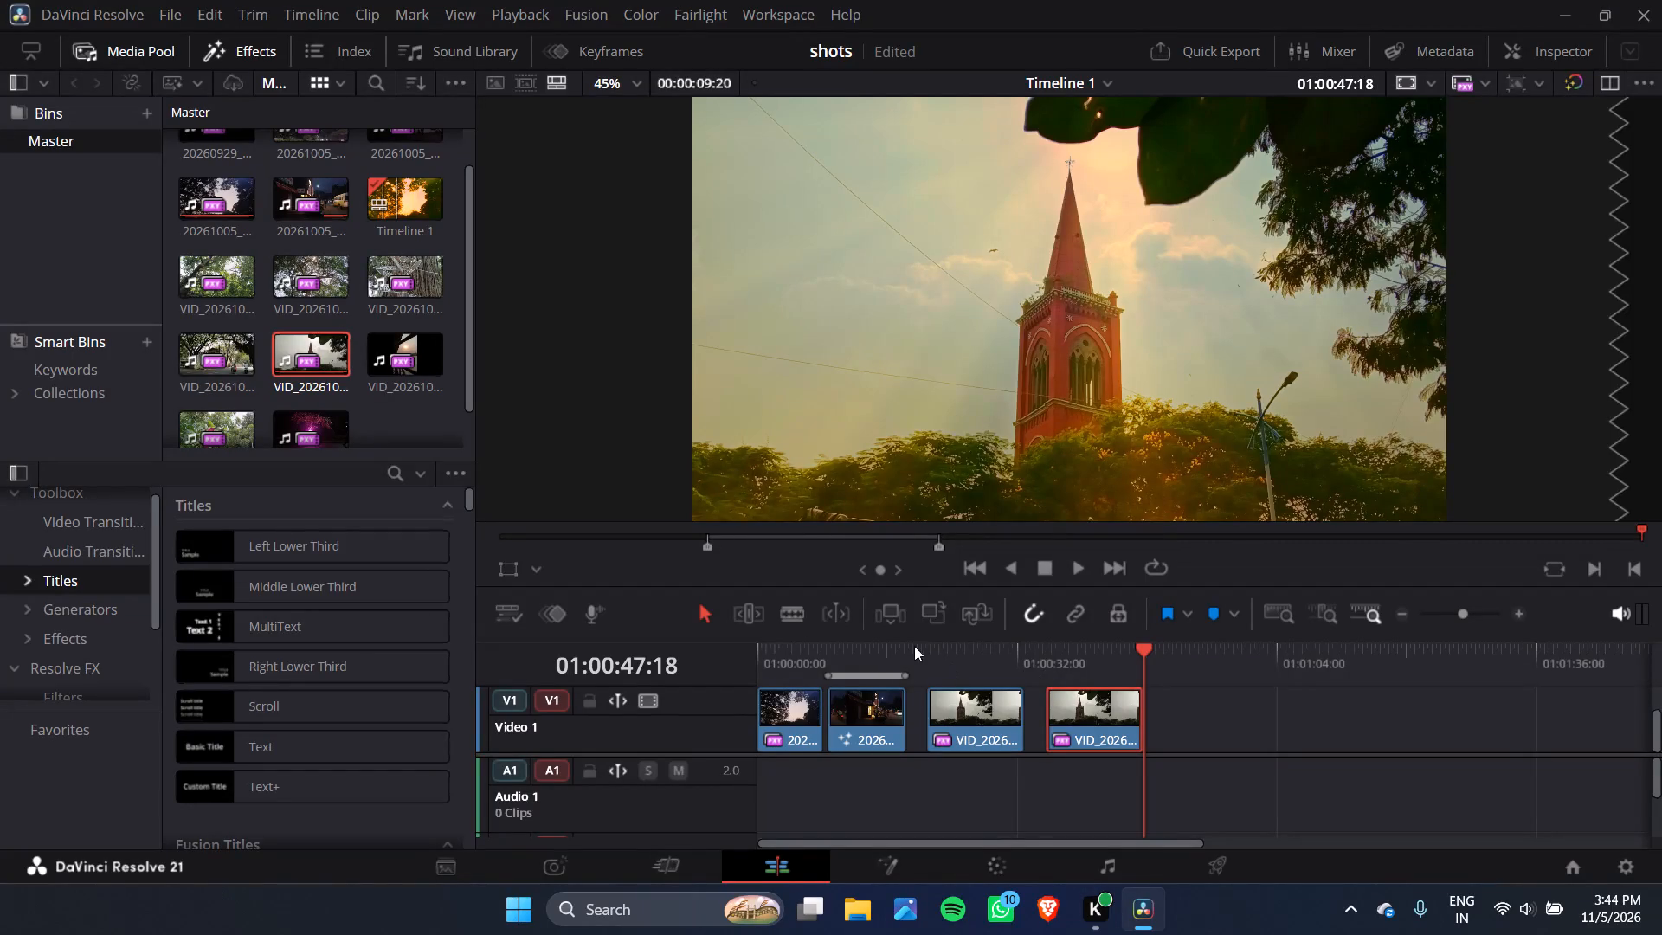
Compare the grades of the two church tower clips at several frames along the timeline.
click(943, 646)
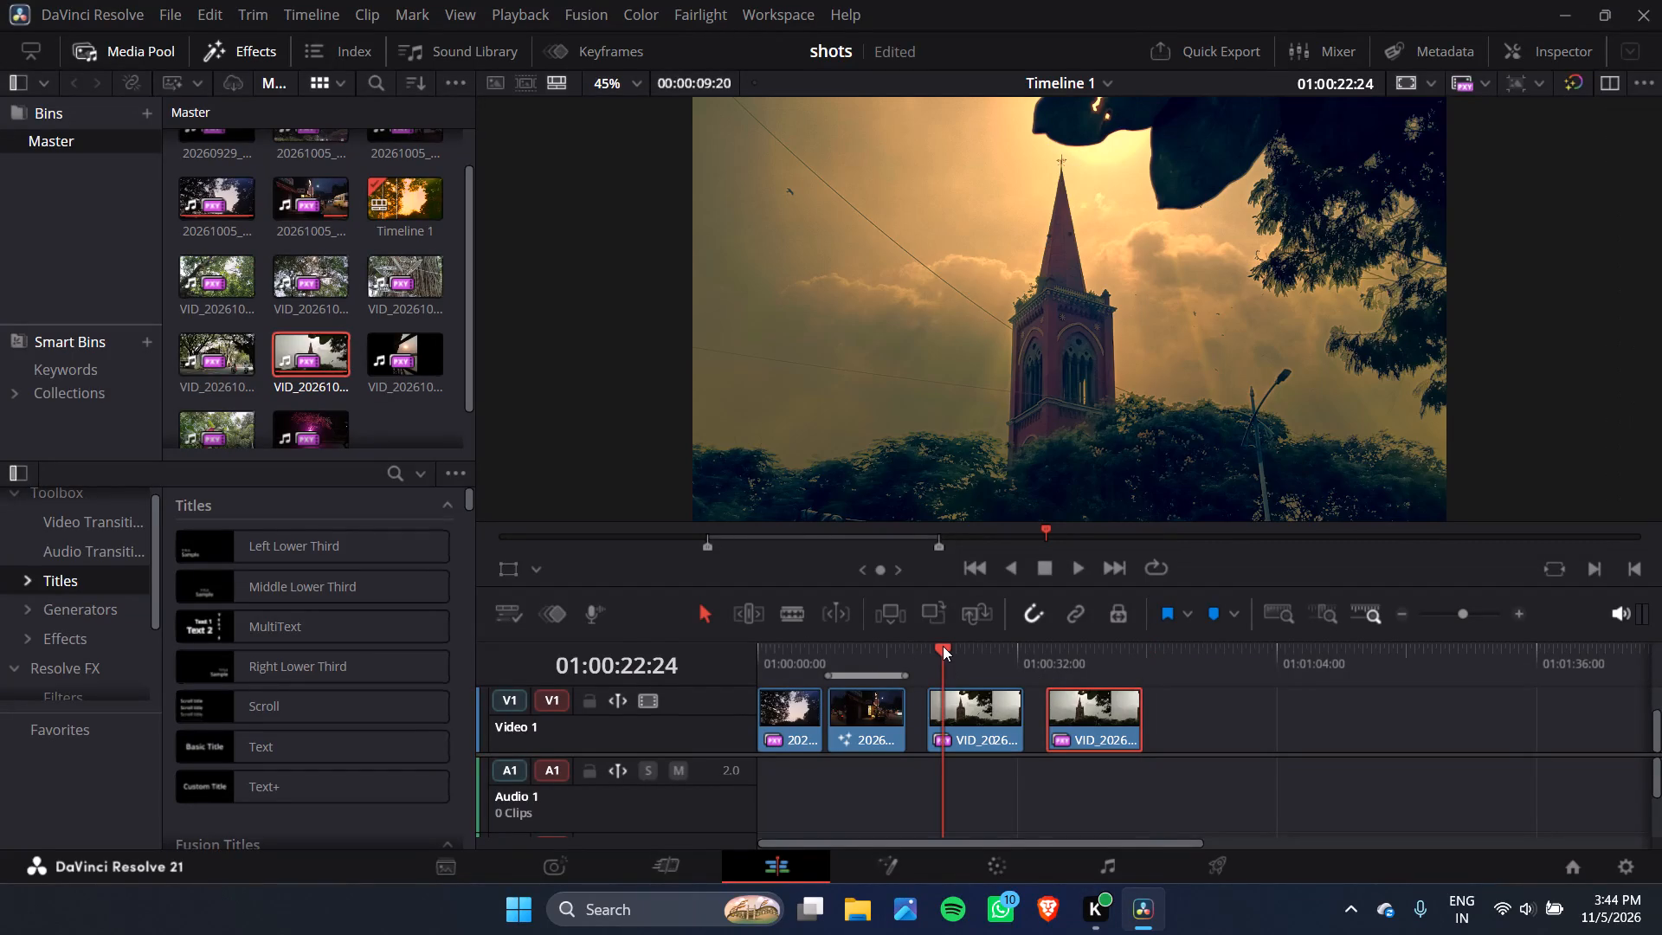
click(983, 647)
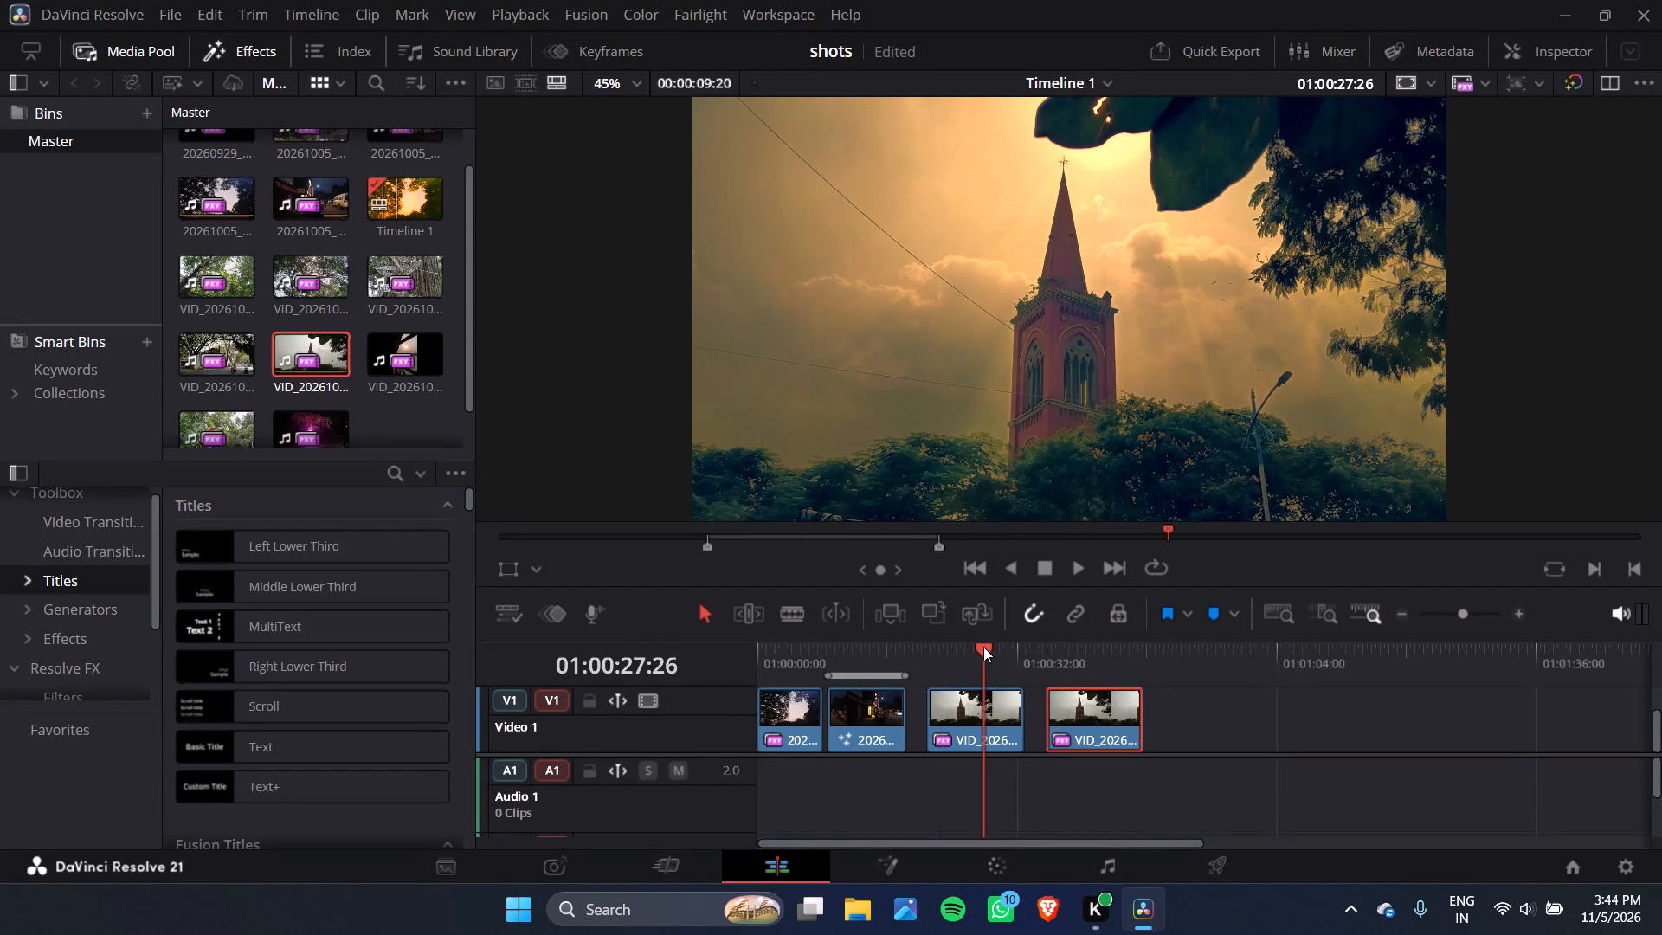
click(1053, 651)
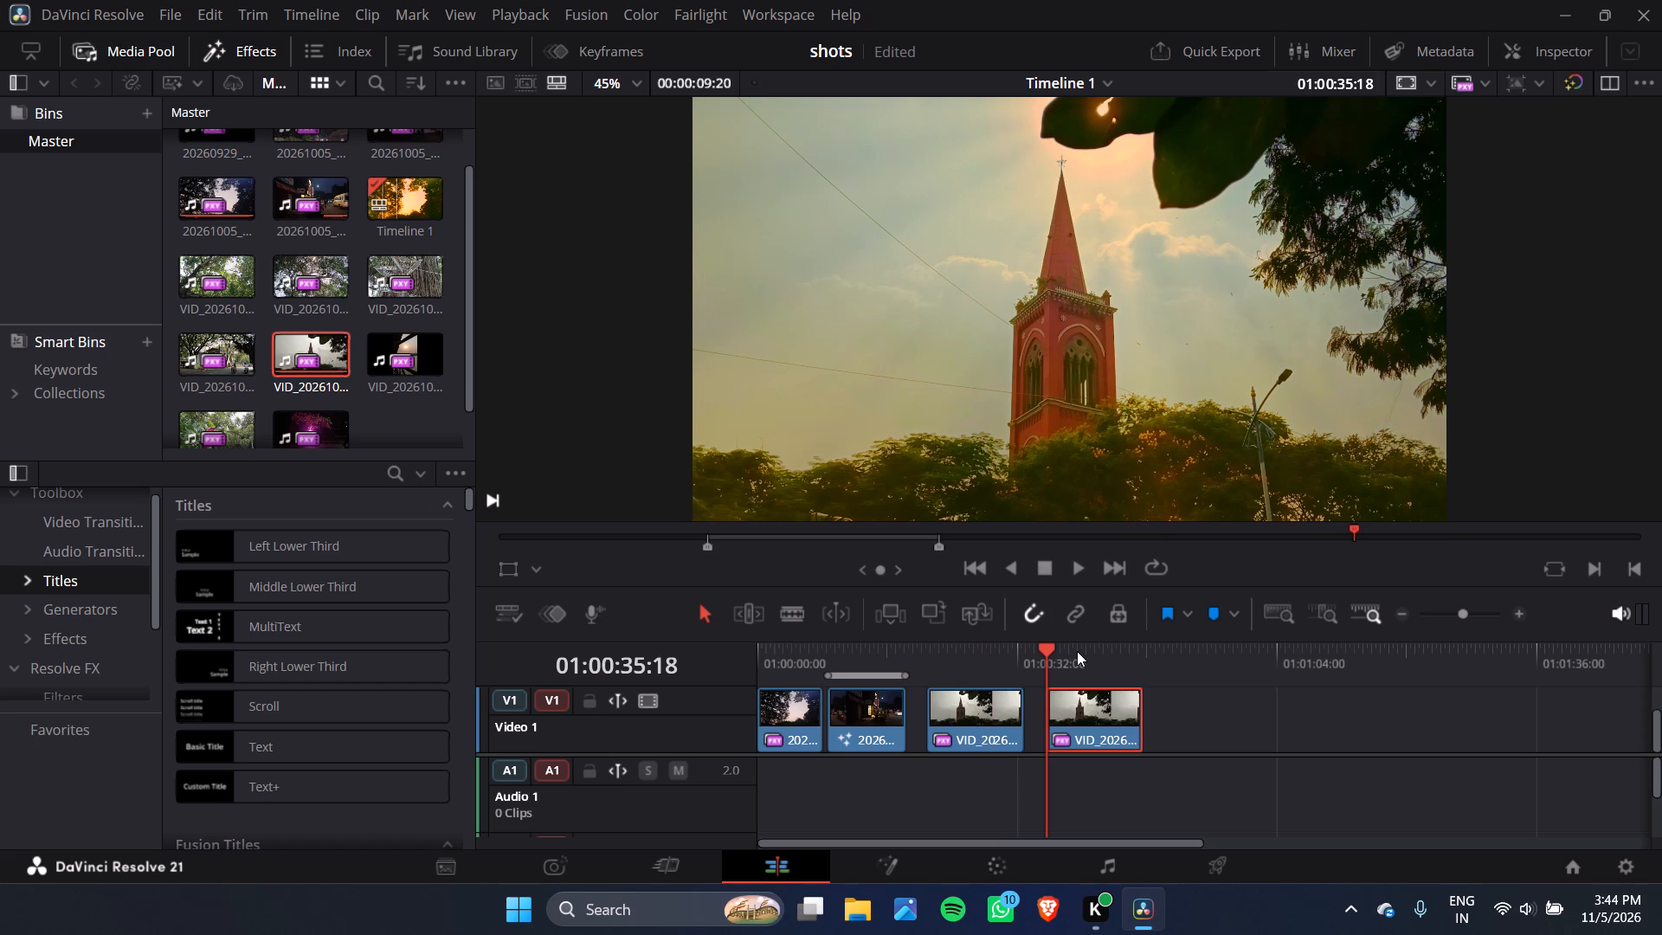
click(1098, 651)
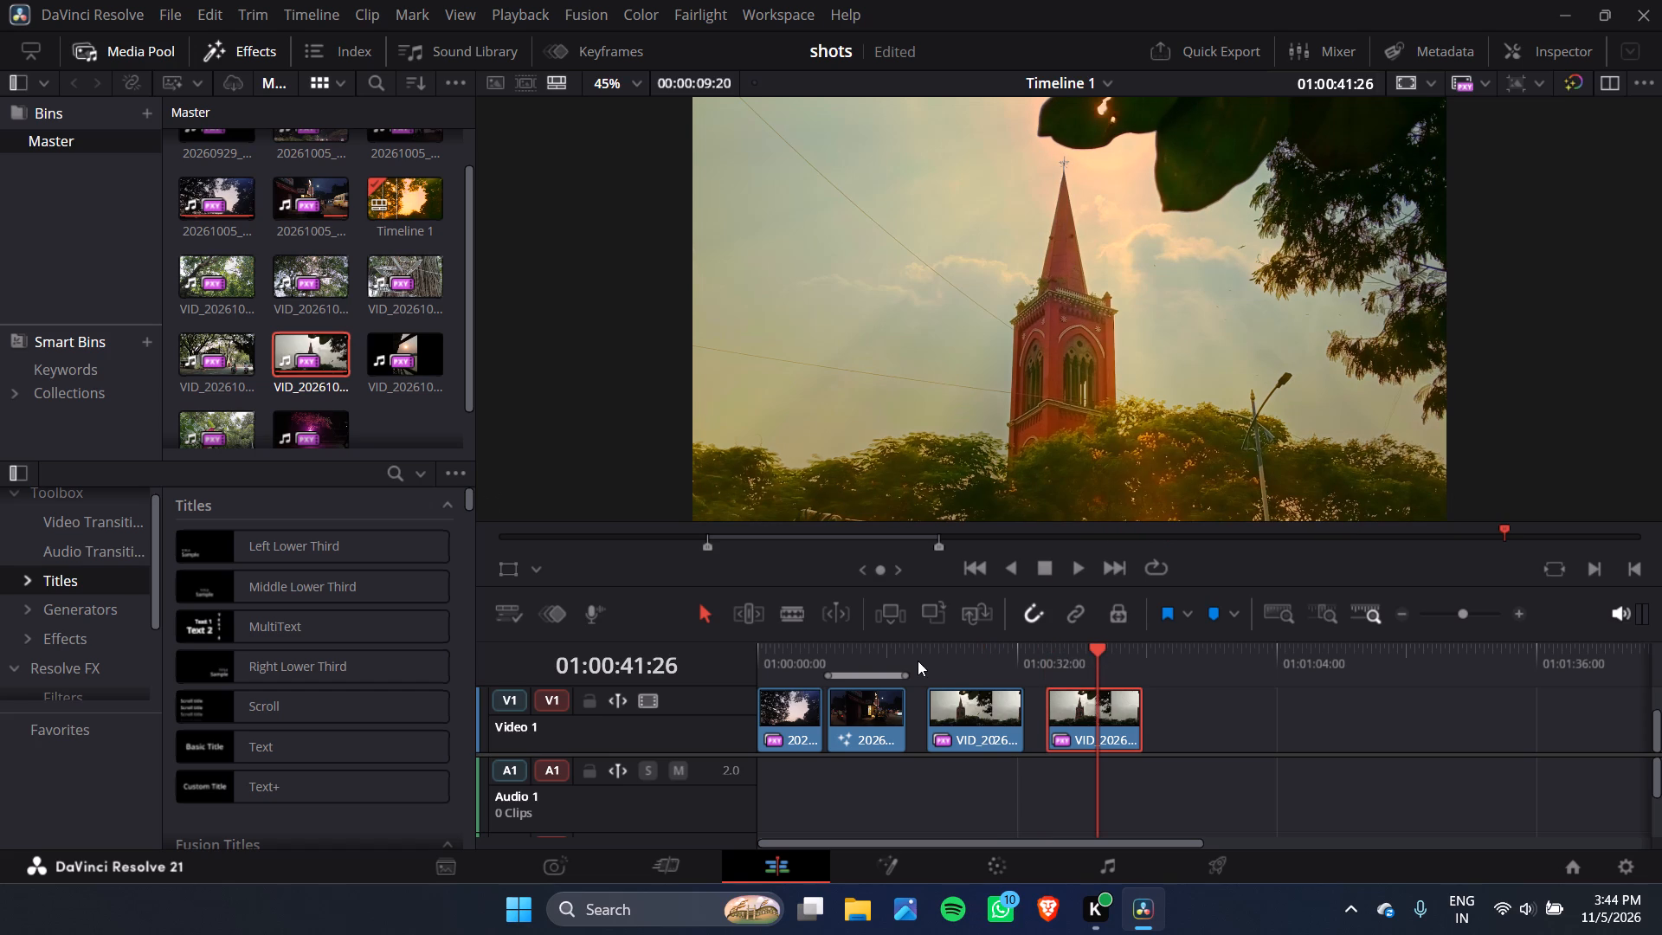
click(945, 656)
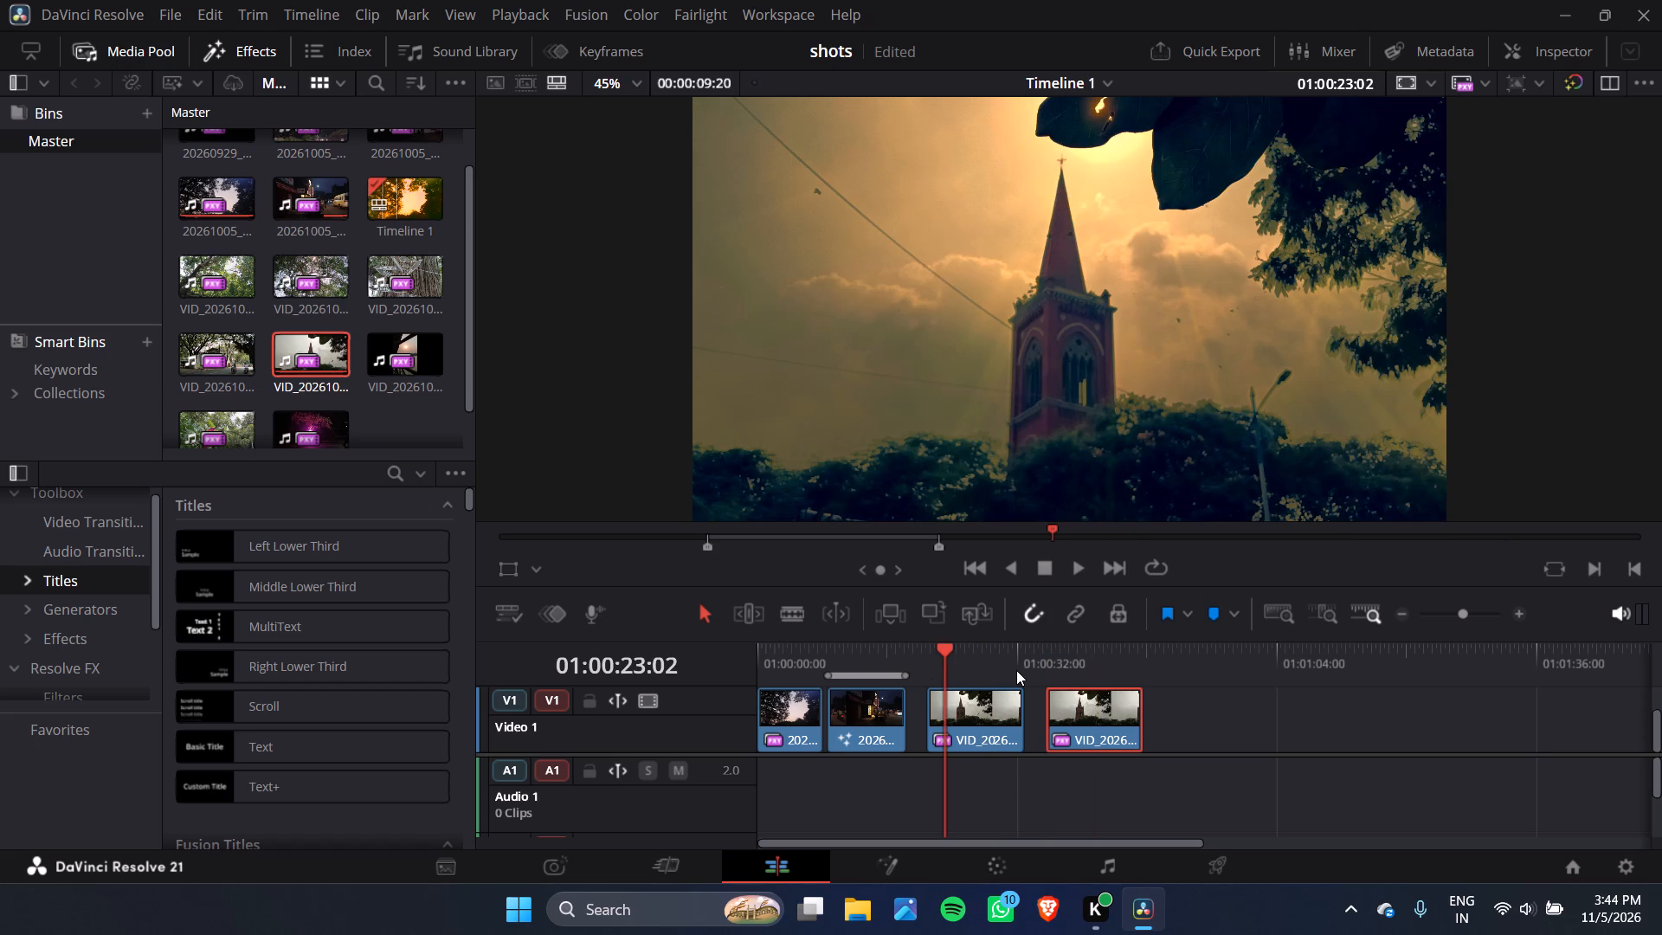
click(997, 654)
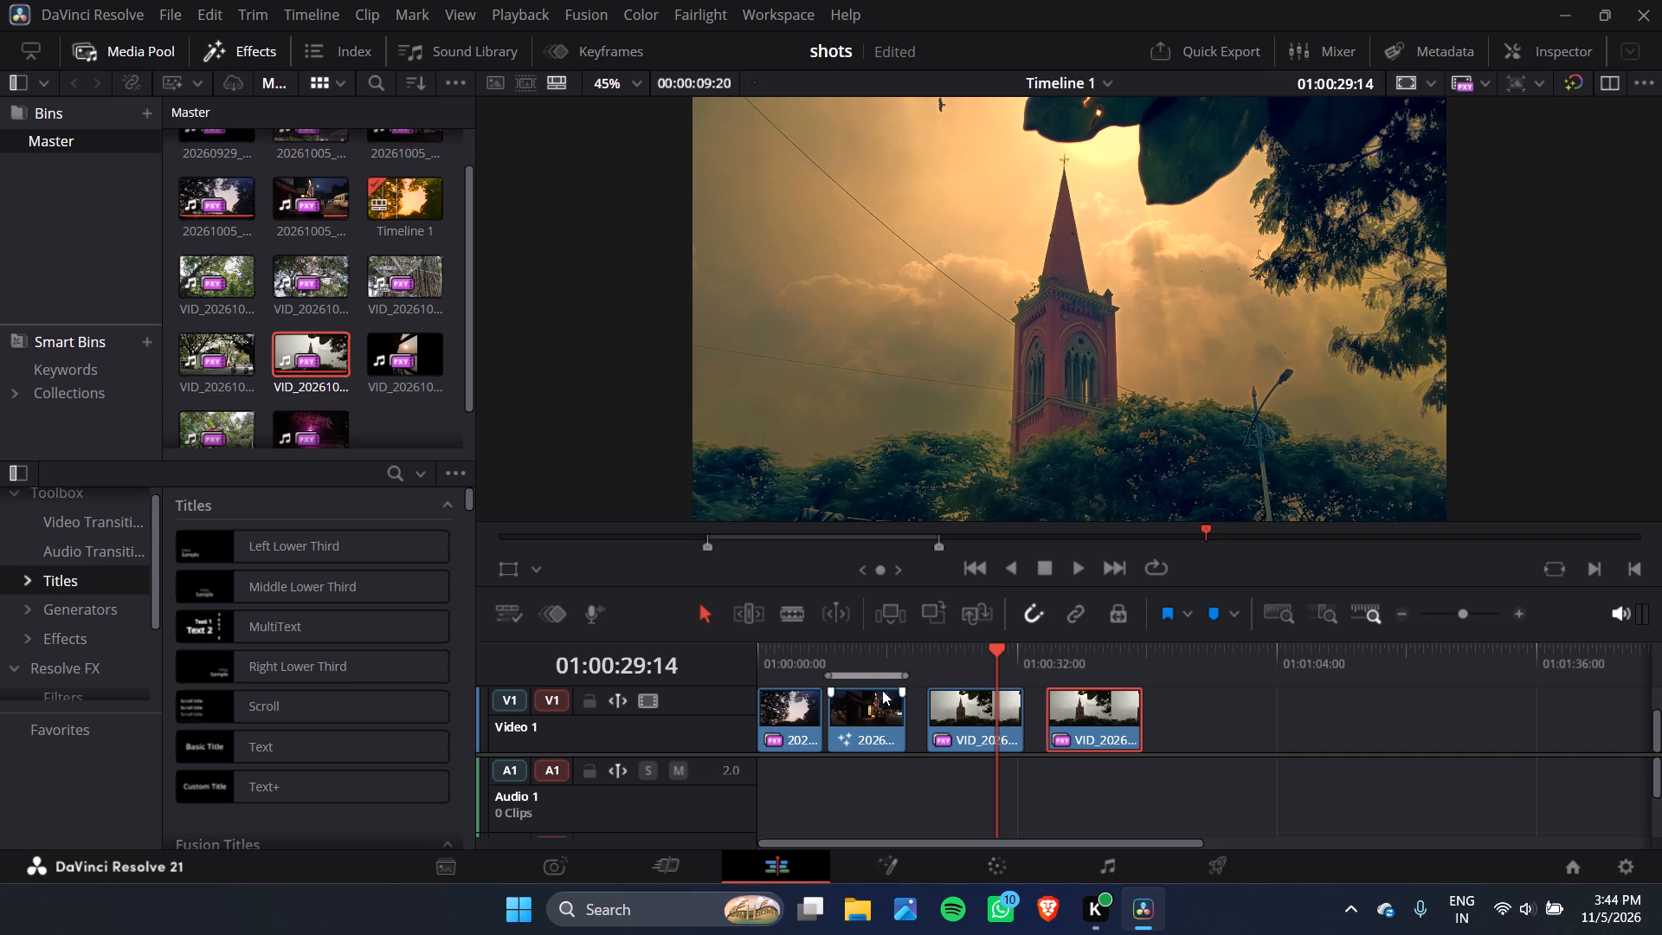
Extend the marked range's out point to the end of the first church tower clip, at about 01:00:32:28.
drag(870, 669, 887, 670)
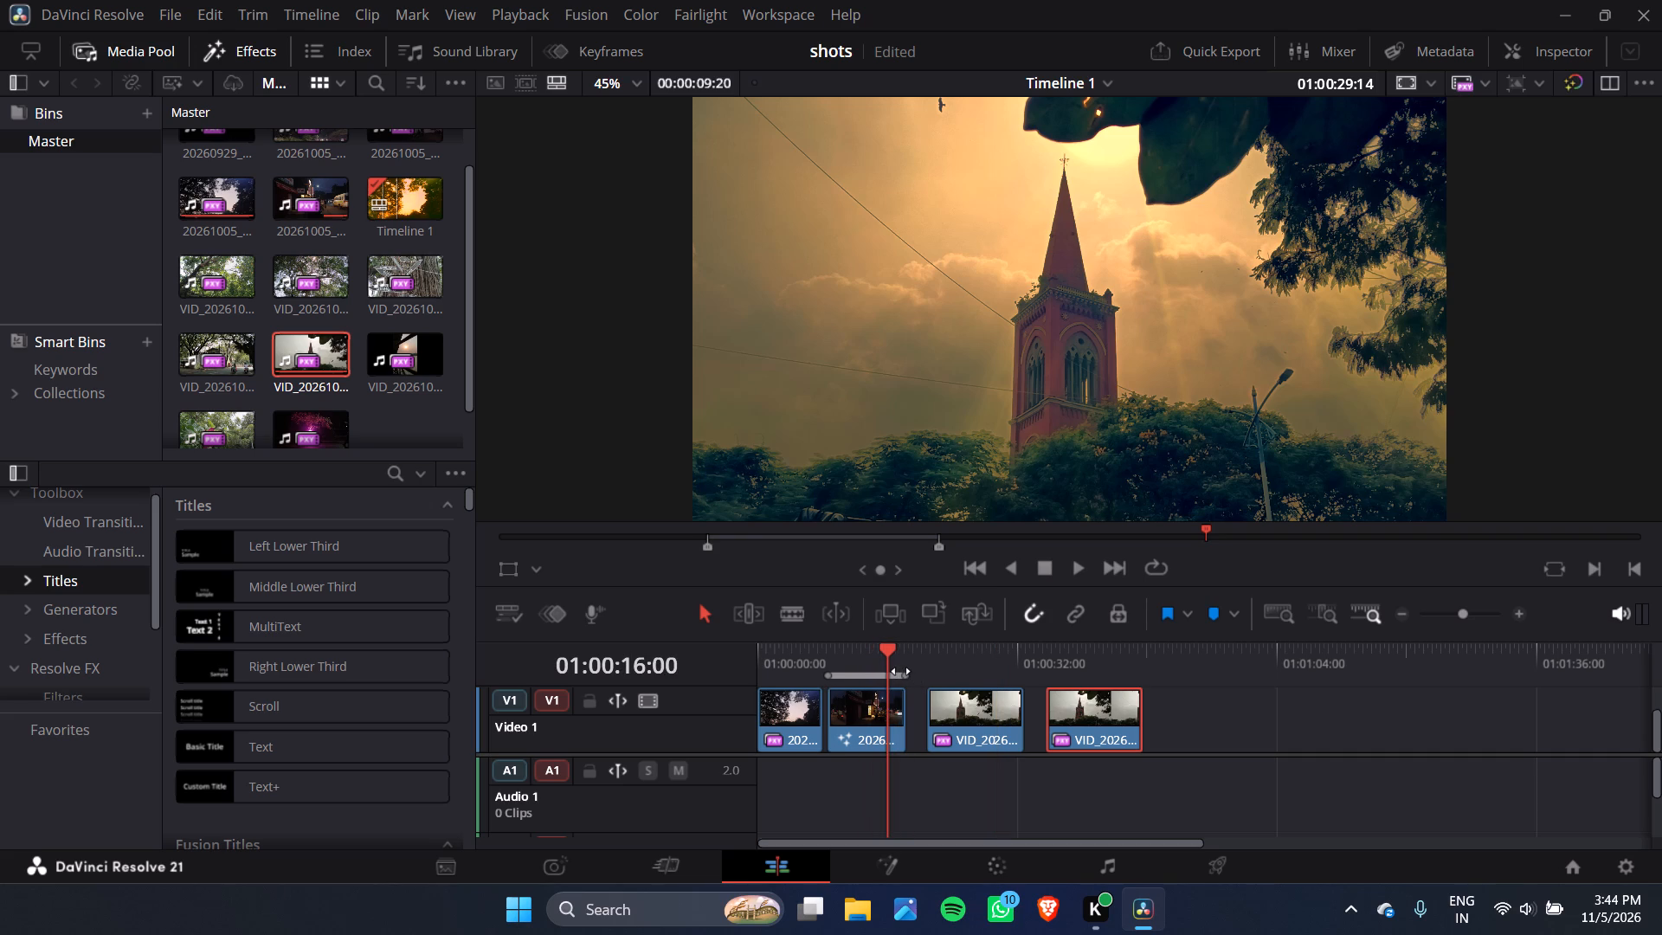
drag(903, 675, 955, 666)
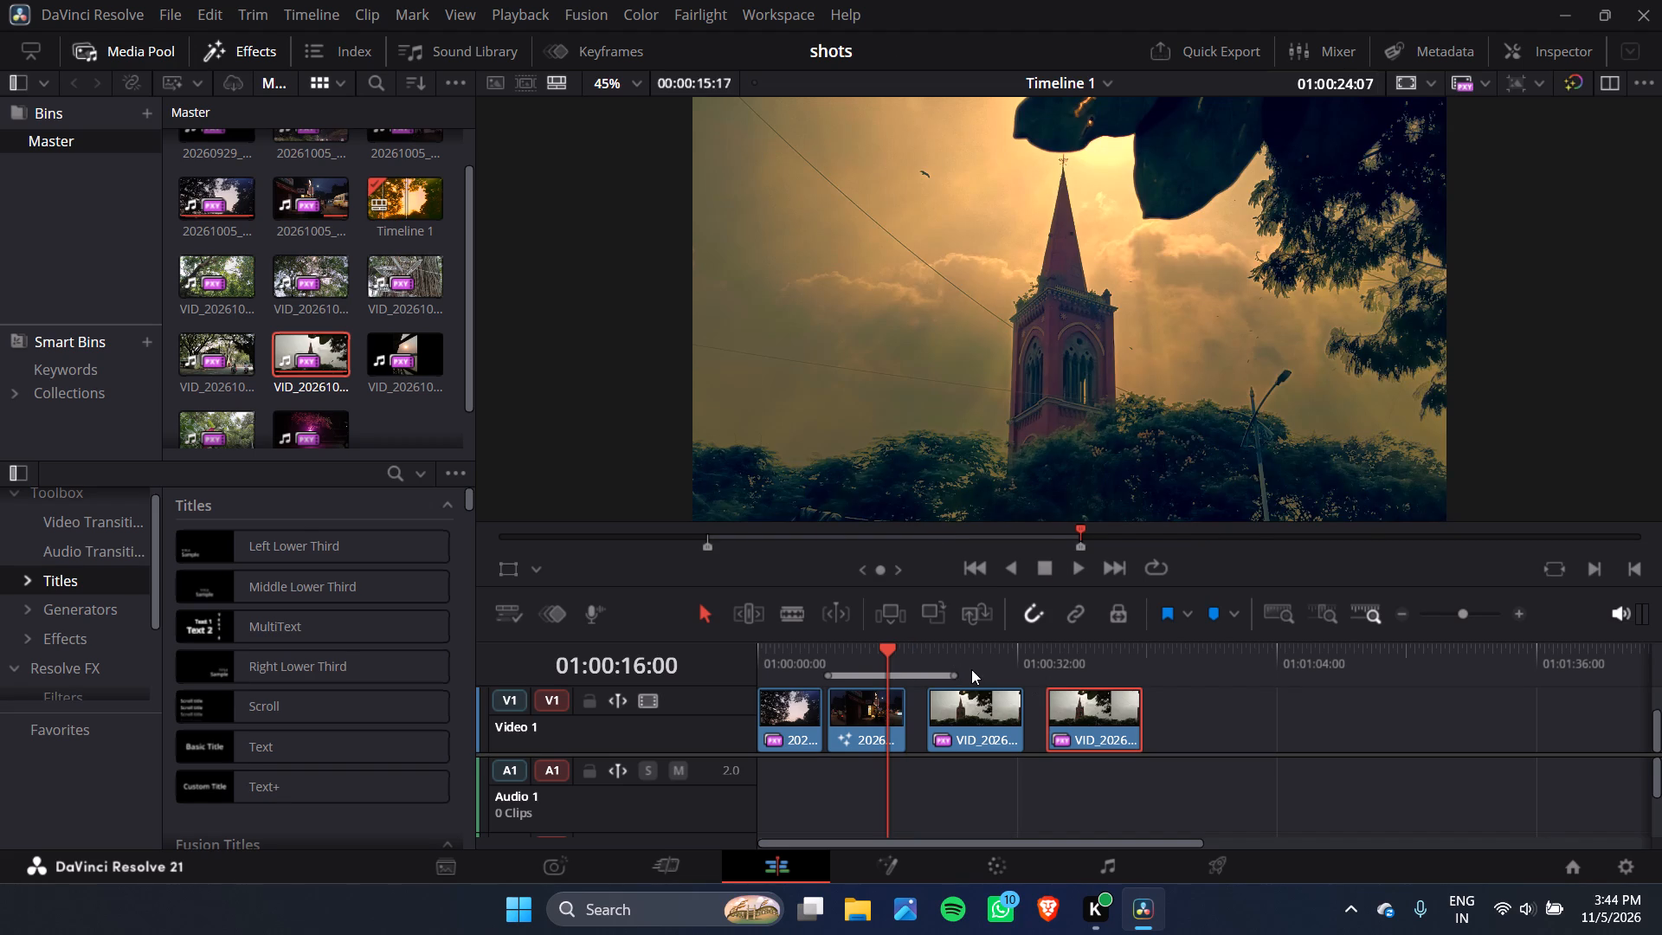
drag(951, 676, 953, 676)
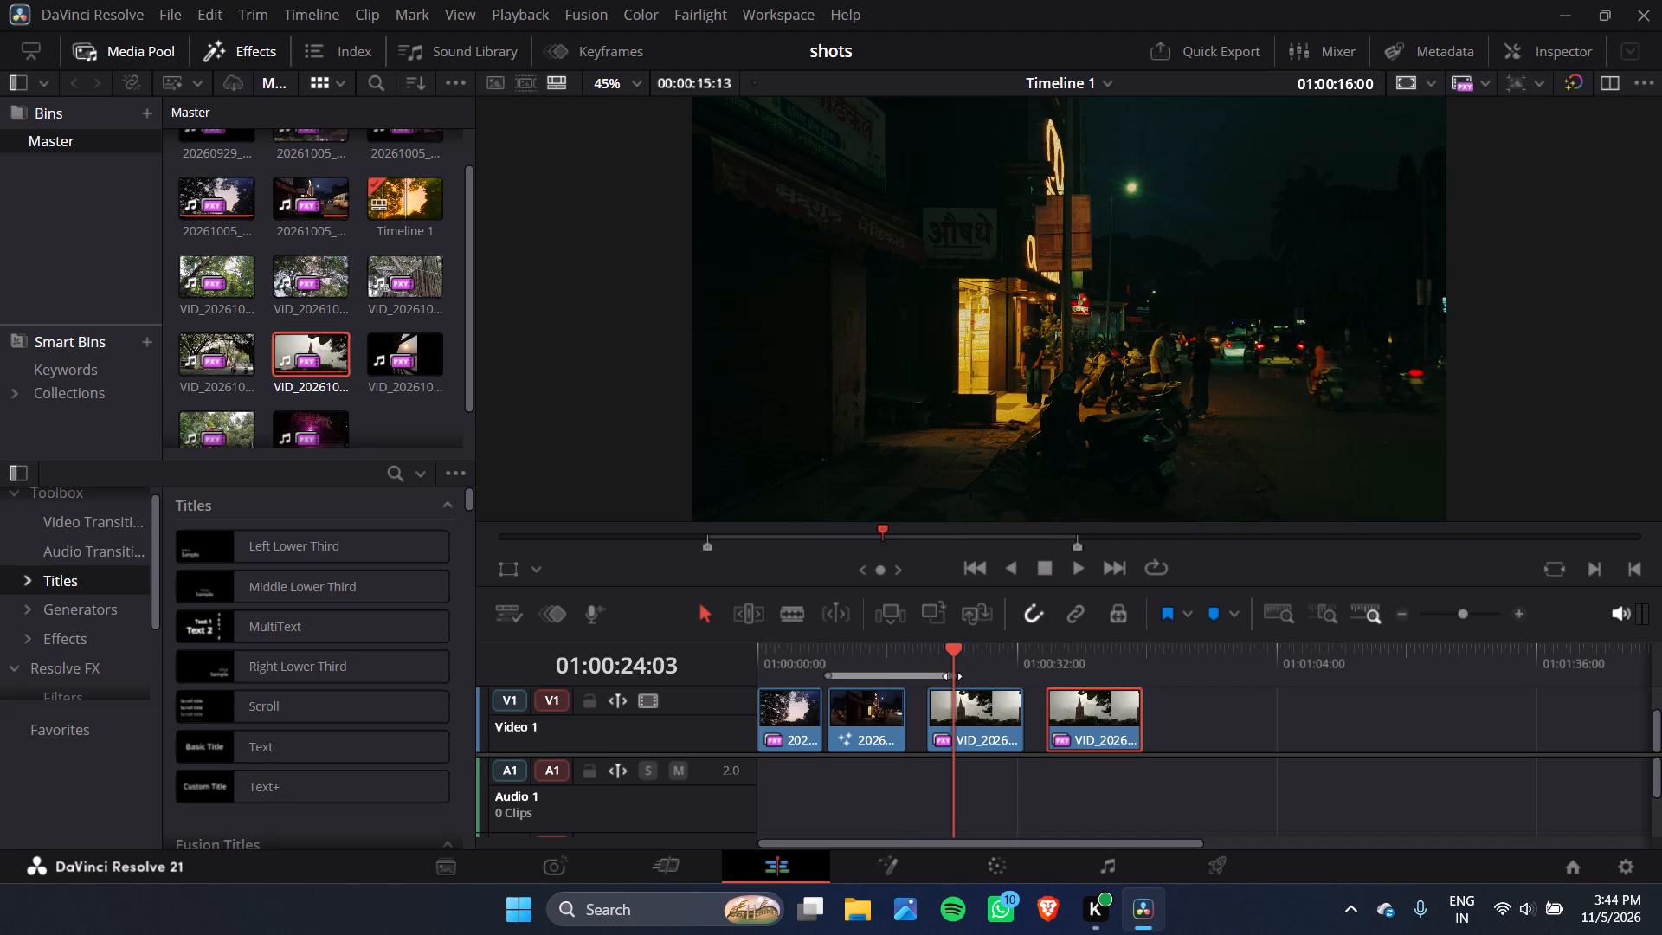
drag(953, 676, 1050, 674)
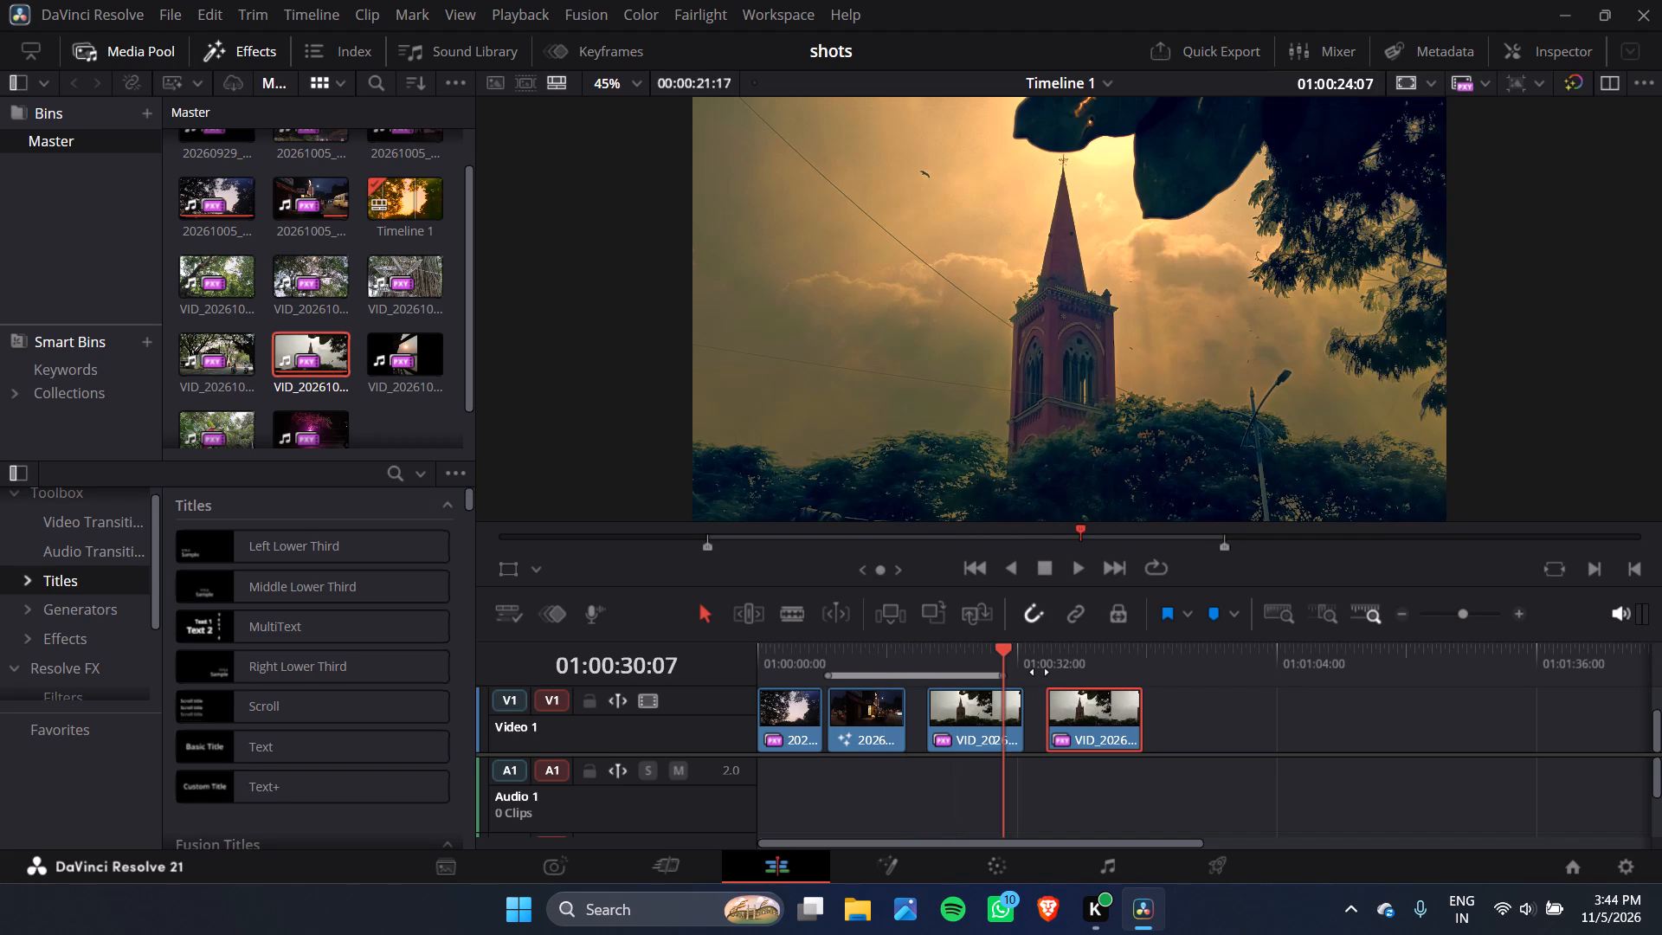
drag(1047, 674, 1030, 677)
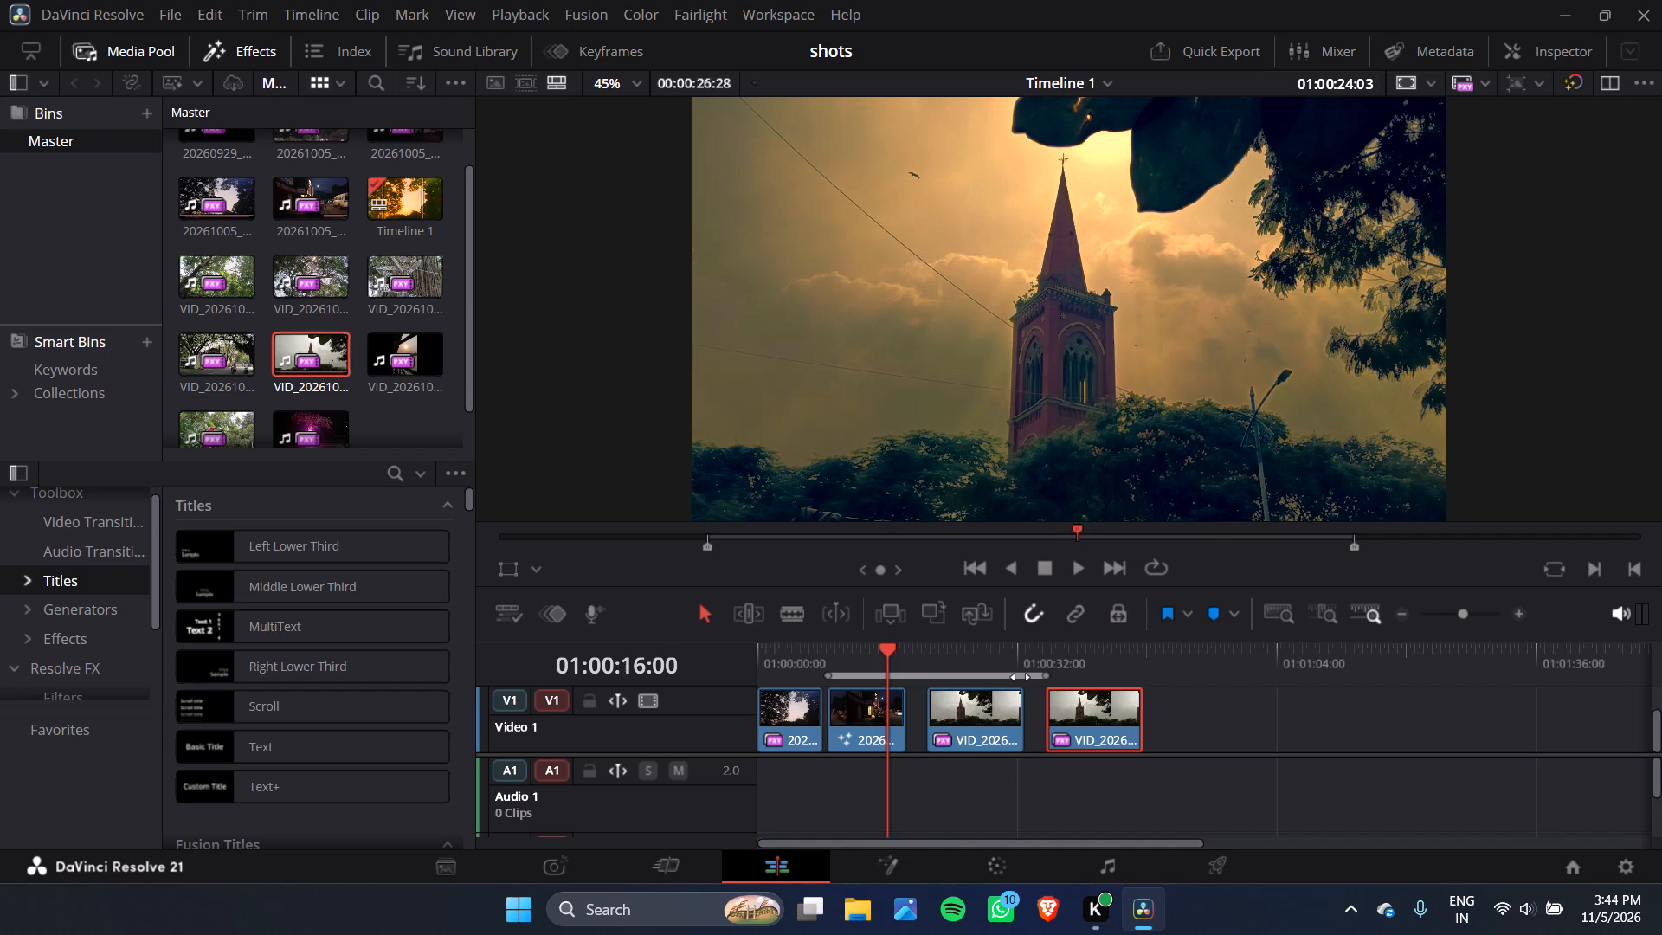
double_click(1021, 677)
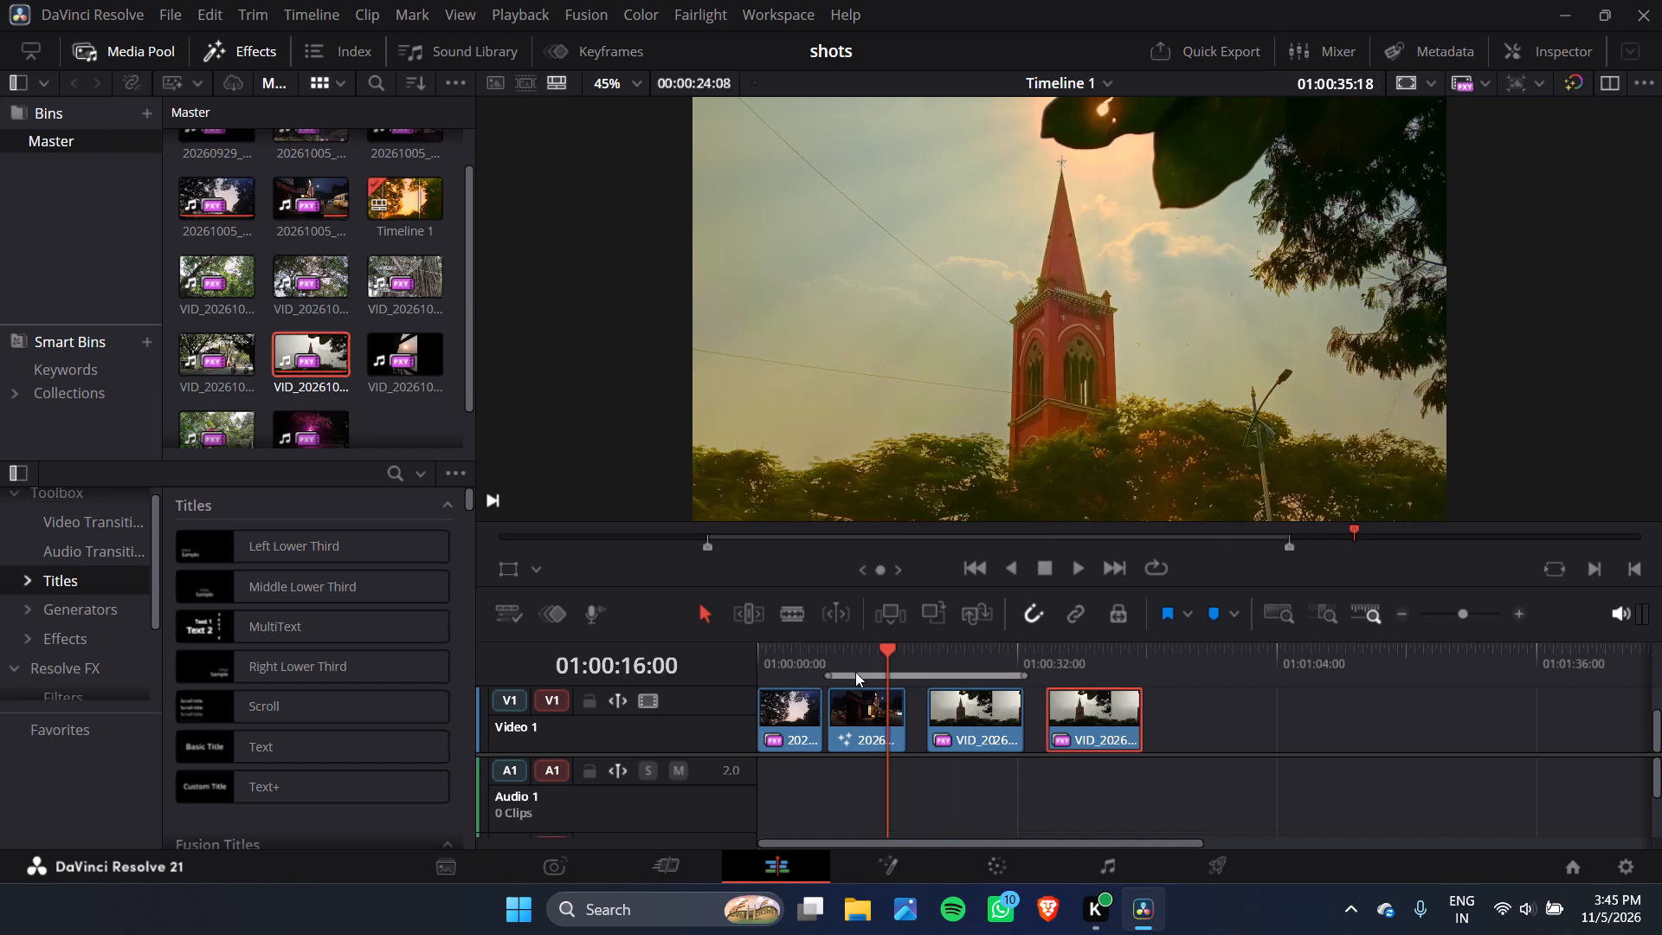
Move the marked range's in point to the start of the first church tower clip at 01:00:20:28 and check both range ends.
drag(825, 674, 857, 674)
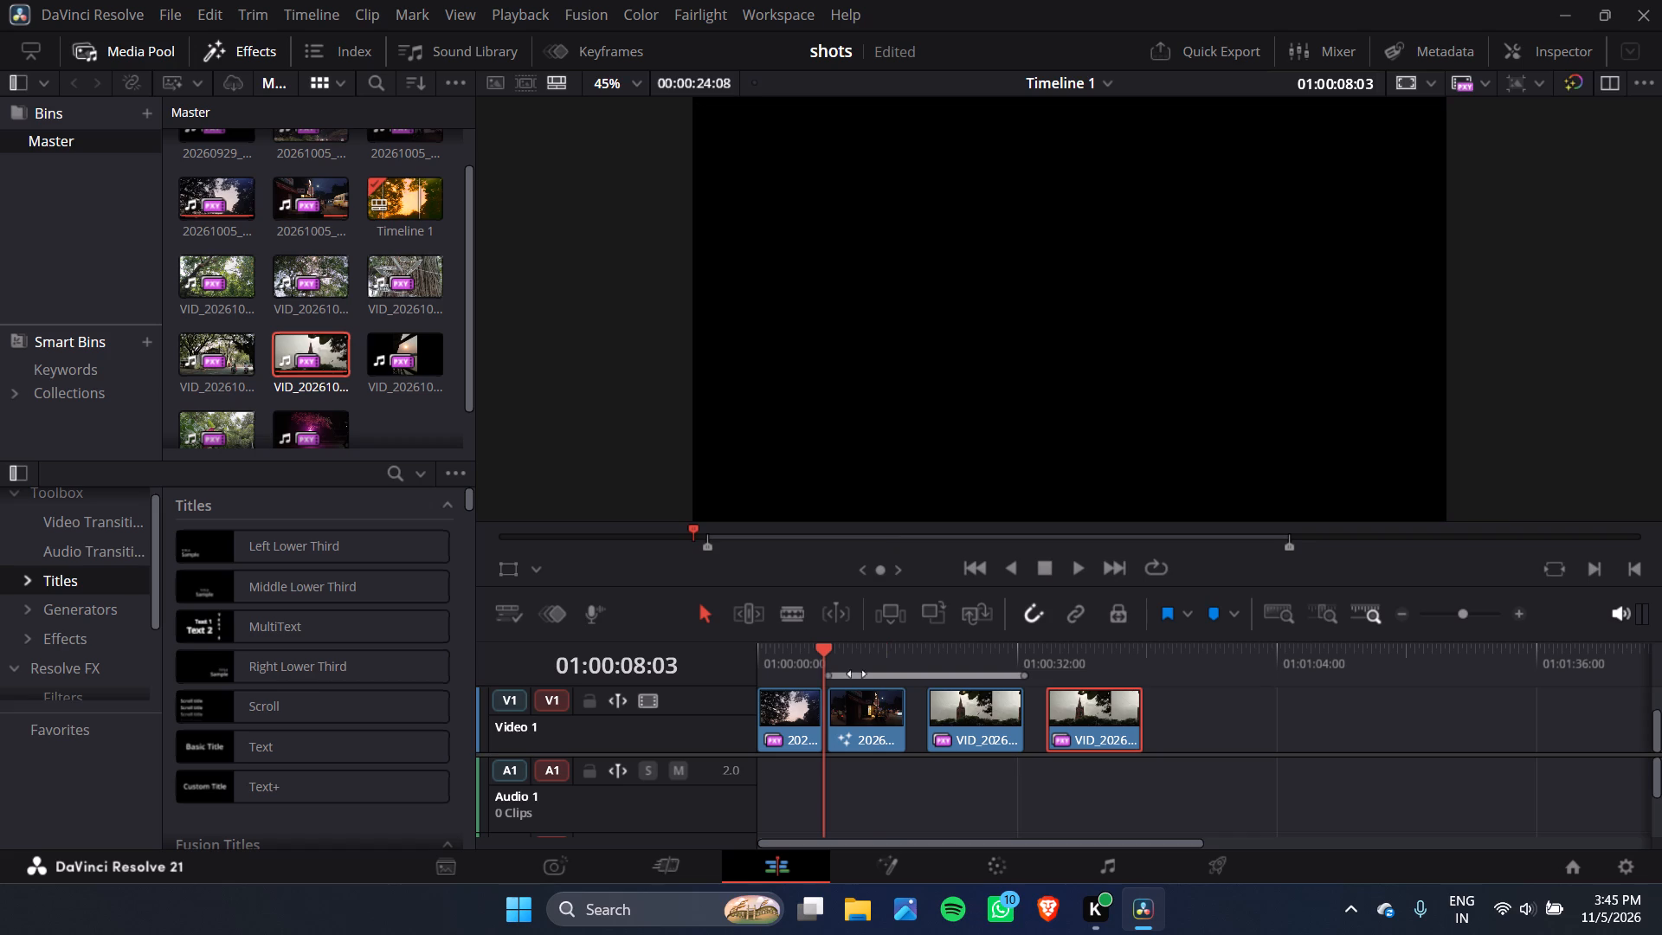
drag(857, 674, 929, 674)
double_click(929, 674)
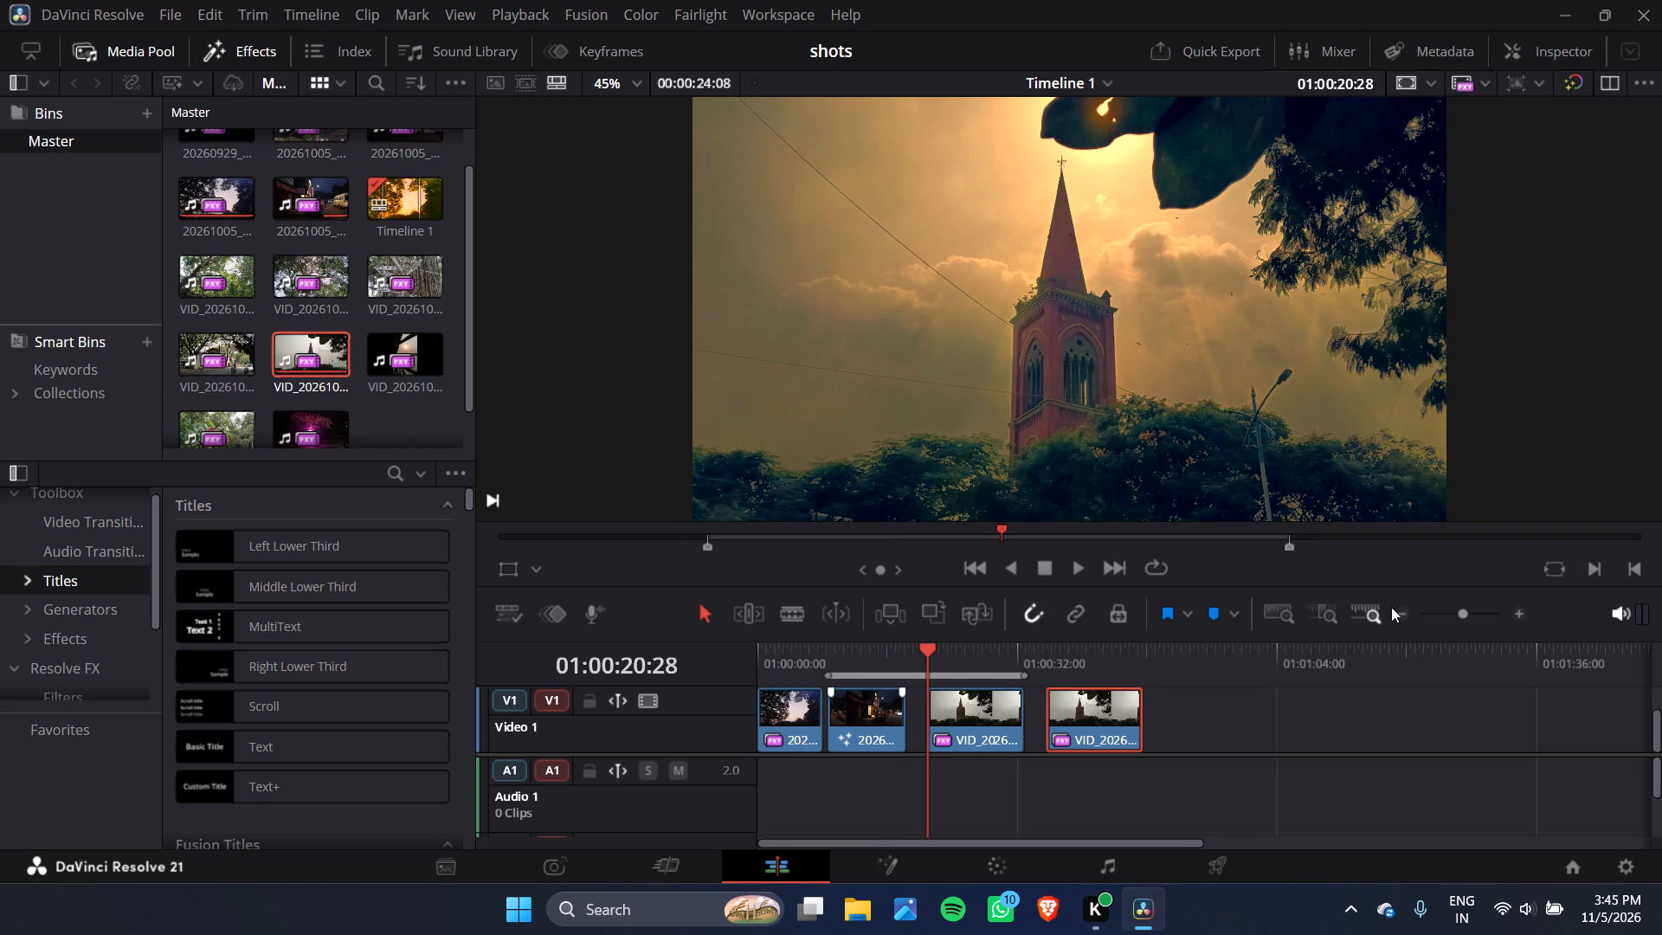
click(1482, 615)
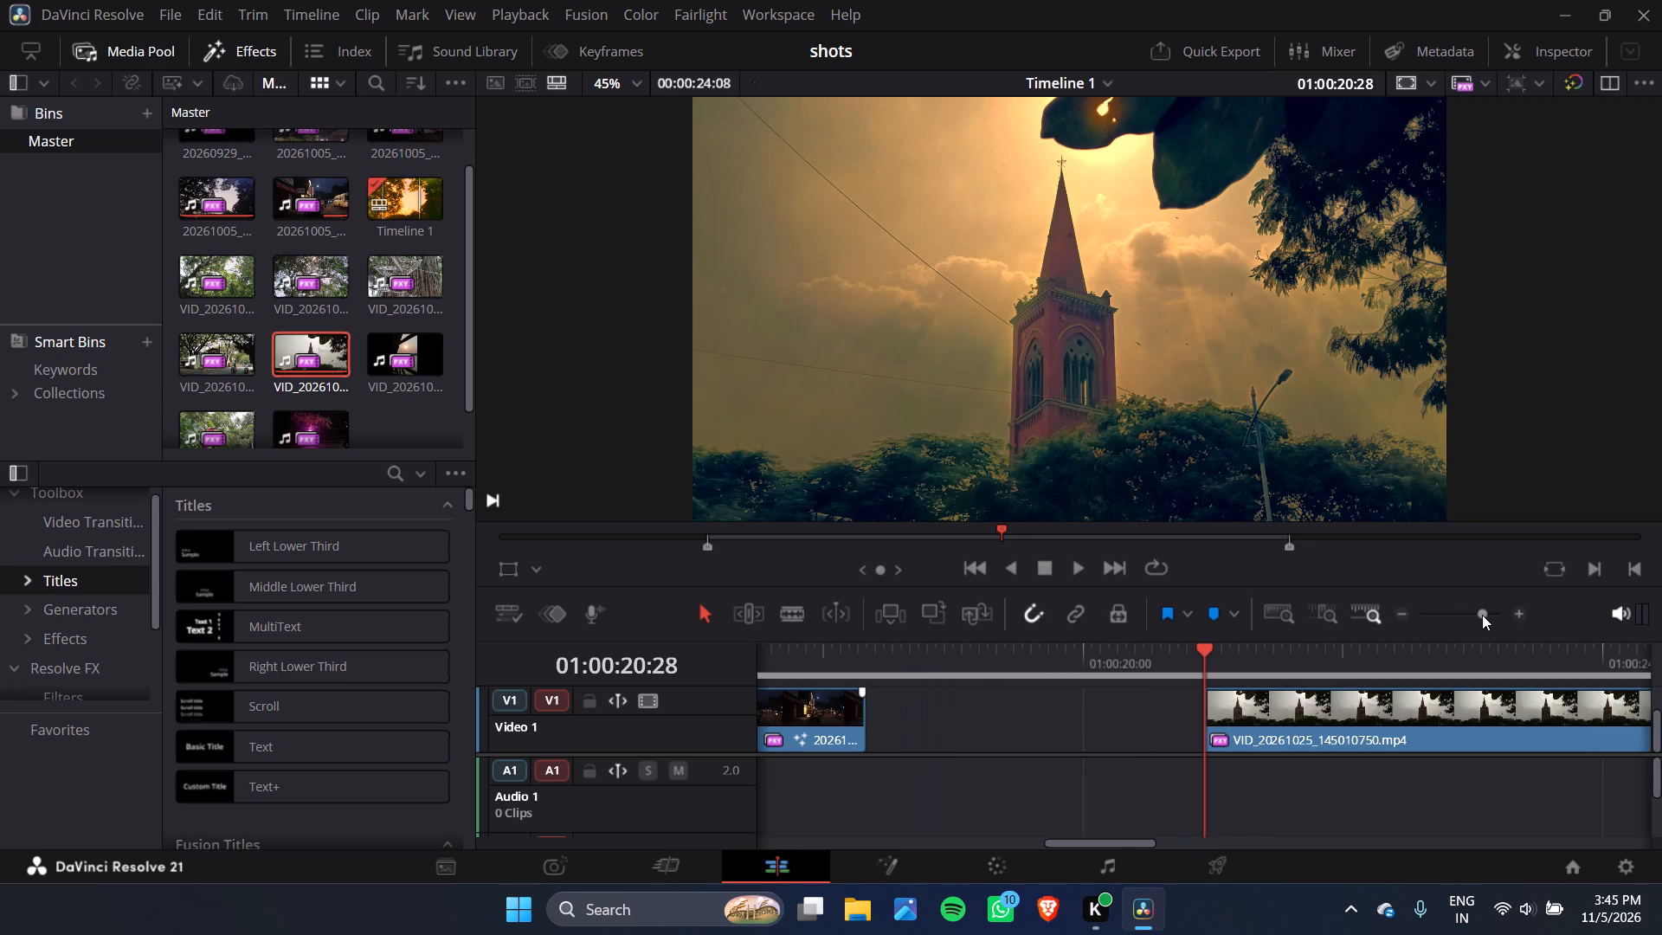
click(1464, 615)
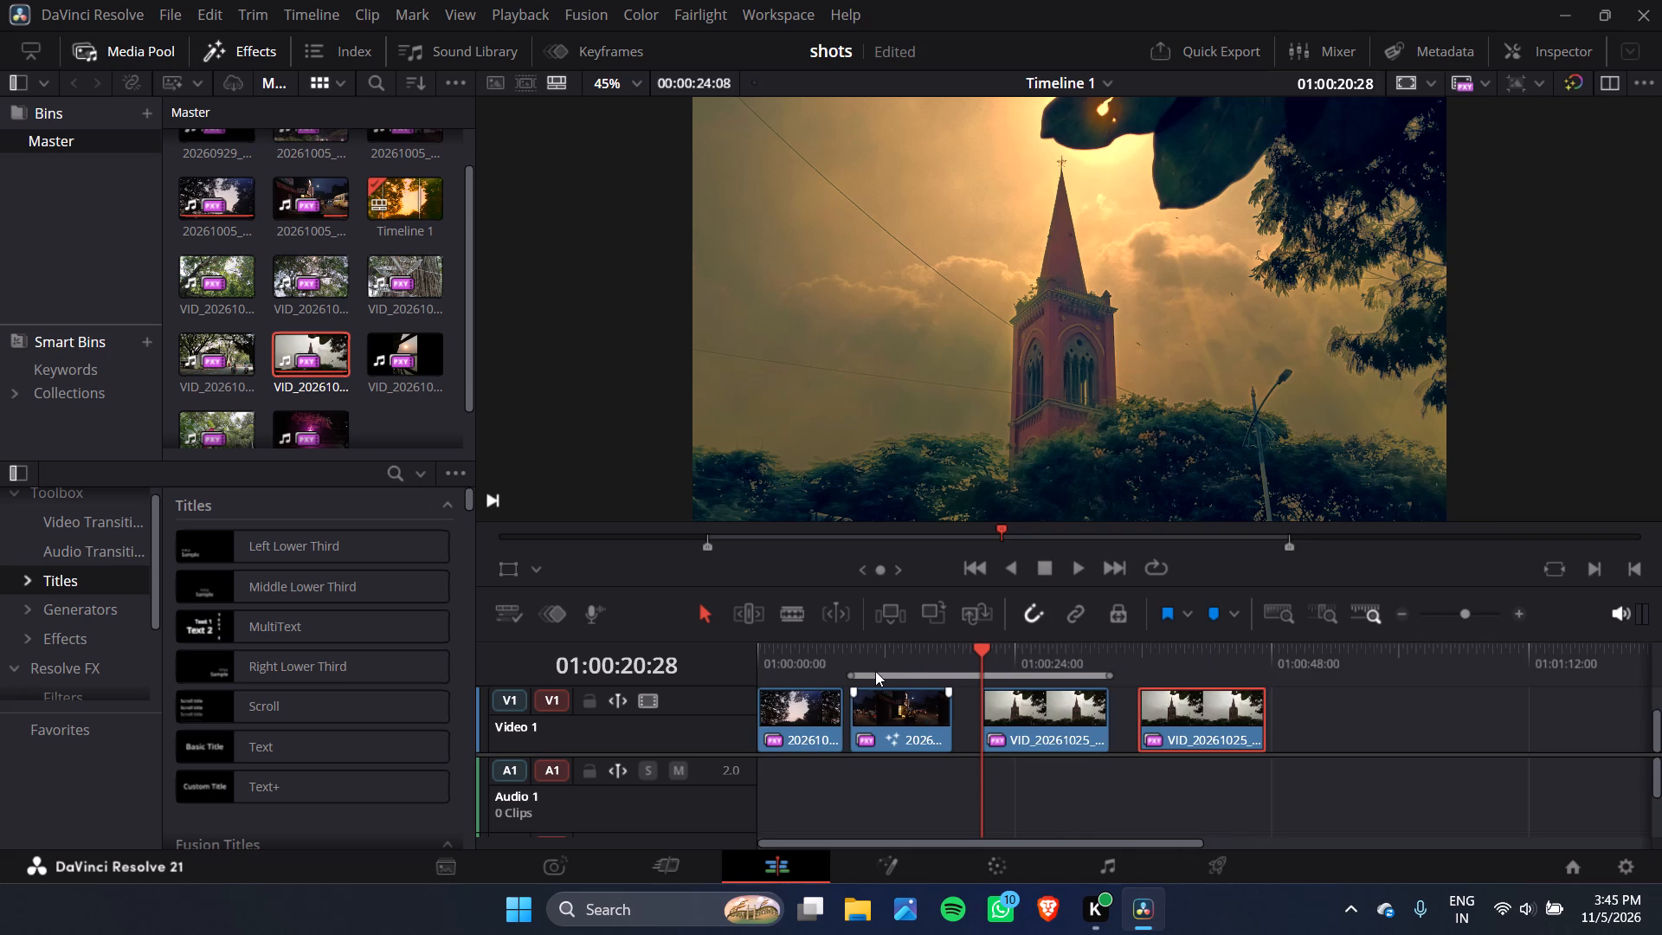
drag(853, 676, 874, 676)
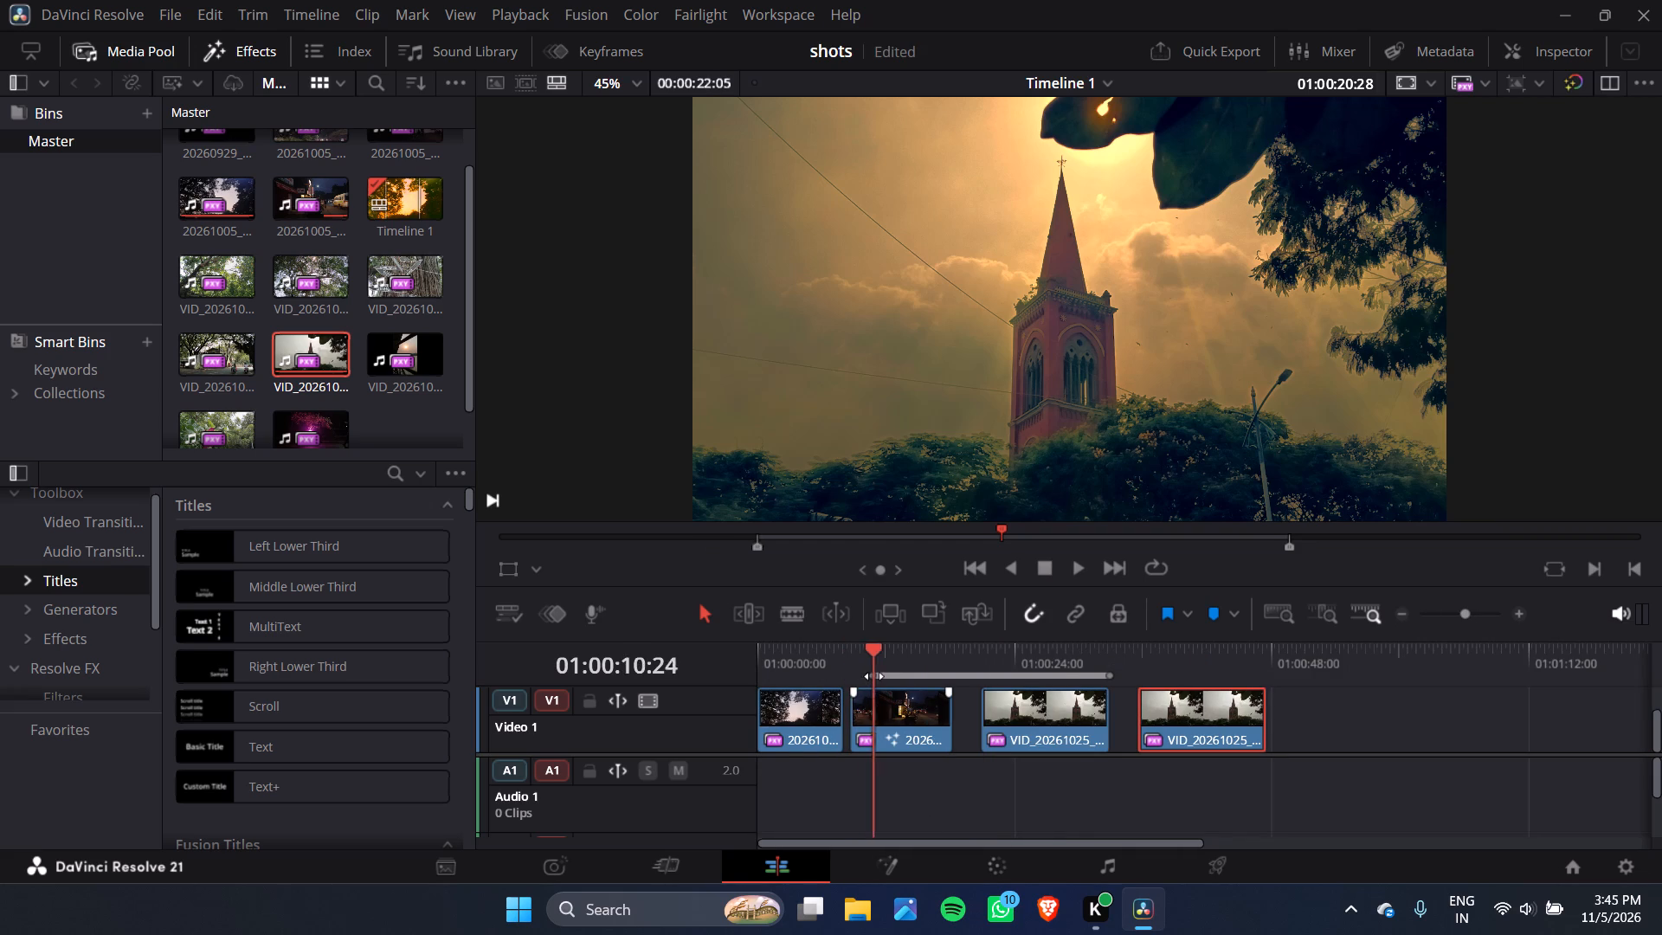
drag(874, 676, 976, 680)
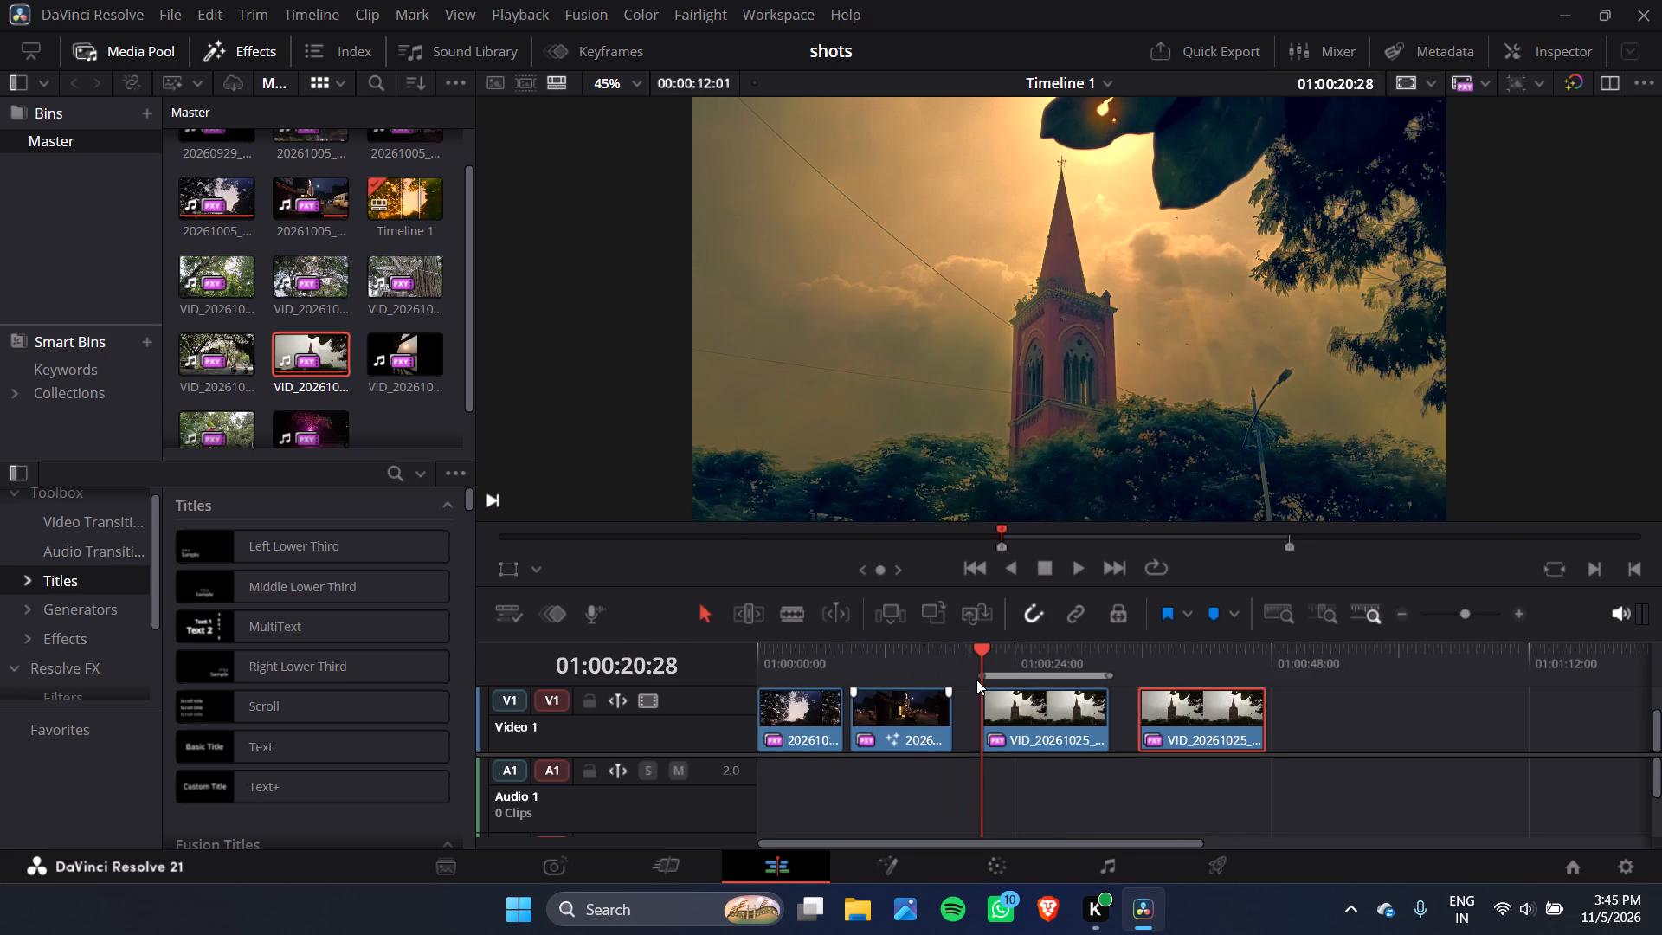
click(1108, 645)
click(981, 652)
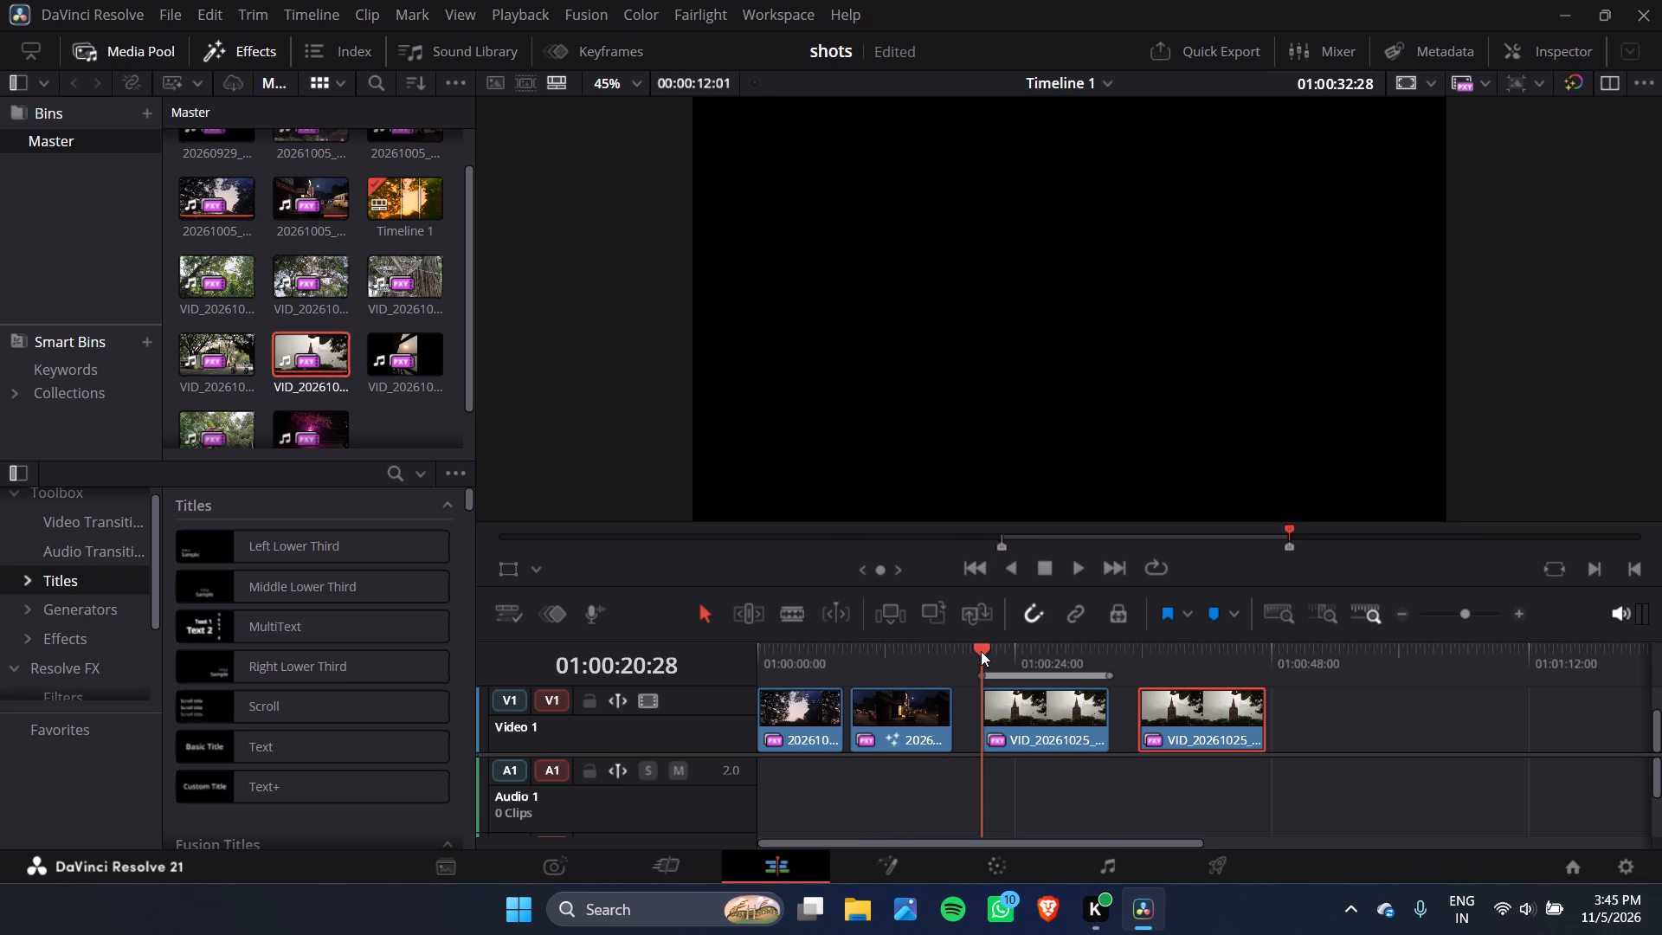
Quick Export the marked range with the HyperDeck H.264 preset into the clipsforreels folder, naming the file punewatchtower.
click(1166, 53)
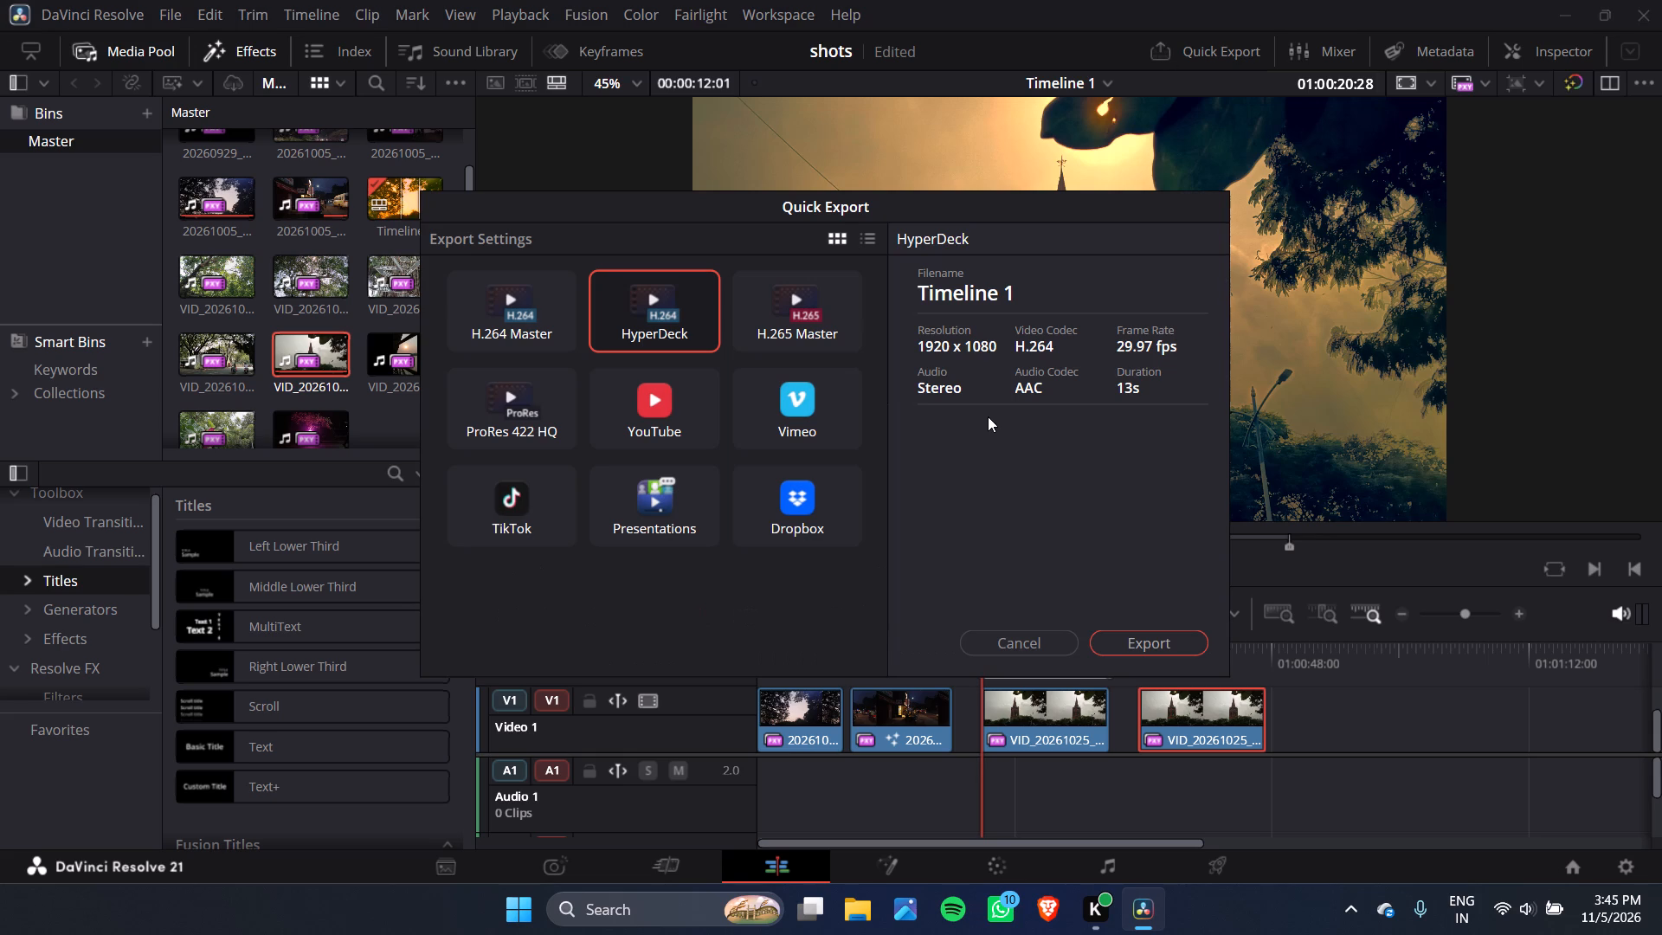
click(1145, 642)
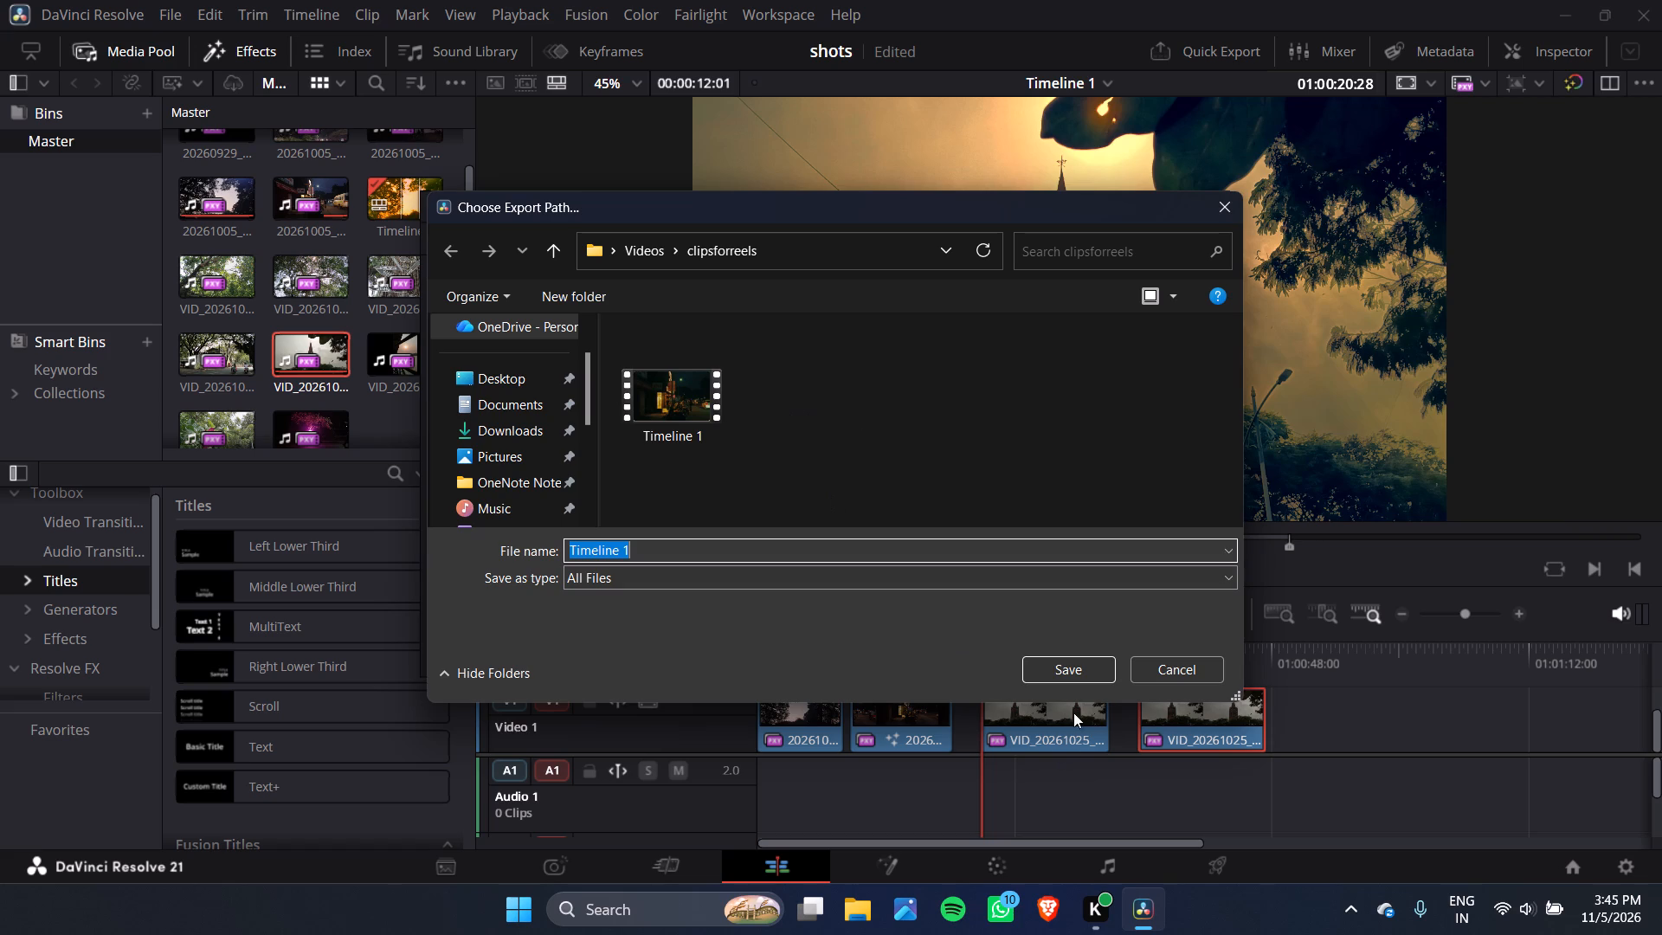
click(783, 548)
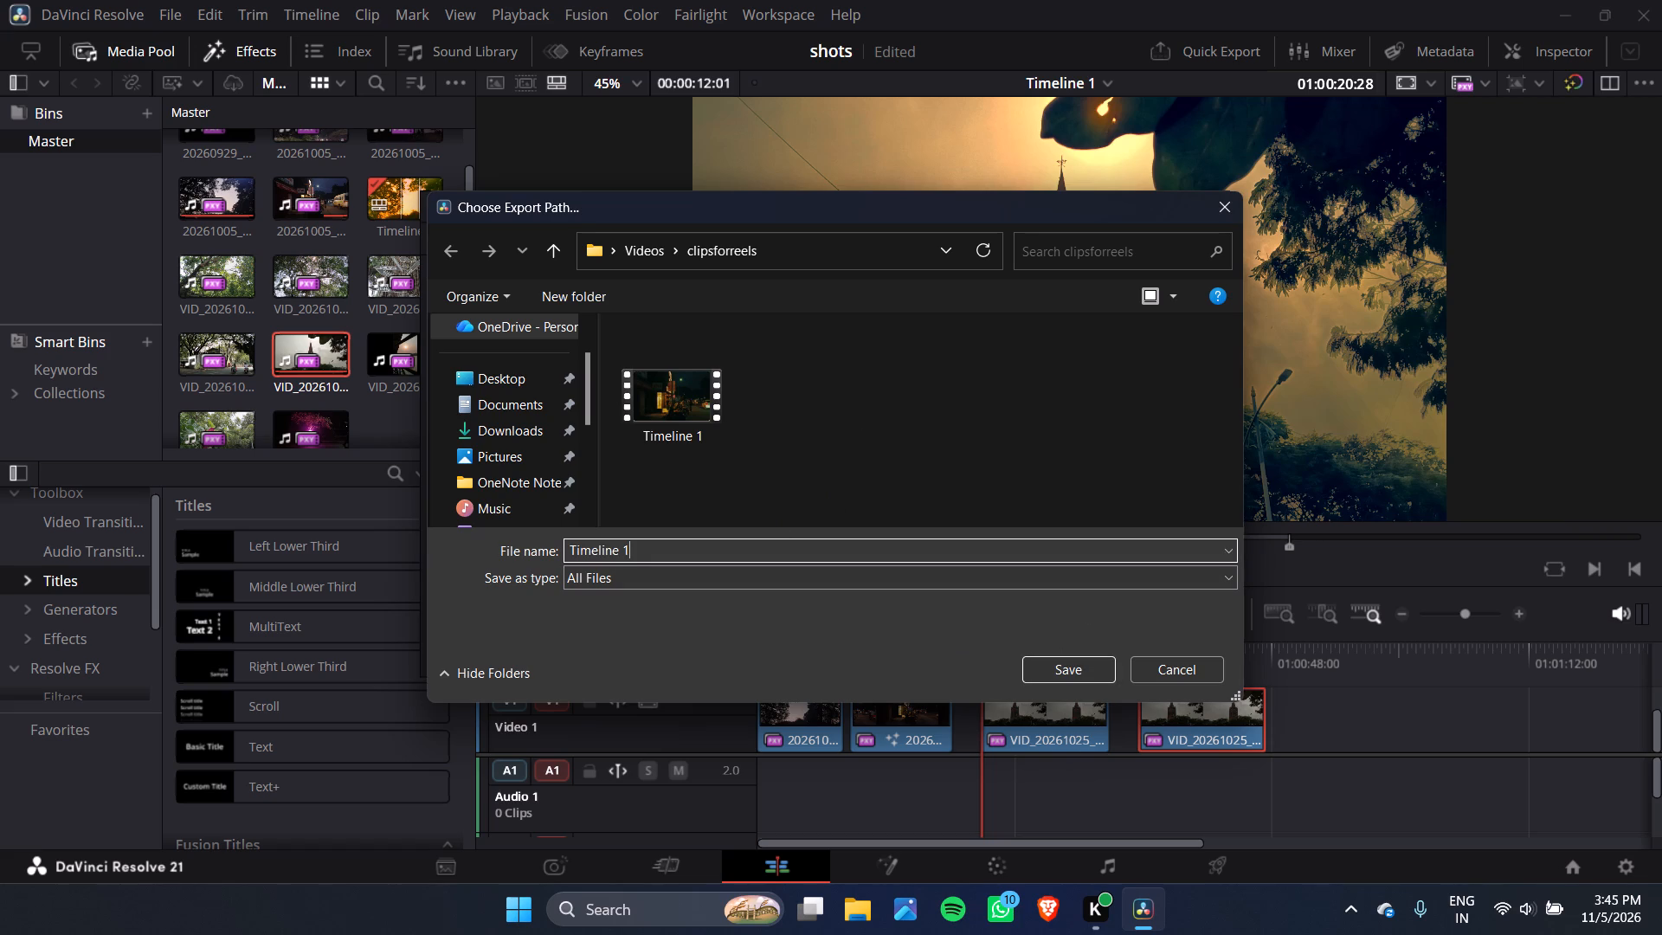
key(BackSpace)
key(BackSpace)
key(BackSpace)
key(BackSpace)
key(BackSpace)
key(BackSpace)
key(BackSpace)
key(BackSpace)
key(BackSpace)
key(BackSpace)
key(BackSpace)
key(BackSpace)
key(BackSpace)
key(BackSpace)
key(BackSpace)
key(BackSpace)
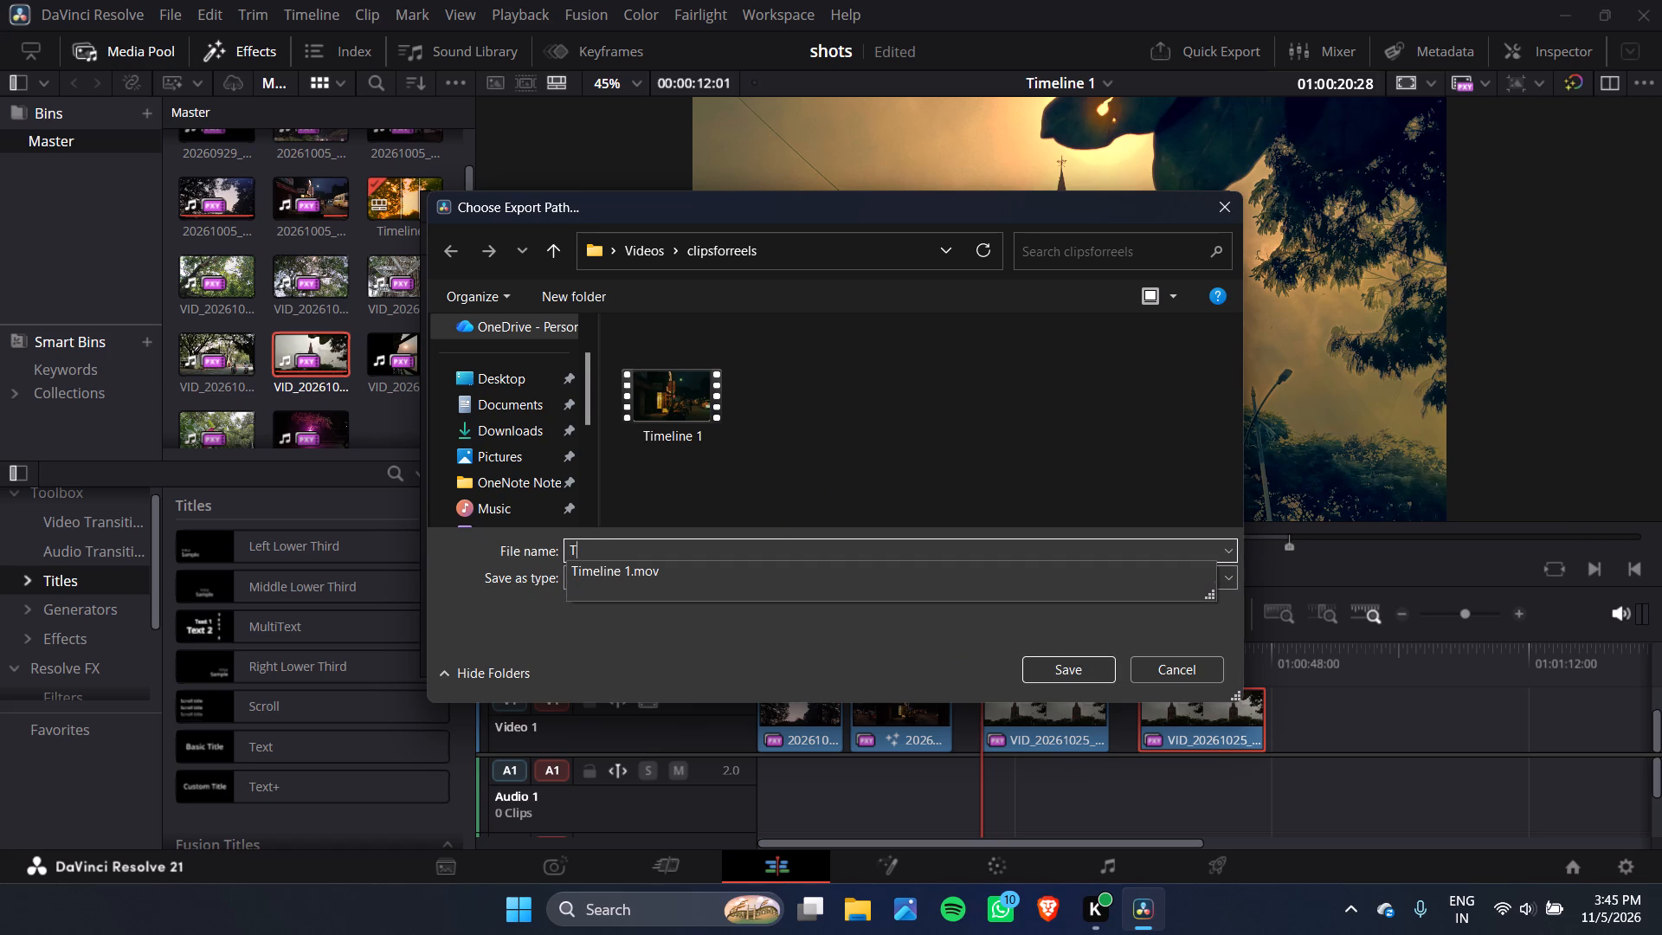
text(pune)
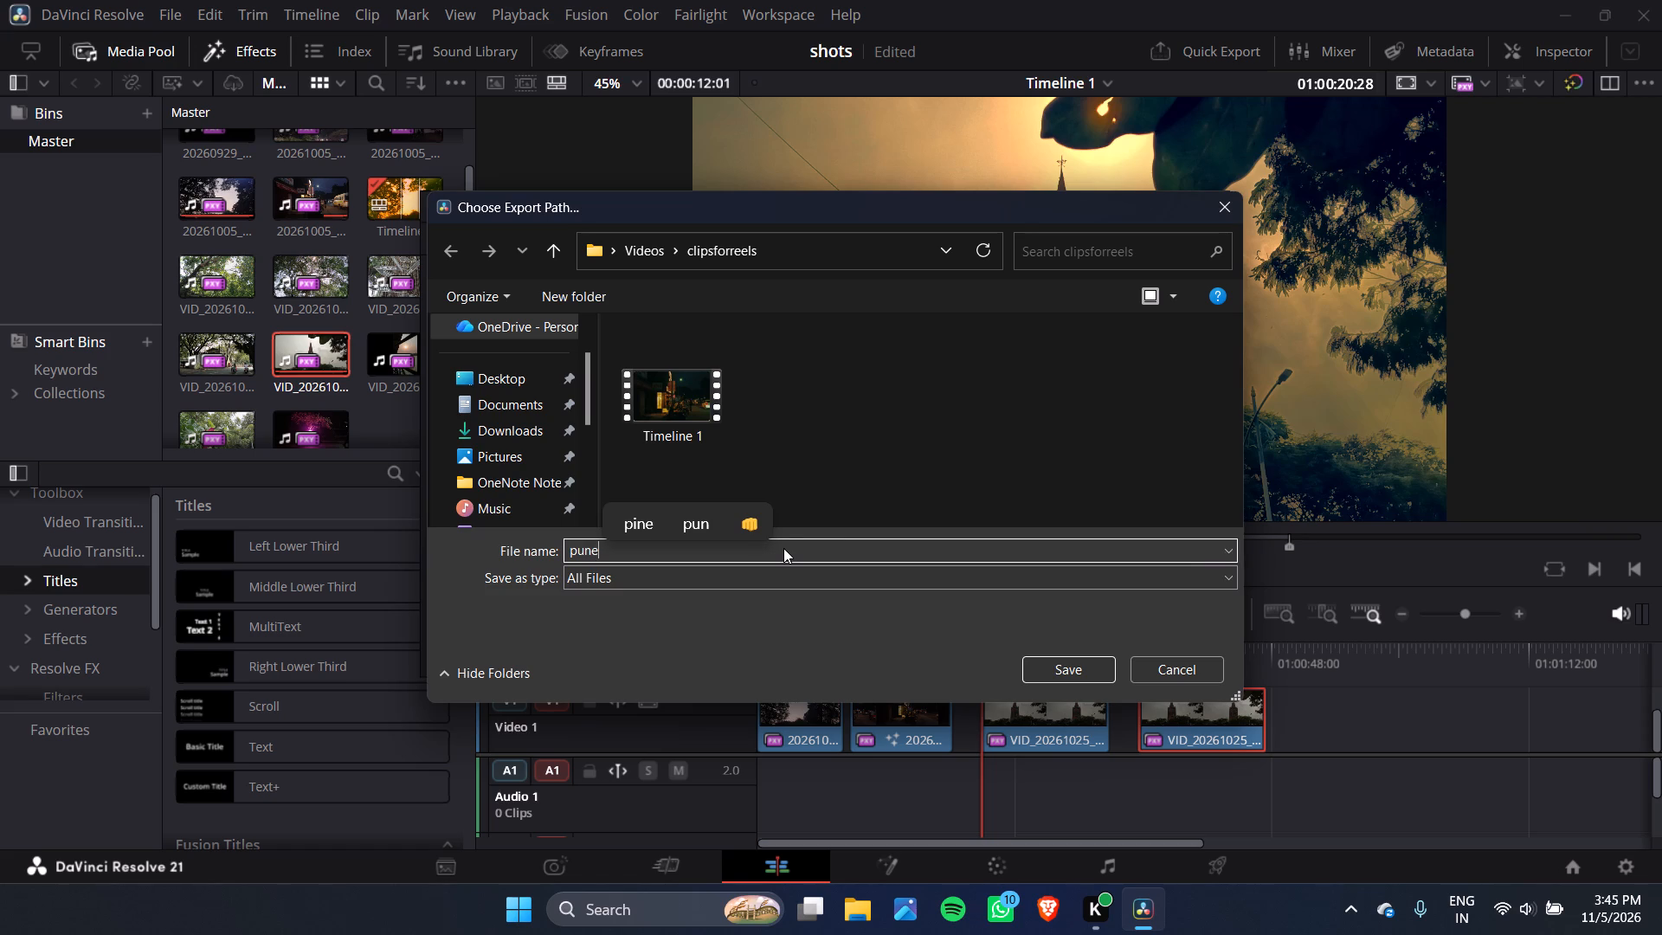
text(shot)
key(BackSpace)
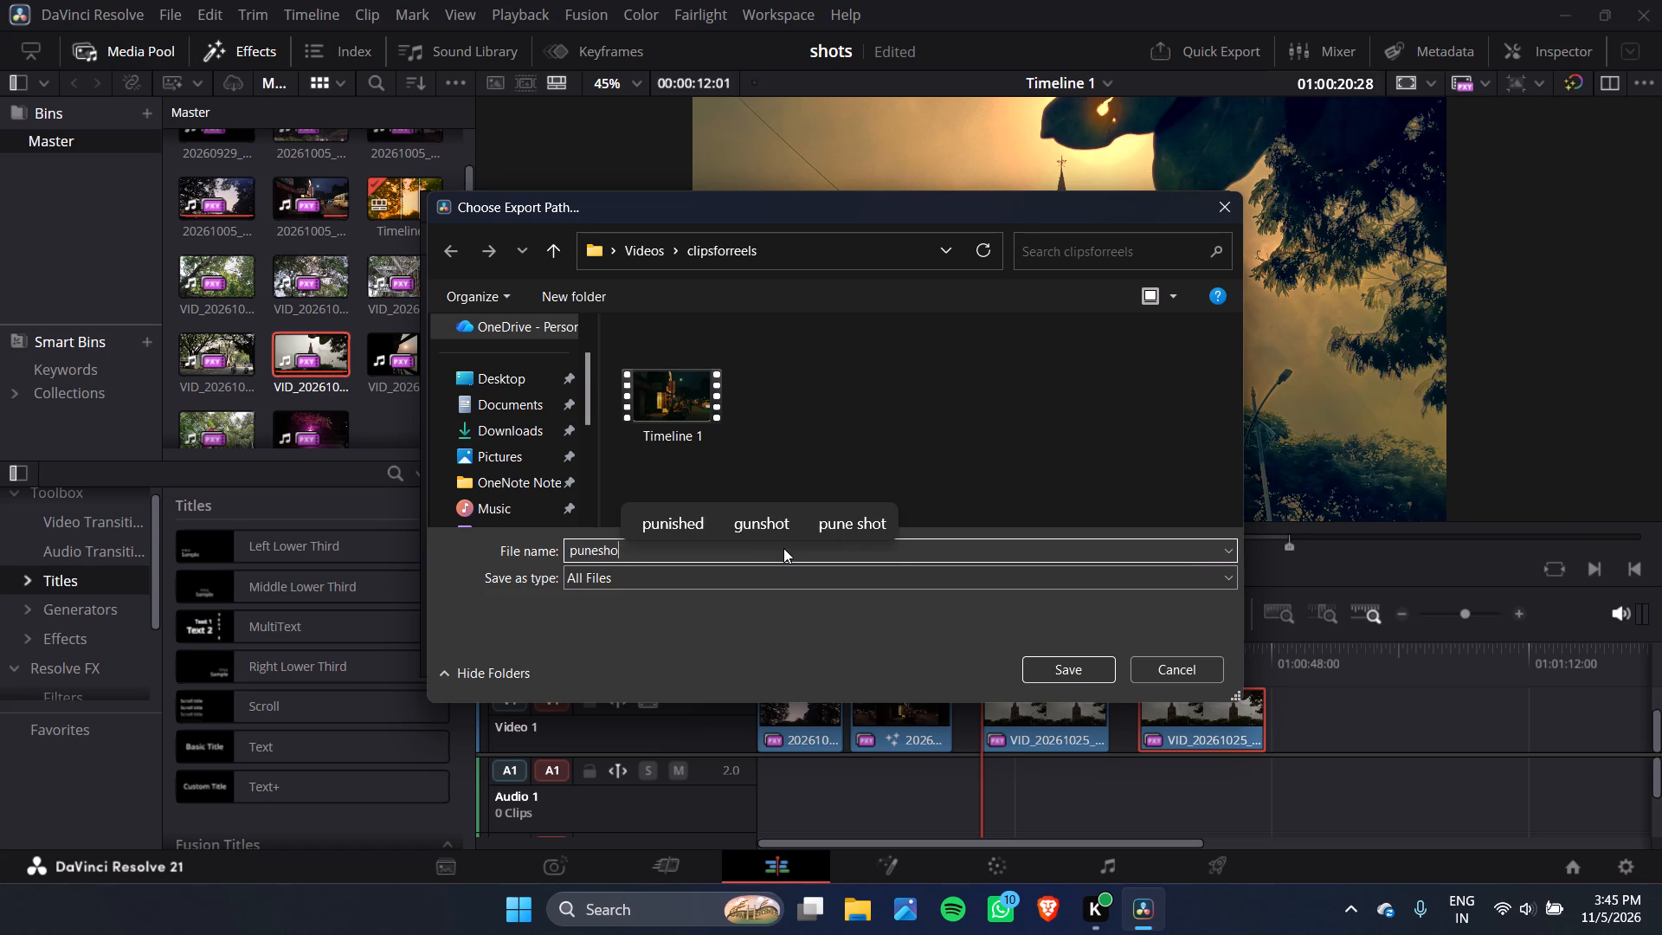
key(BackSpace)
key(BackSpace)
key(BackSpace)
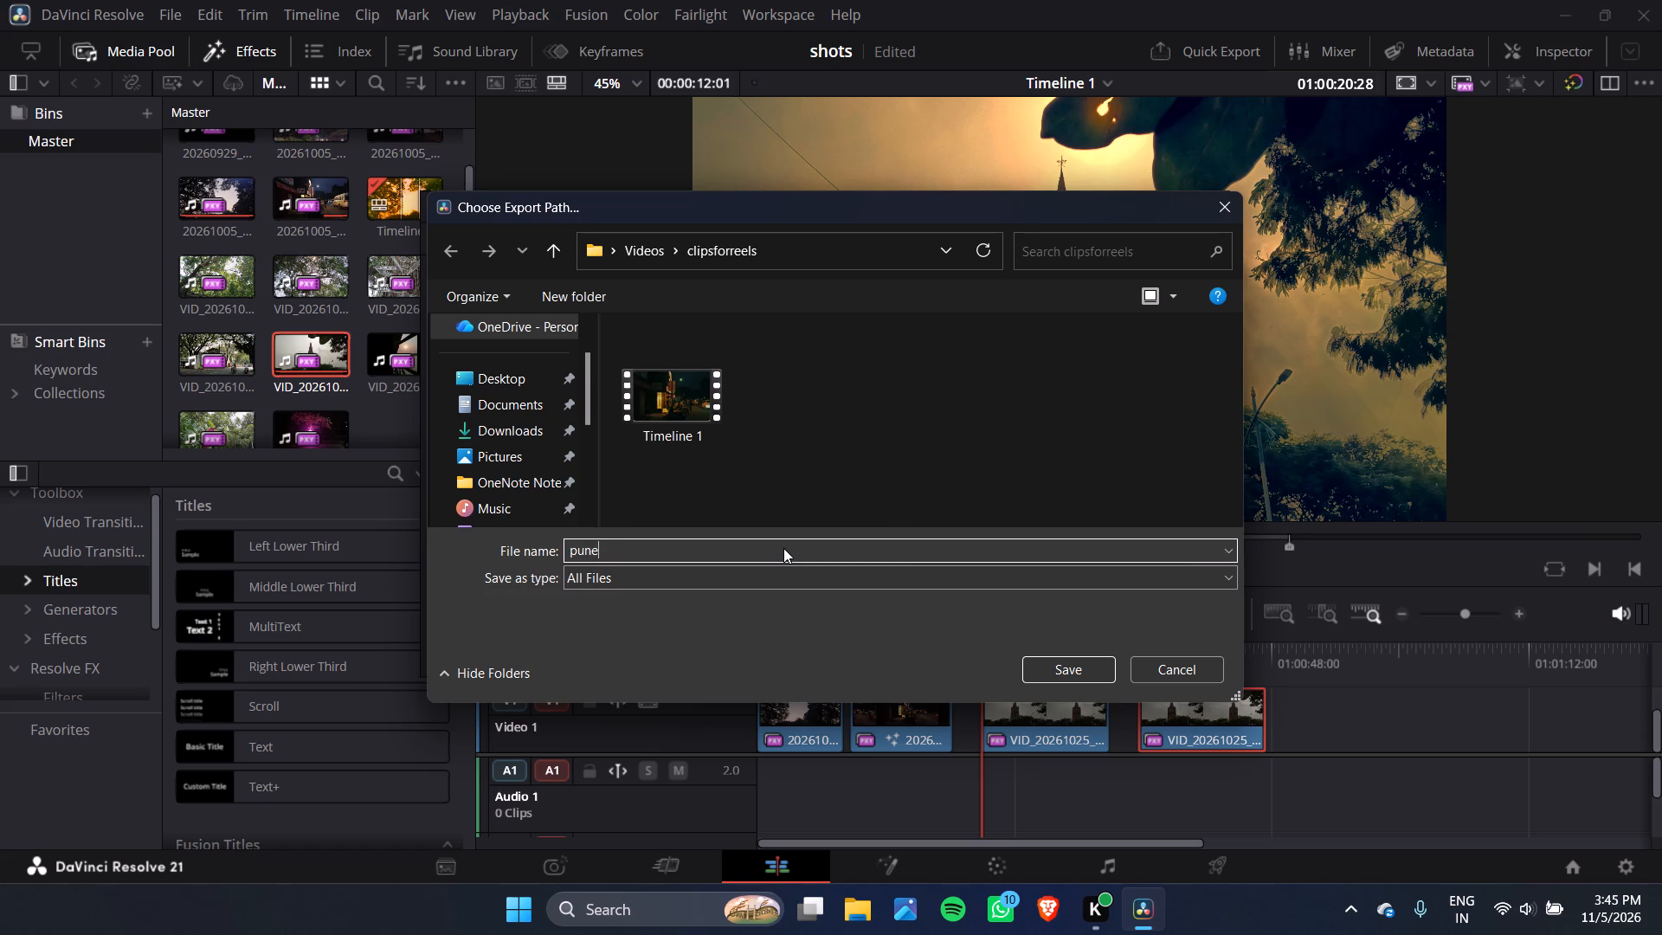
text(watchtower)
key(Return)
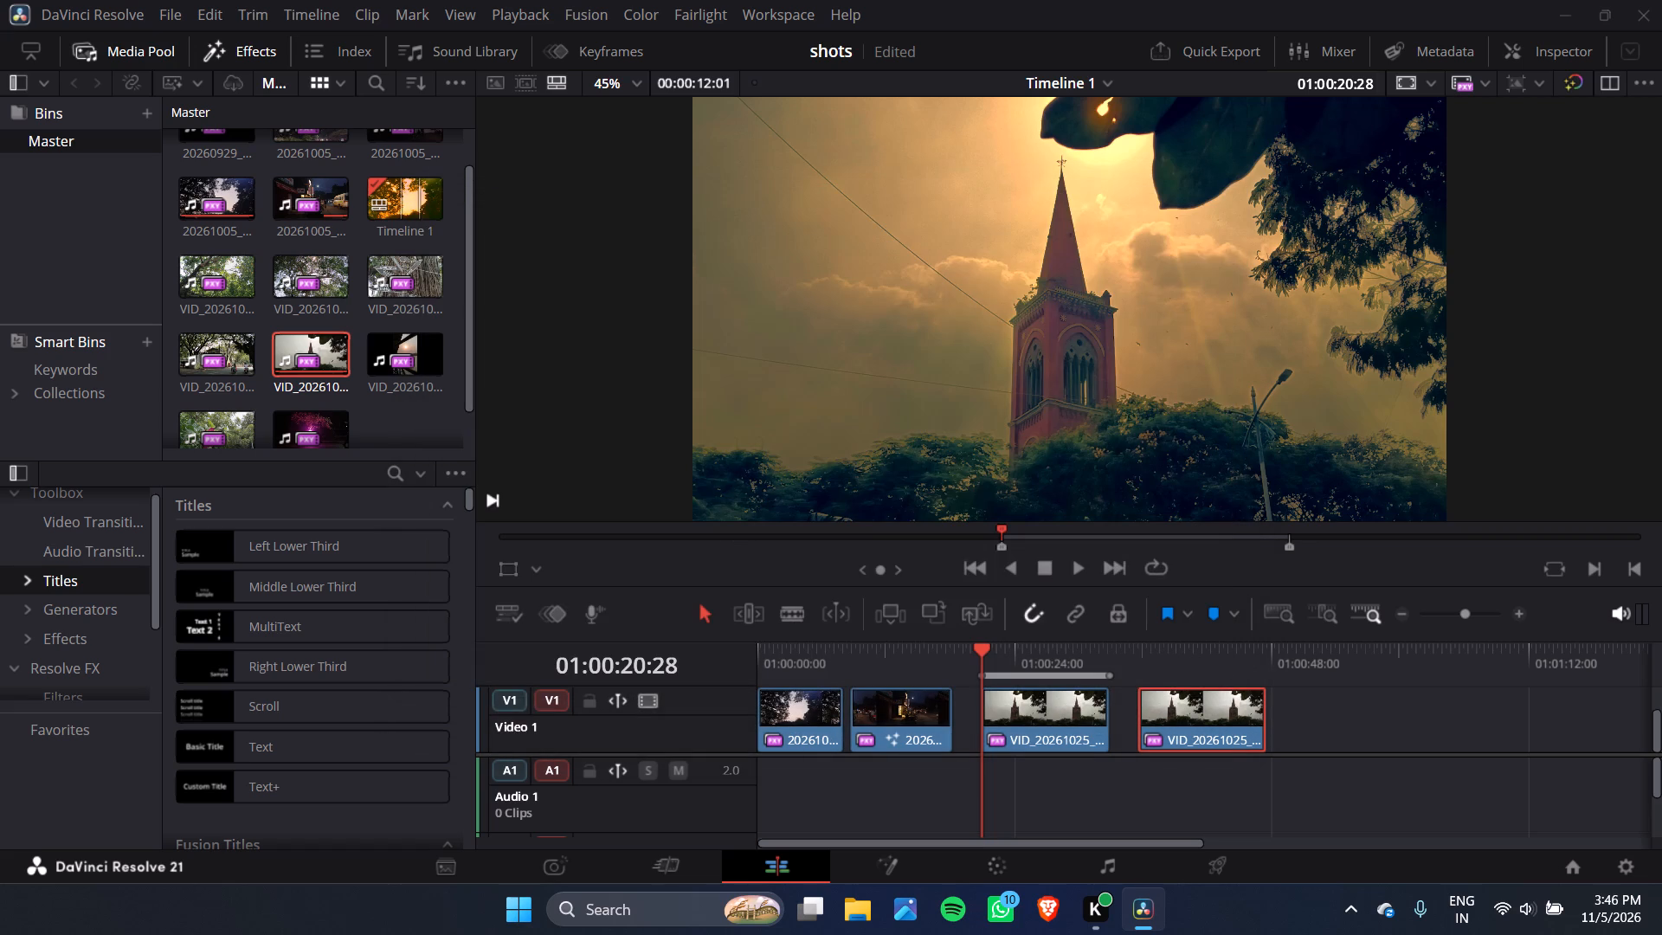
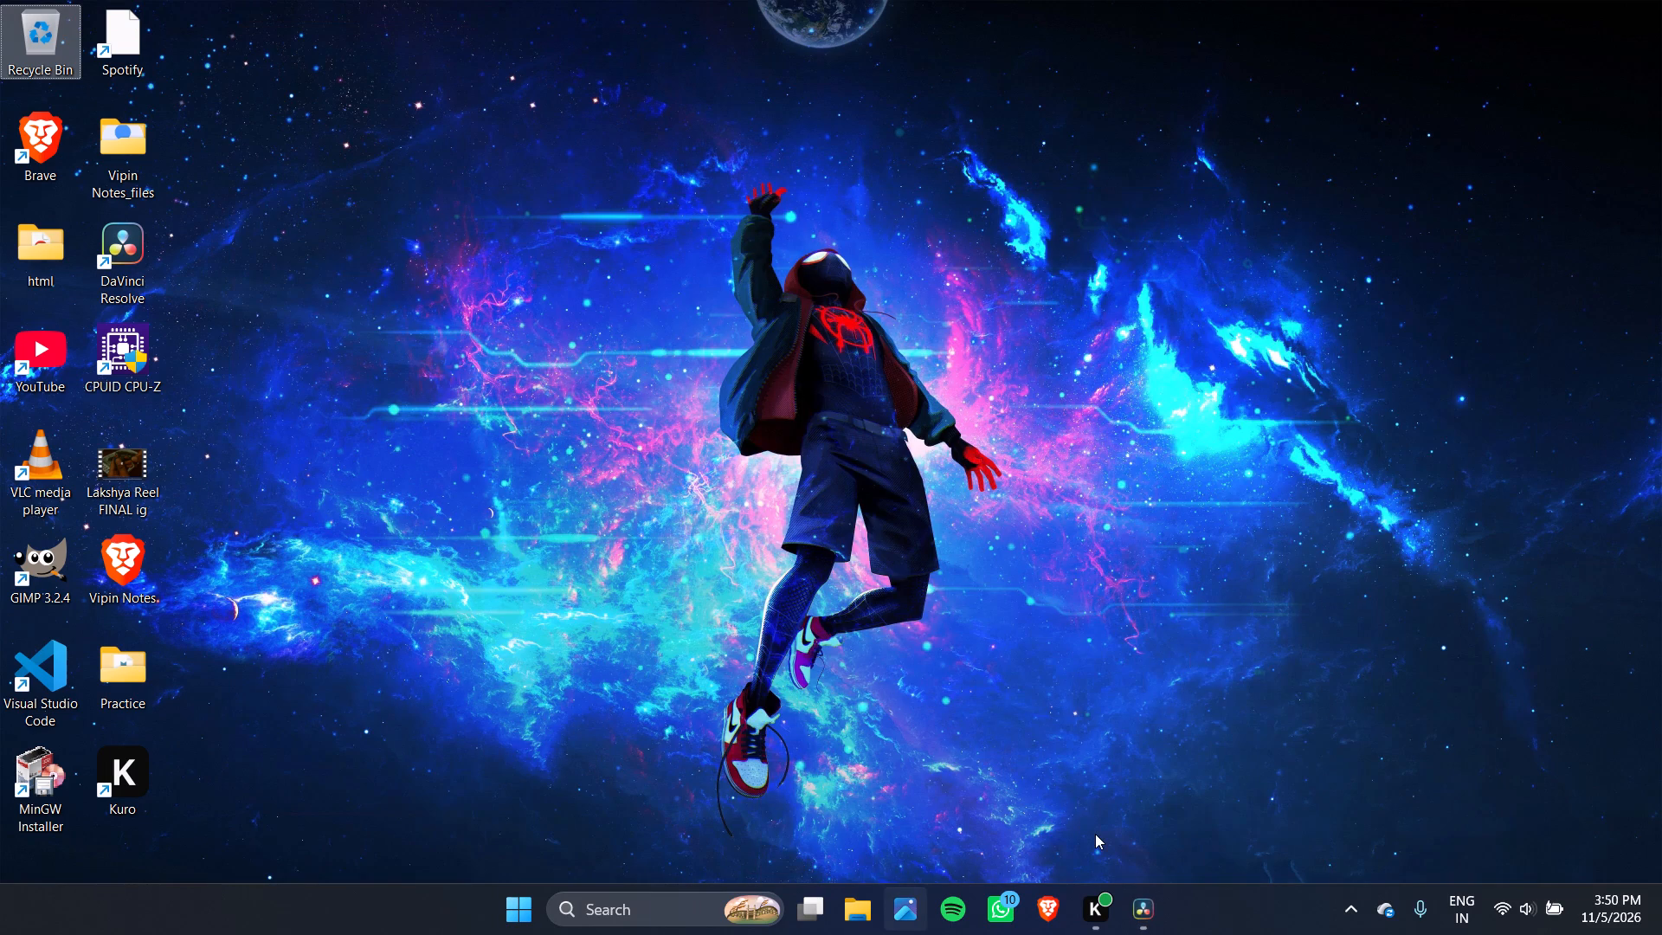
Open File Explorer to look for the exported punewatchtower clip.
click(878, 912)
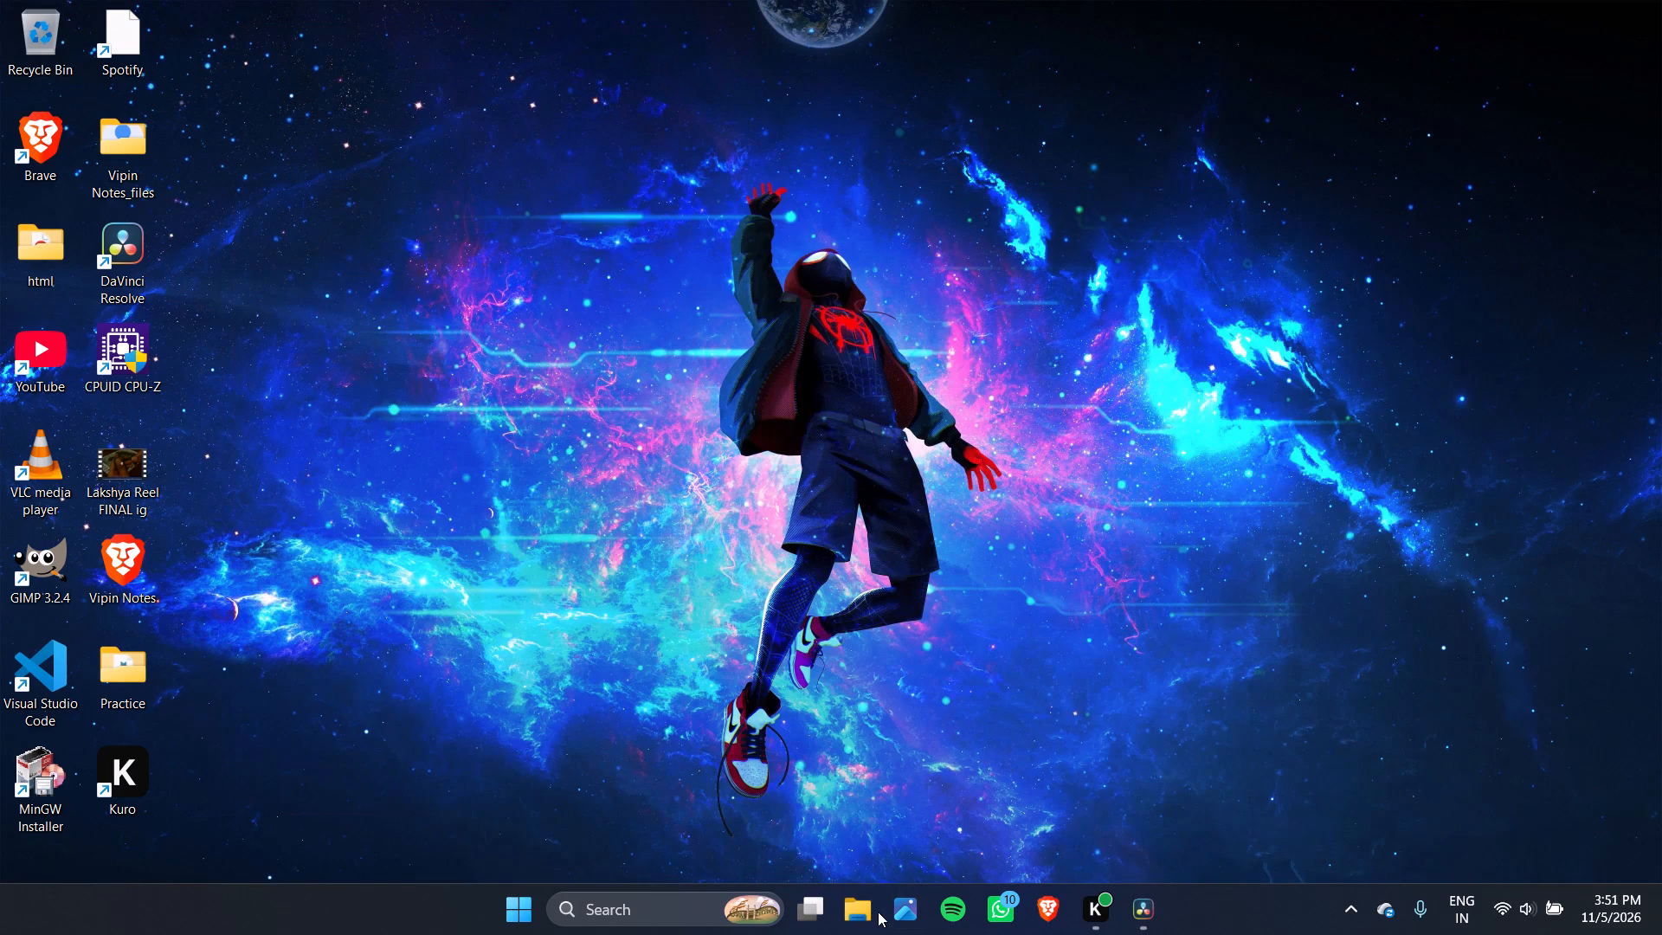
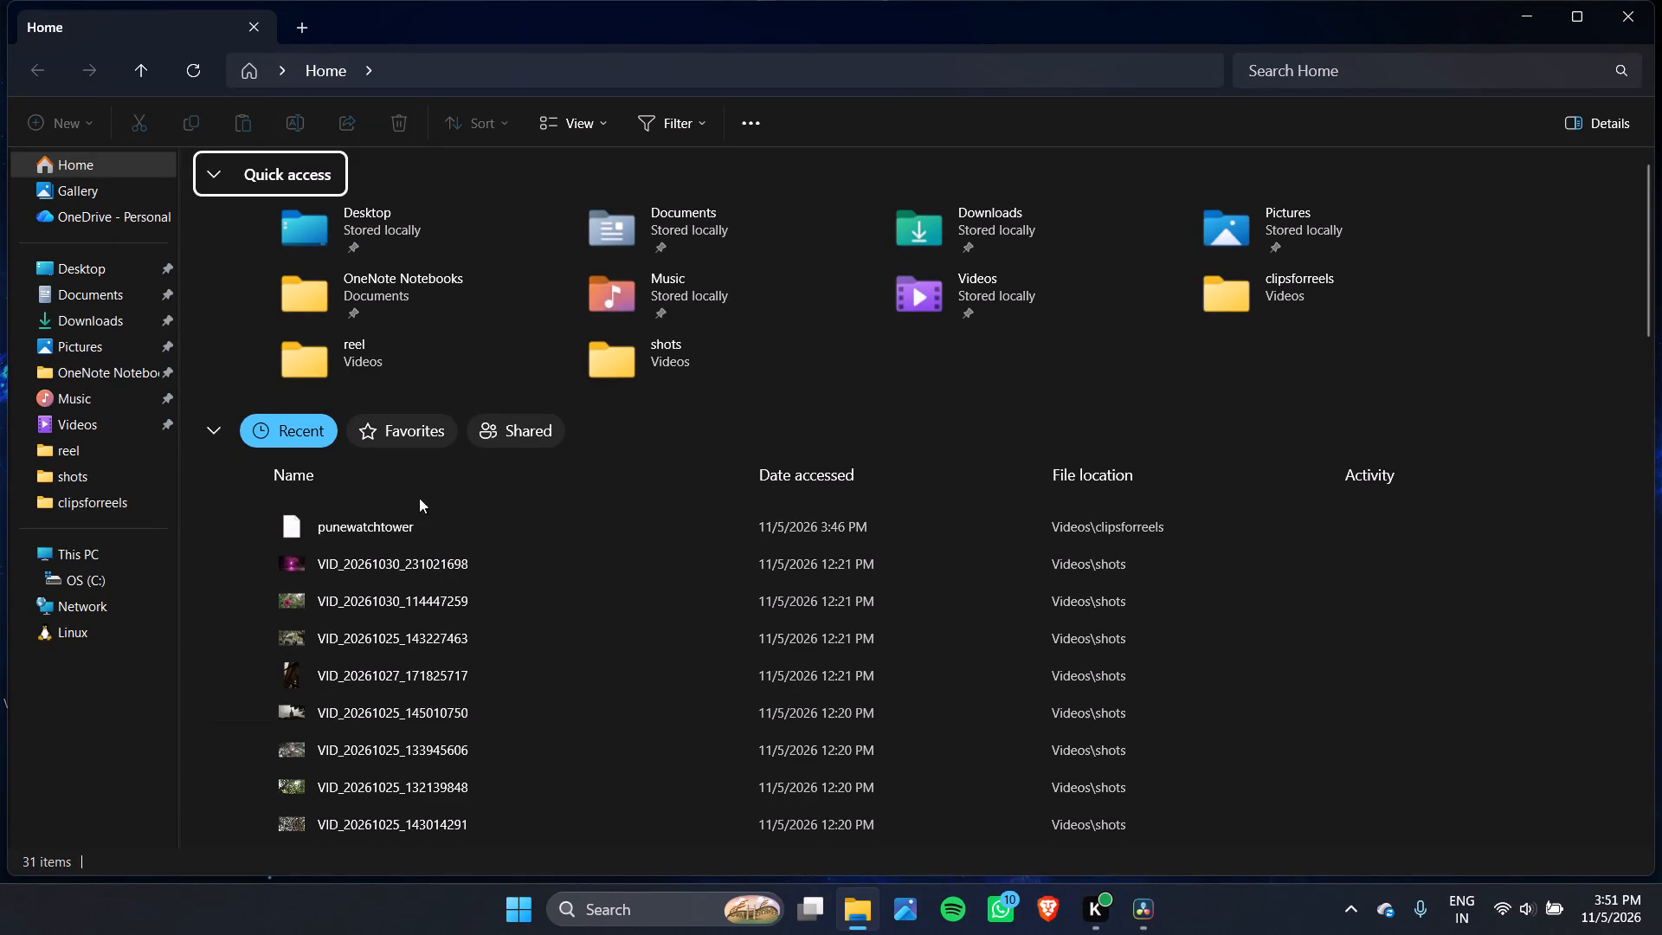
Play the exported punewatchtower clip from the clipsforreels folder to check the graded result, and close the player.
click(73, 495)
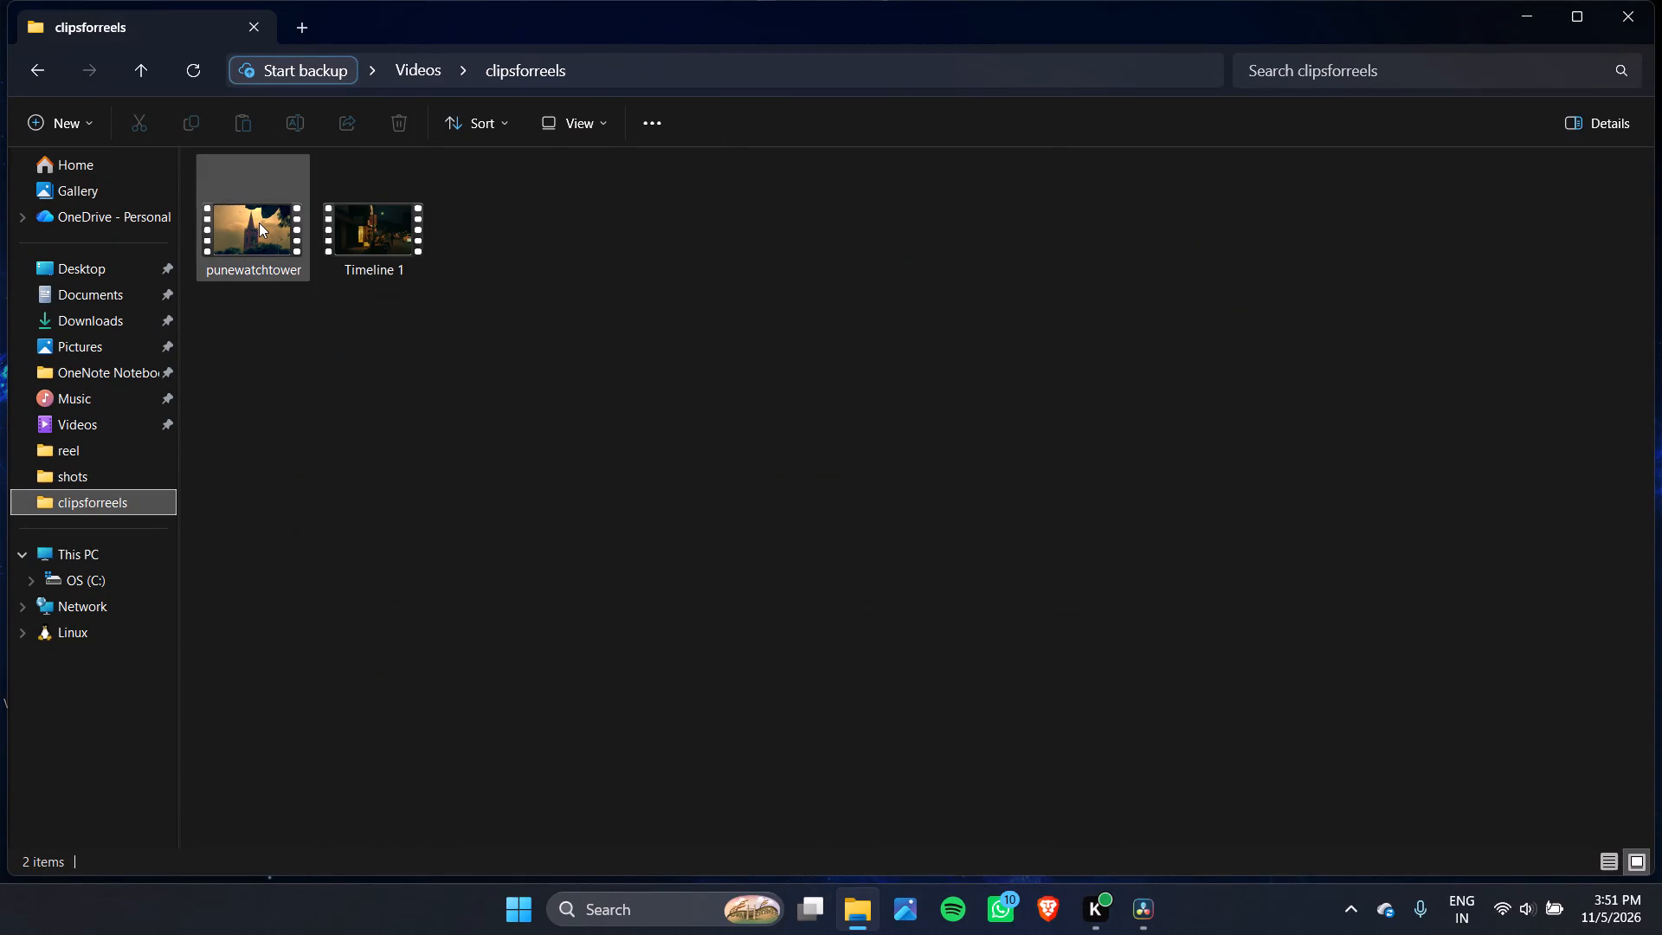
double_click(259, 222)
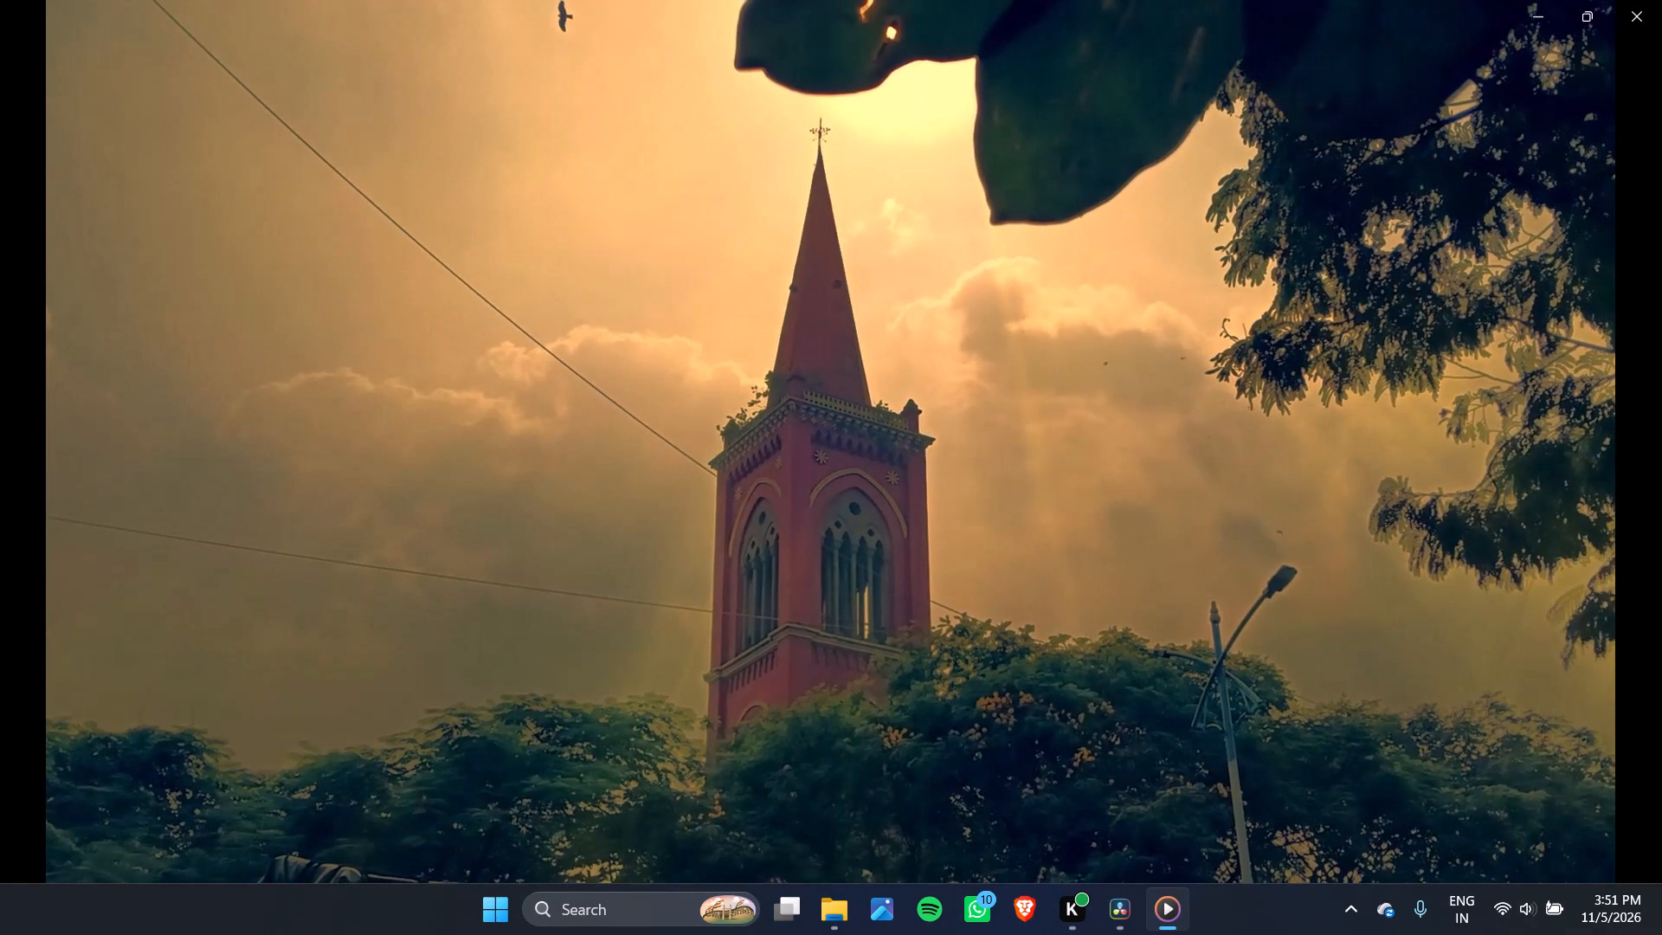
click(1642, 18)
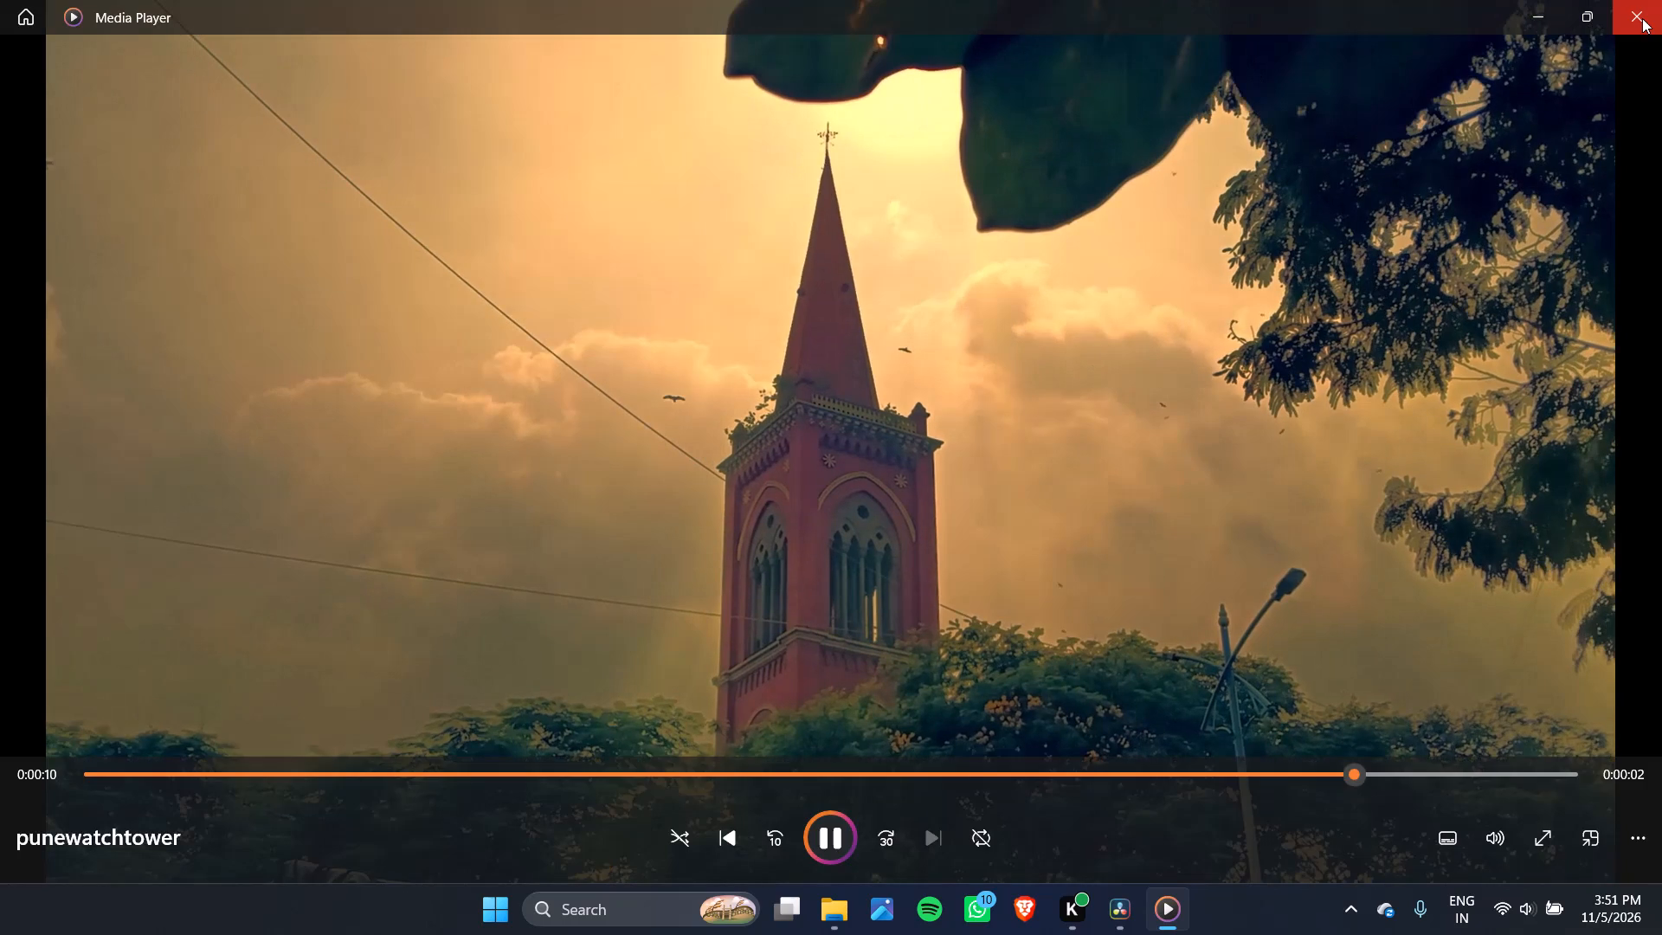
click(1642, 18)
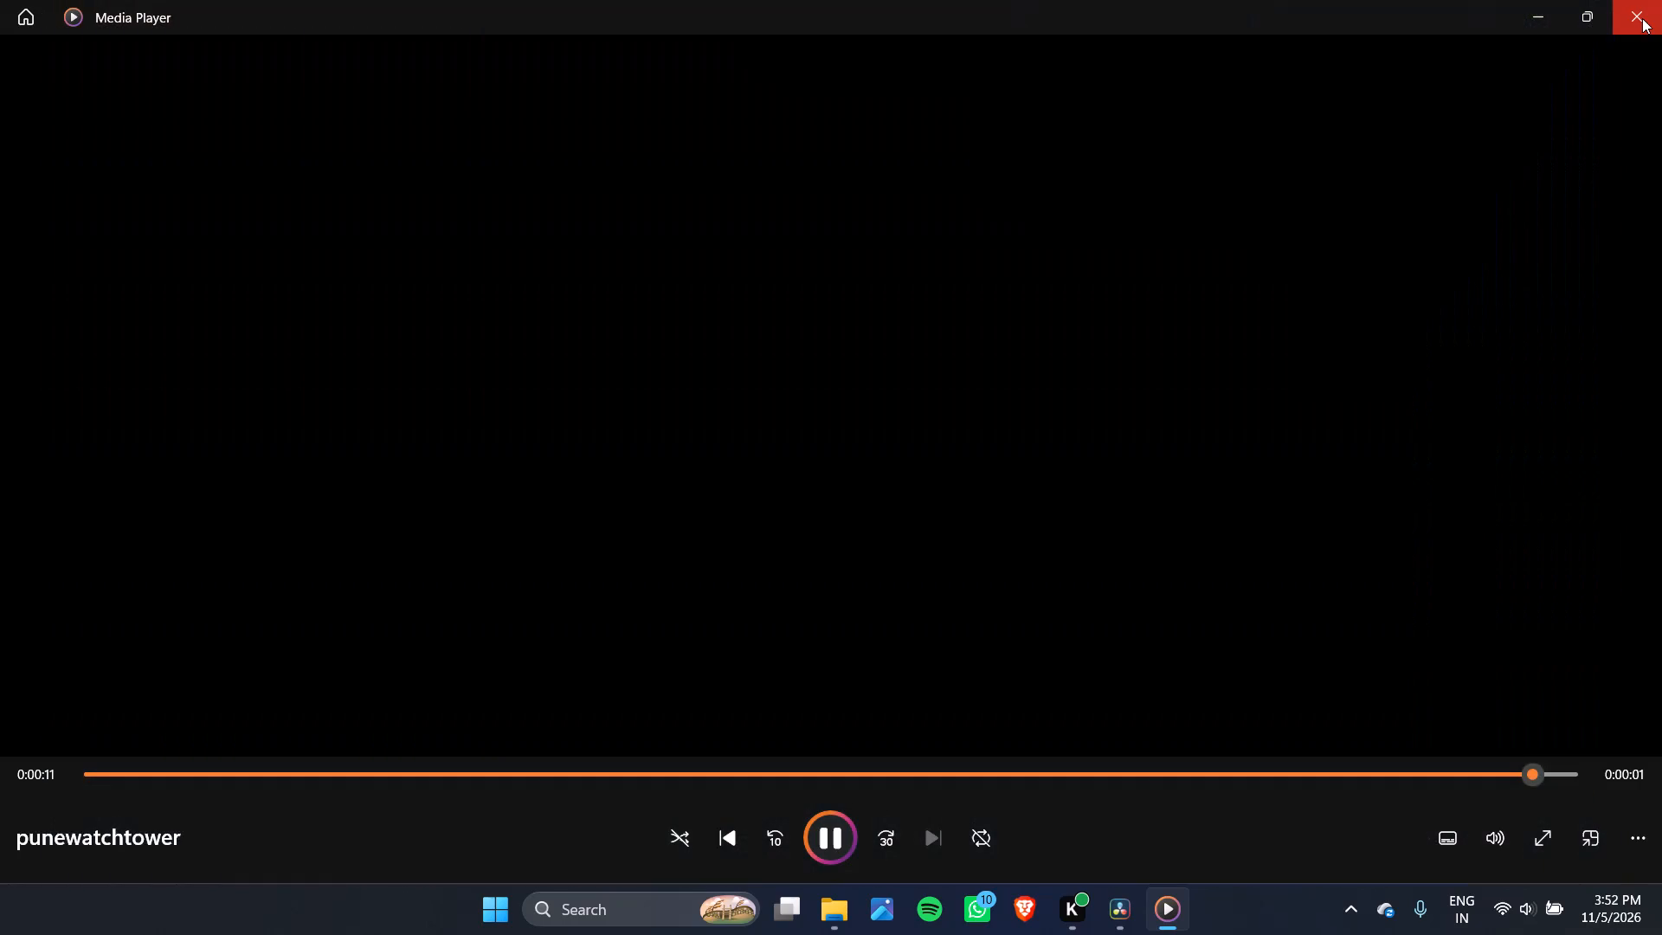
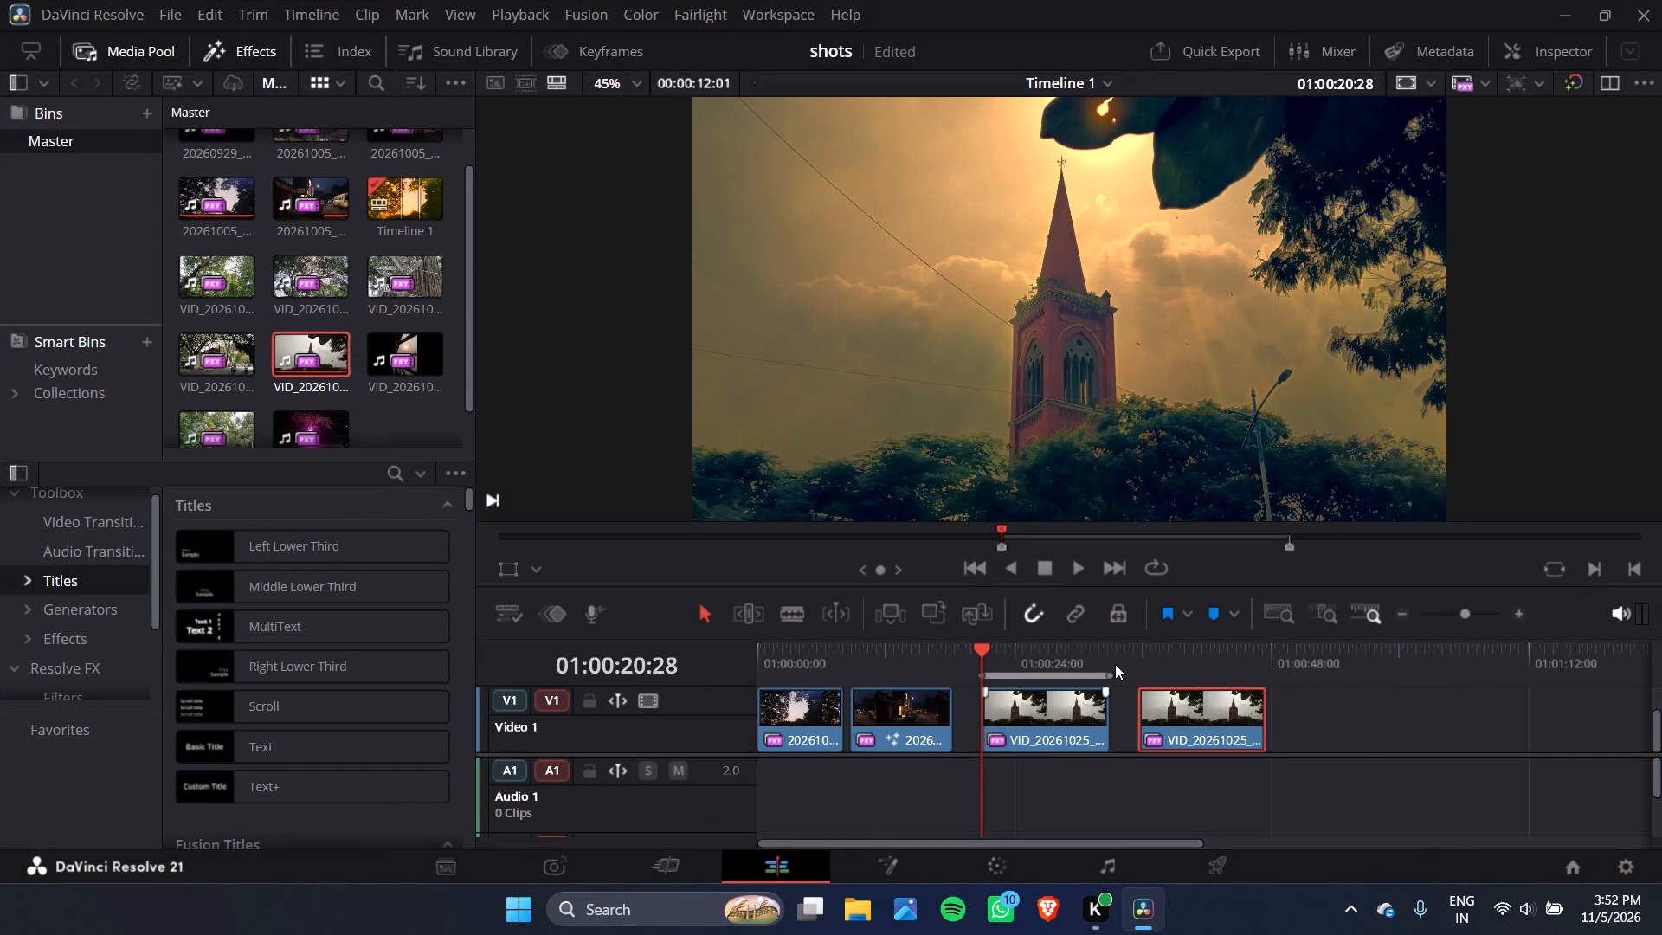
Set the timeline's in and out range to span only the last church tower clip on Video 1.
drag(1112, 672, 1153, 674)
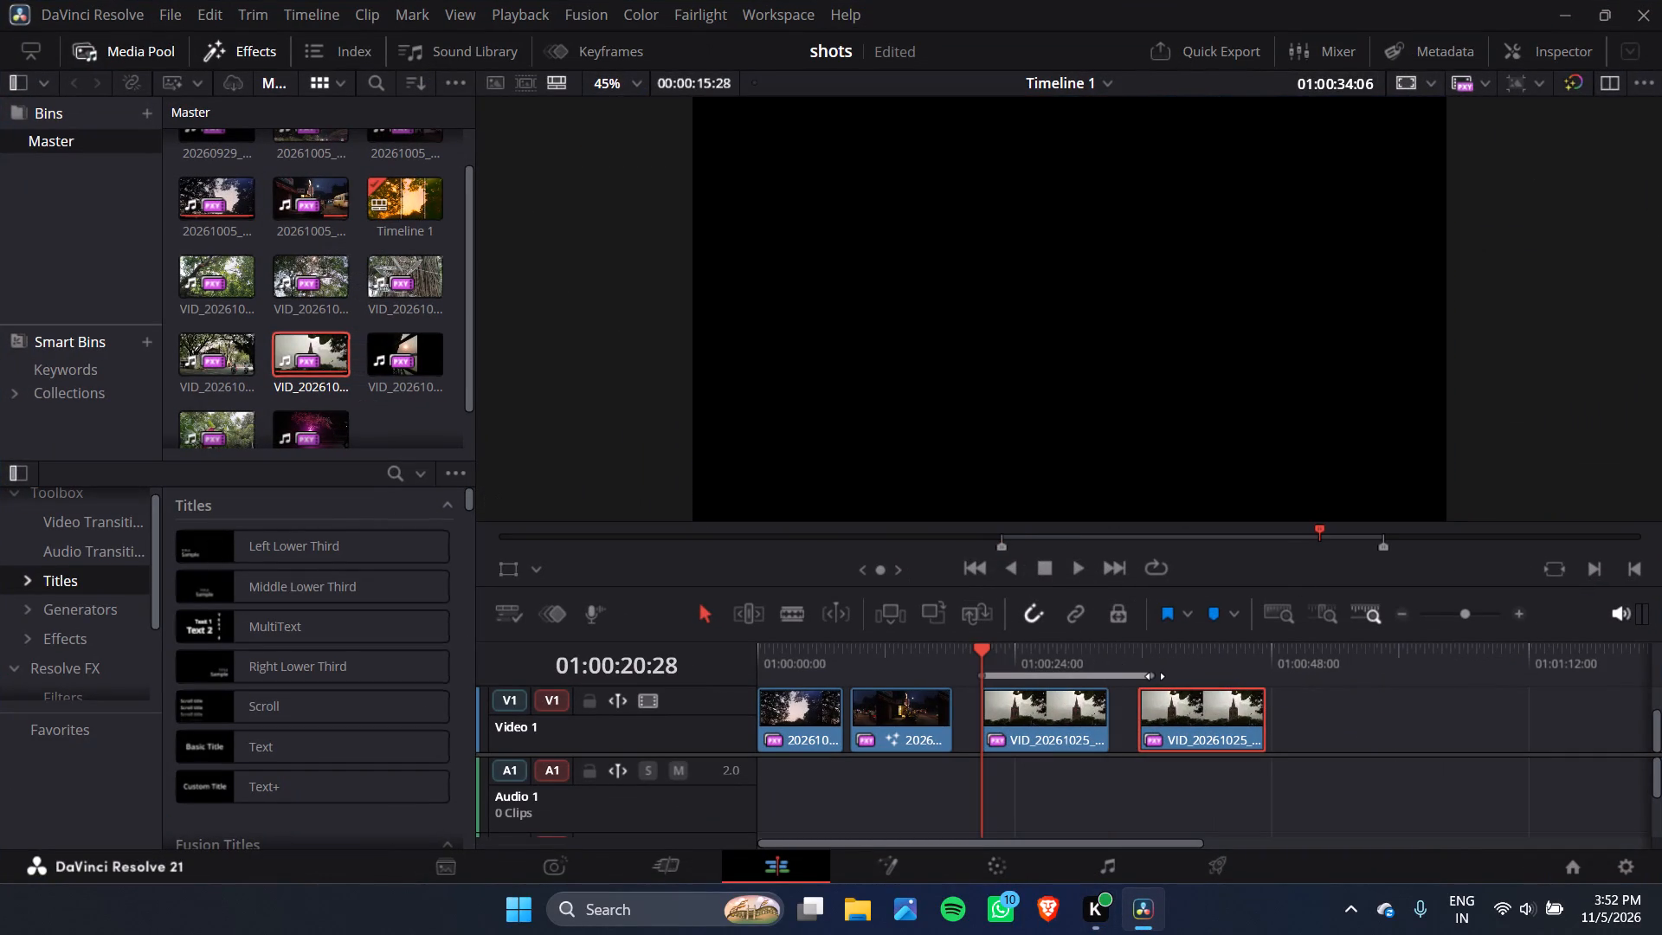
drag(1153, 676, 1266, 680)
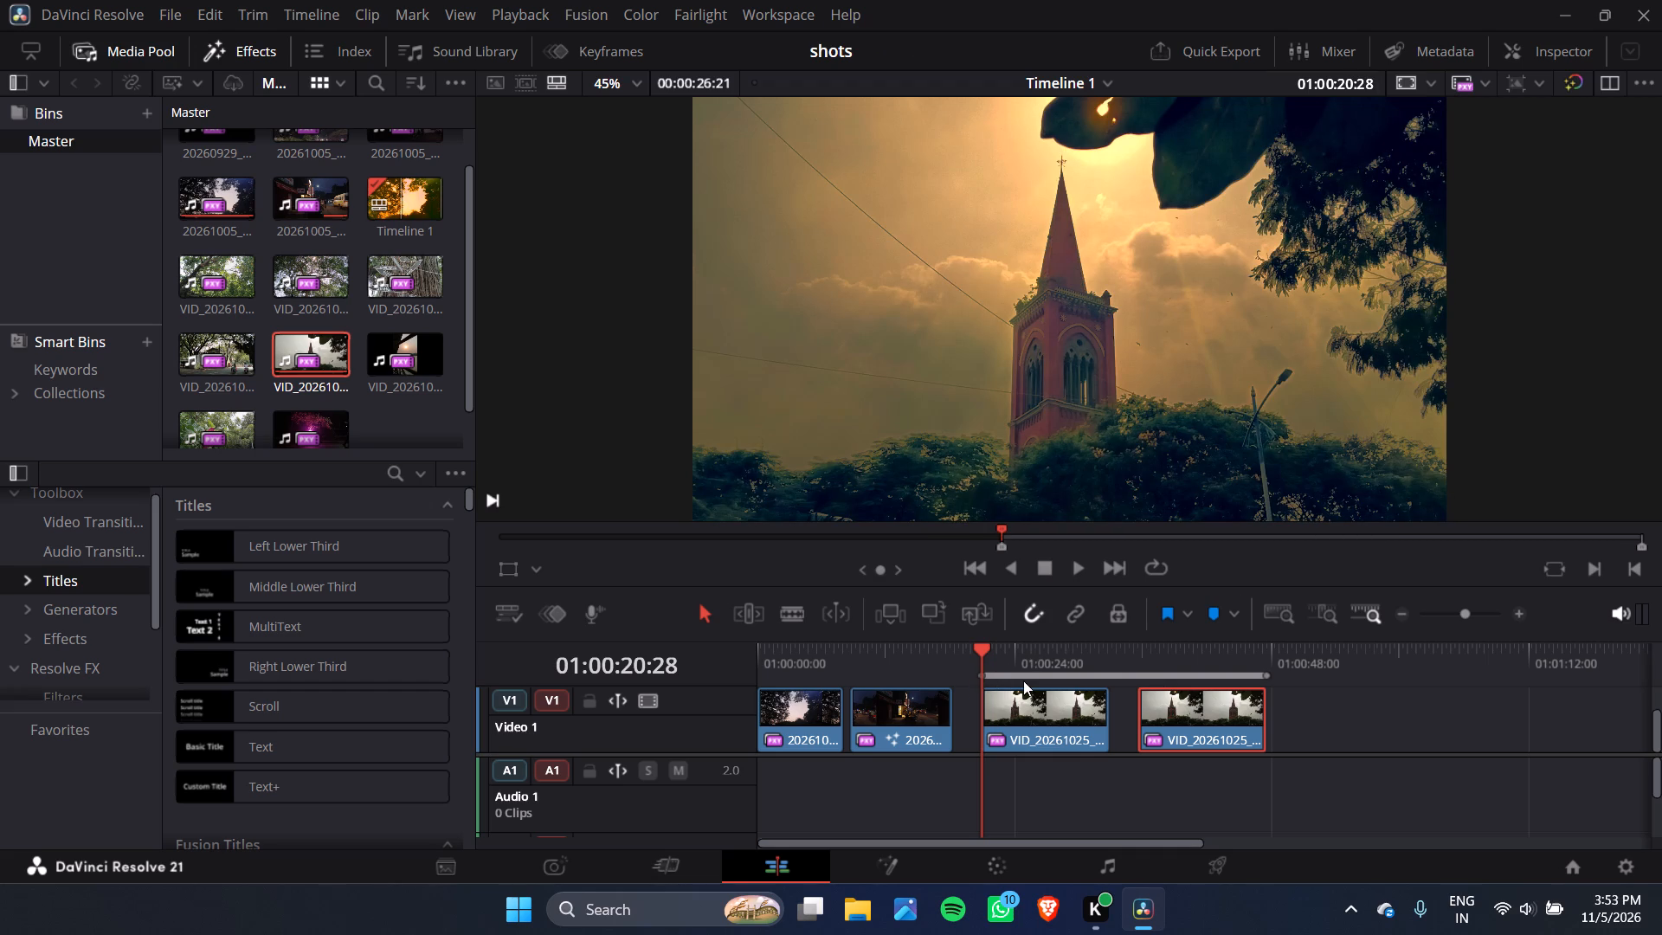
click(1143, 648)
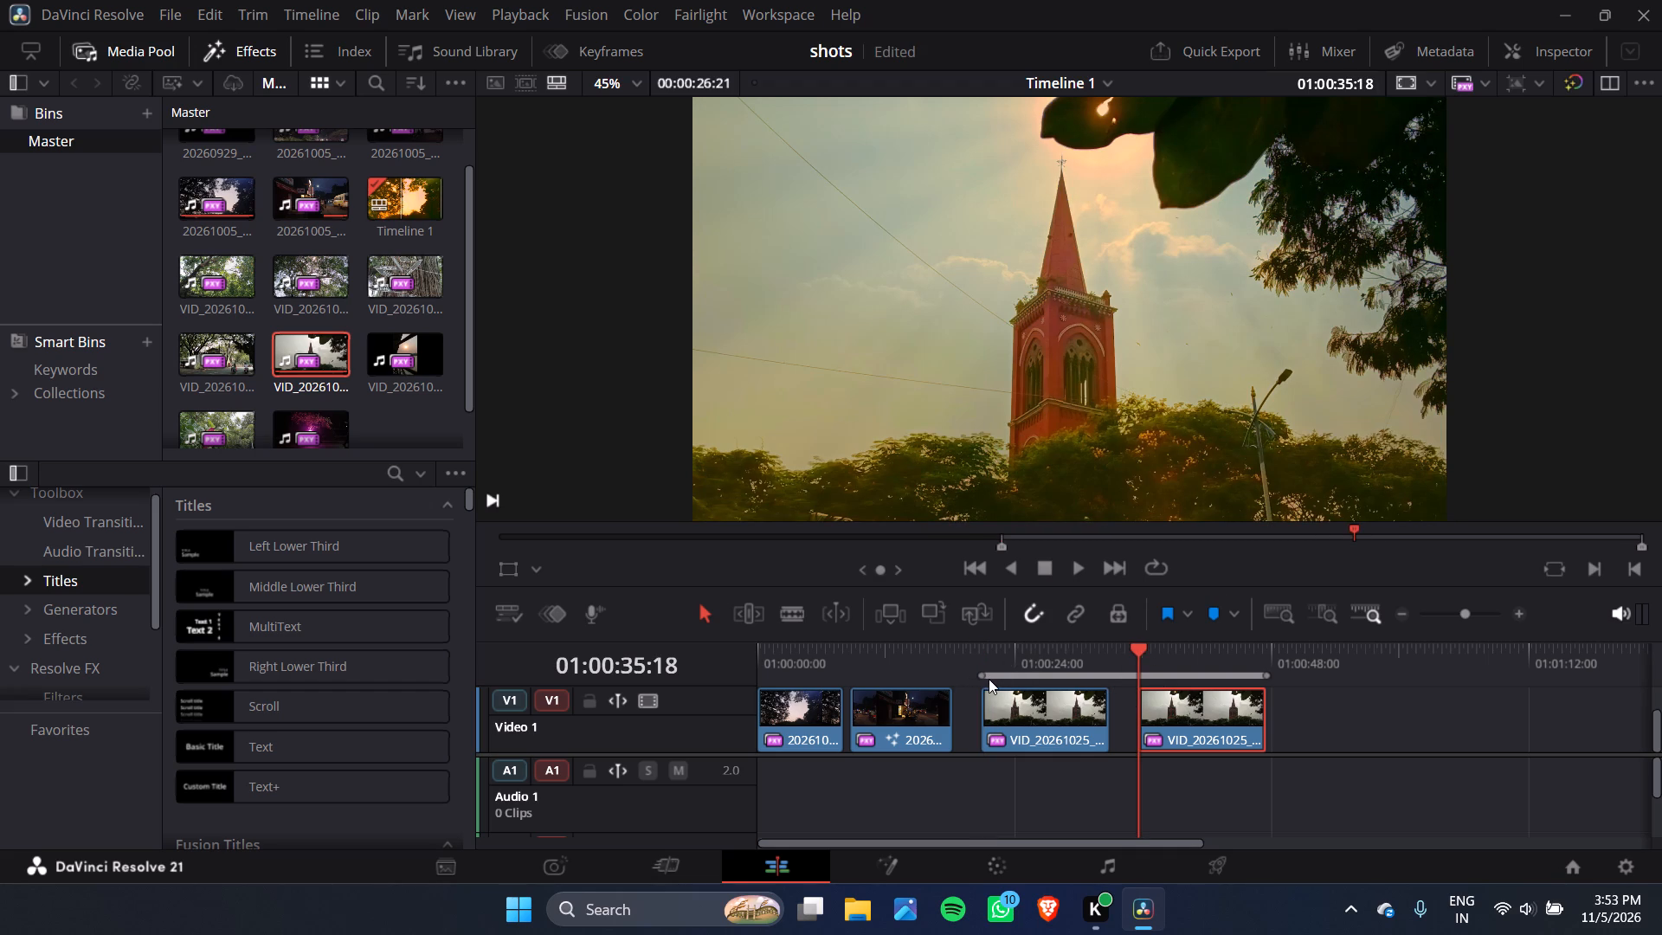
drag(989, 673, 1133, 652)
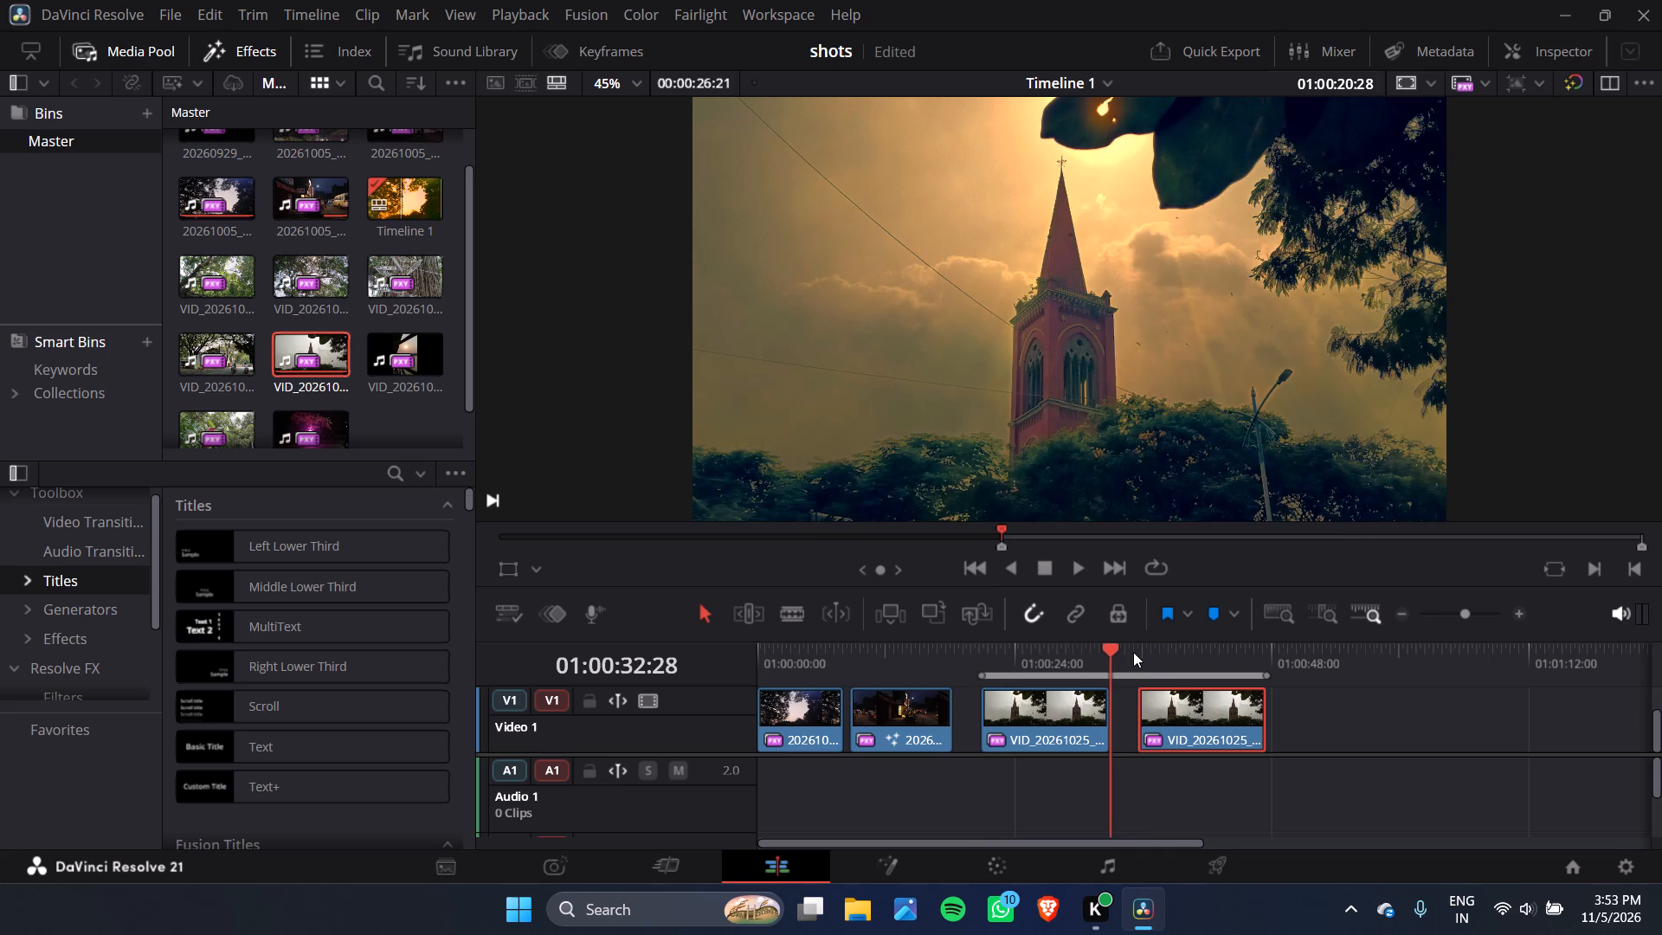
click(1133, 652)
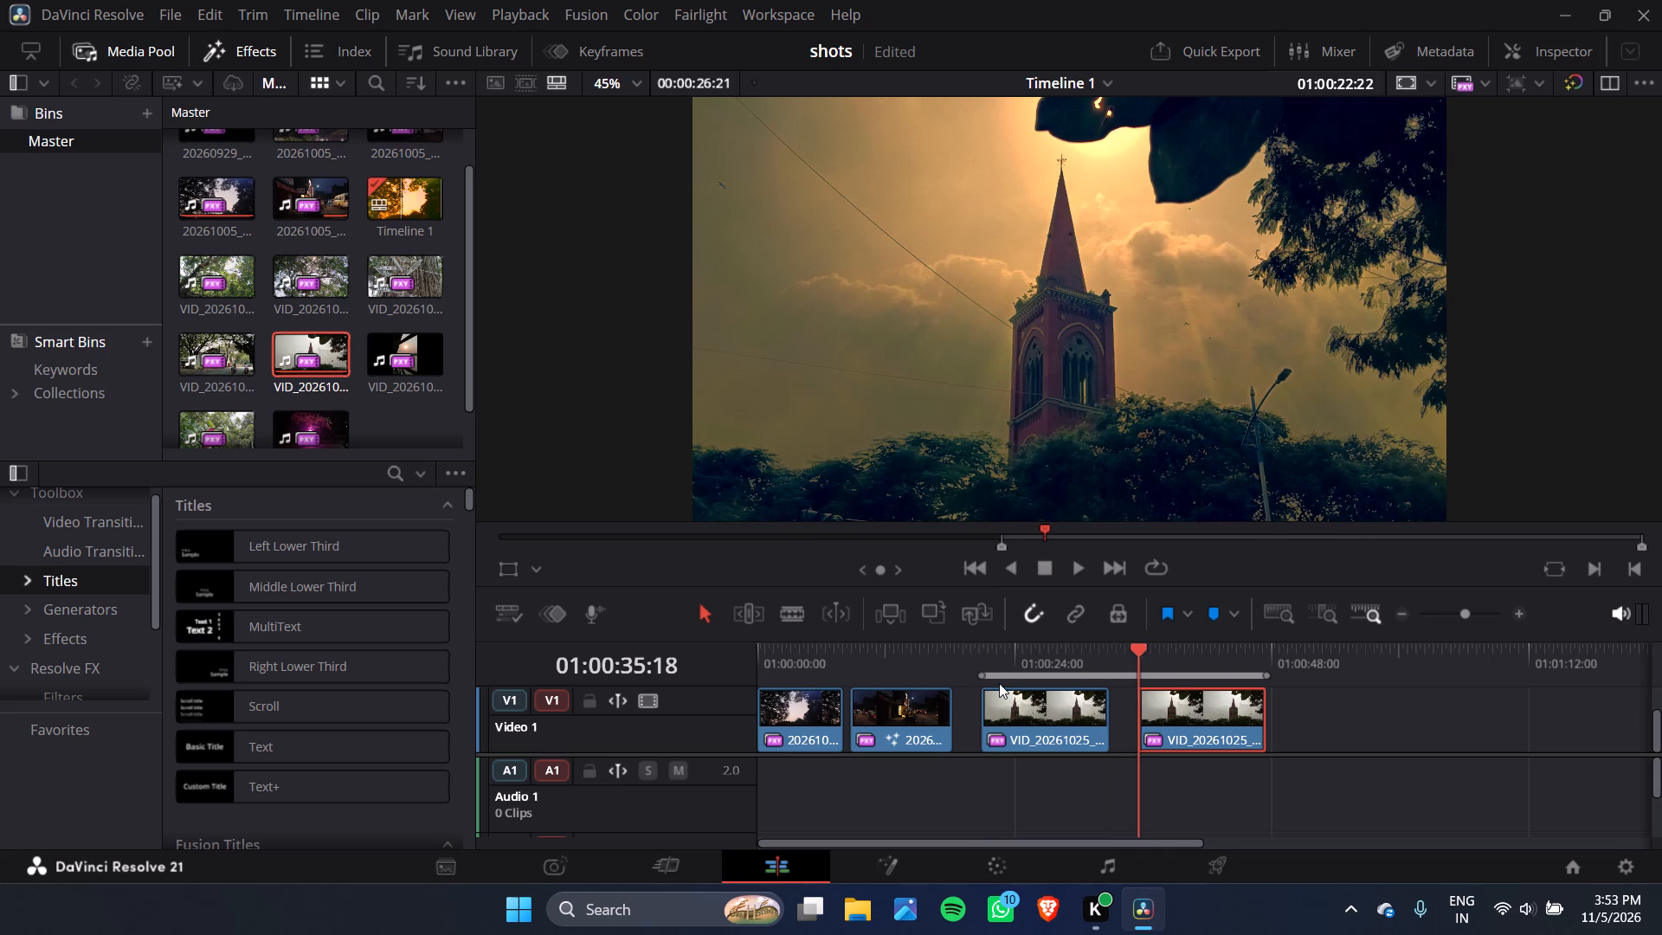
drag(982, 674, 1119, 662)
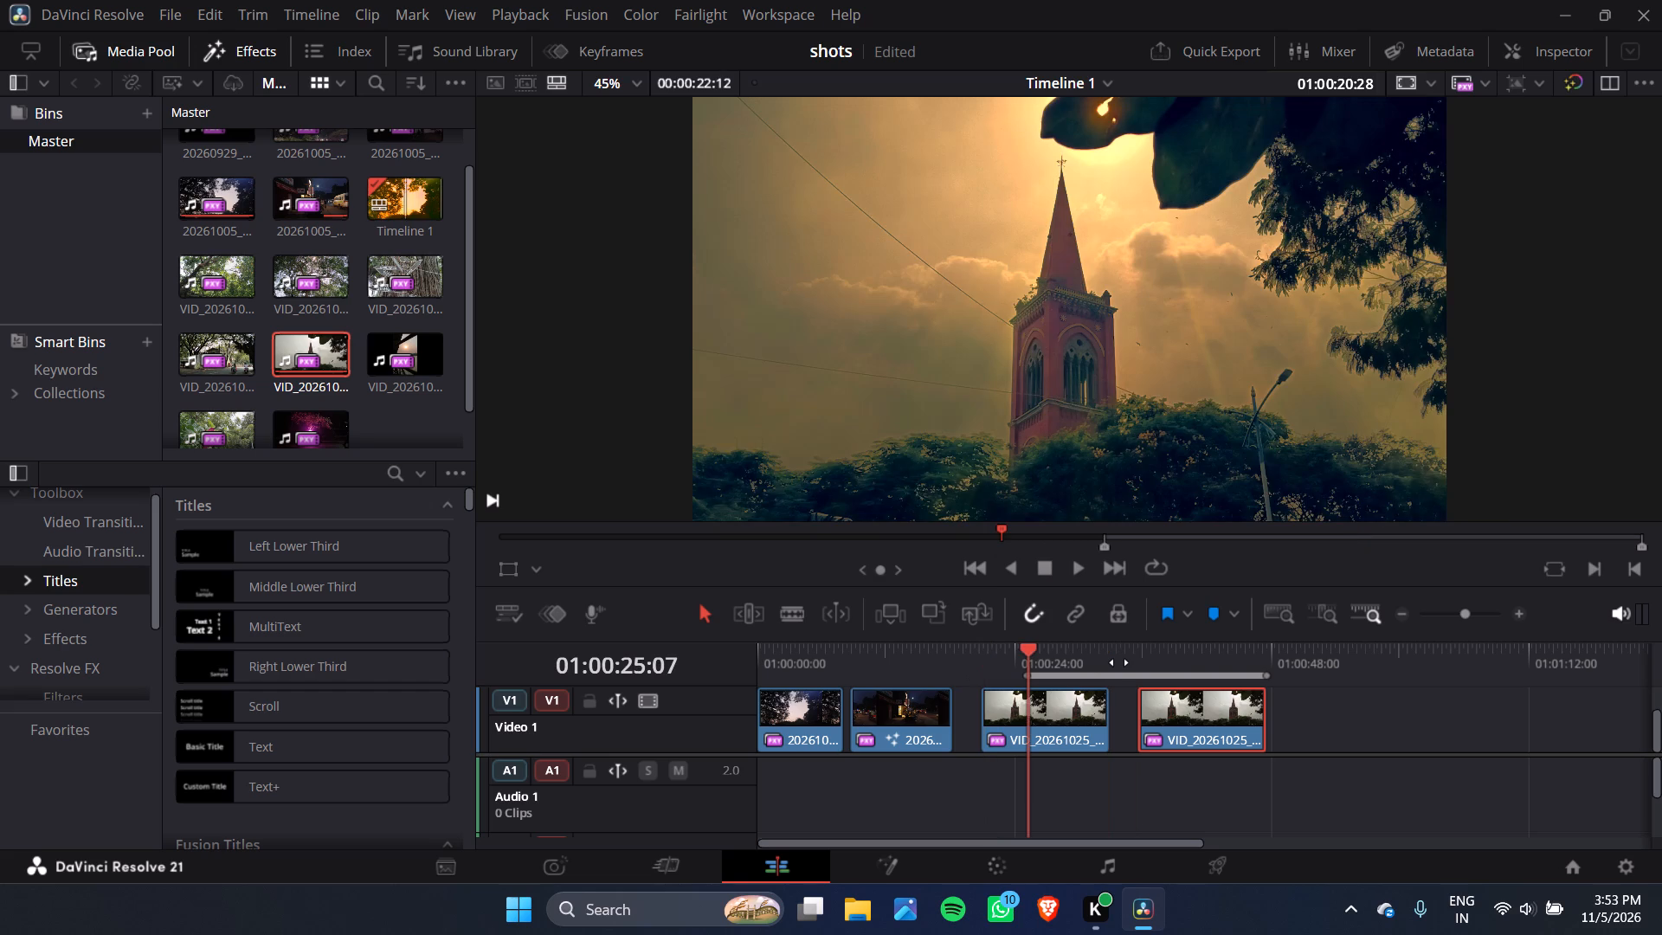
drag(1119, 662, 1138, 677)
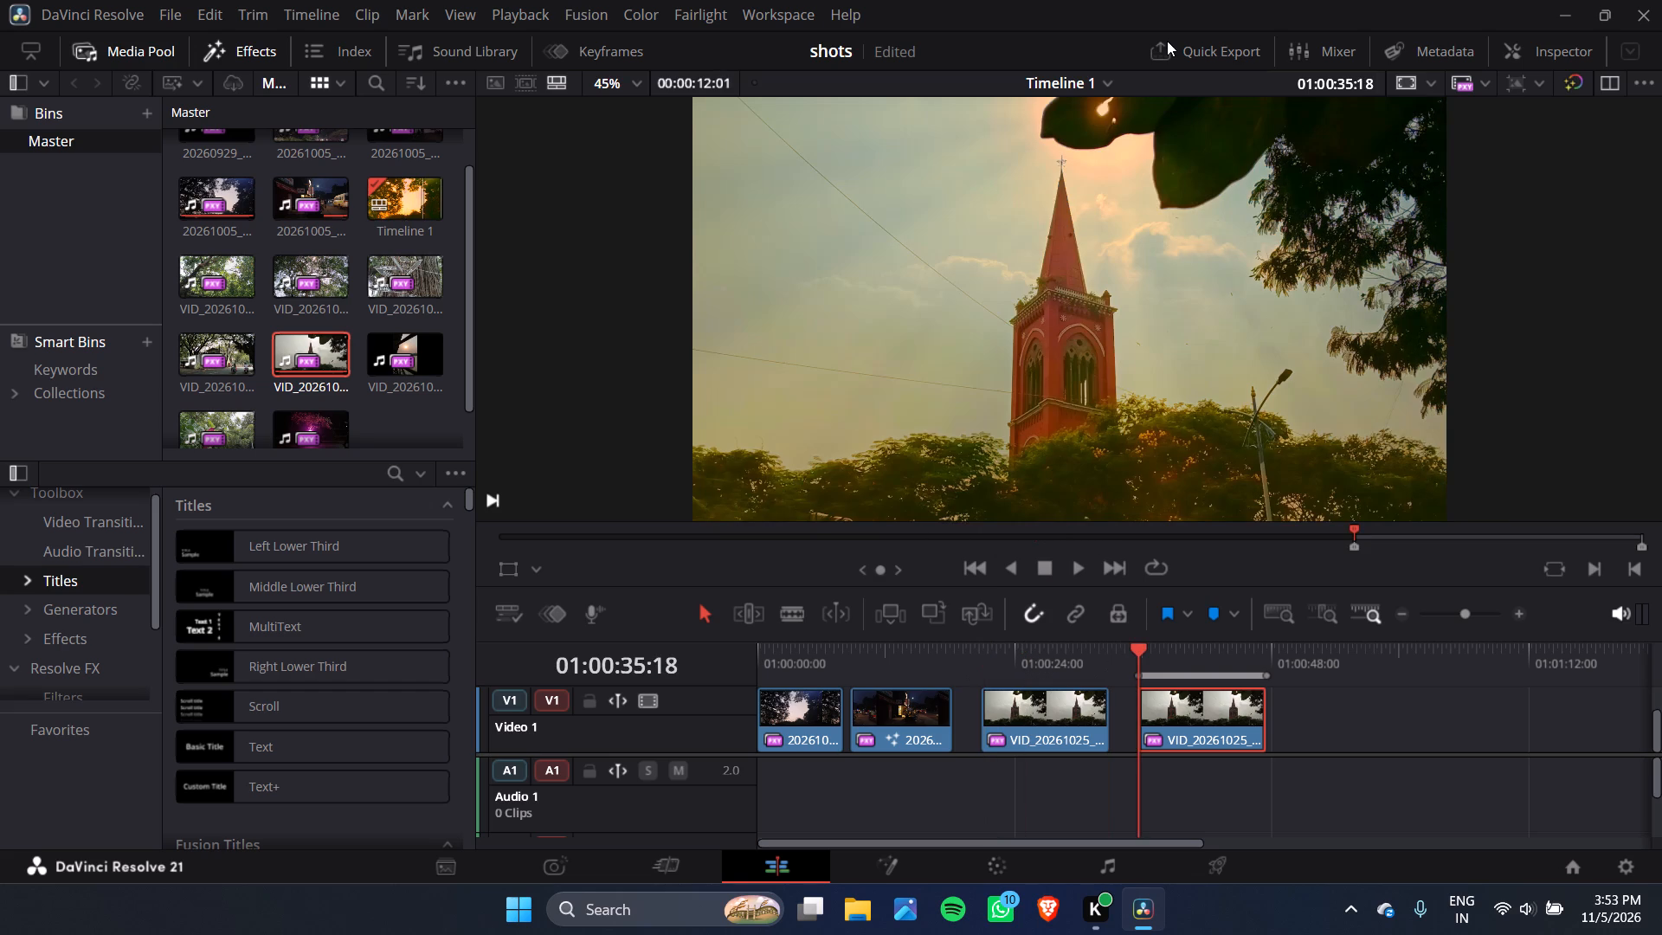
Quick-export the marked range with the HyperDeck preset to the clipsforreels folder as punewatchtower2.
click(1160, 43)
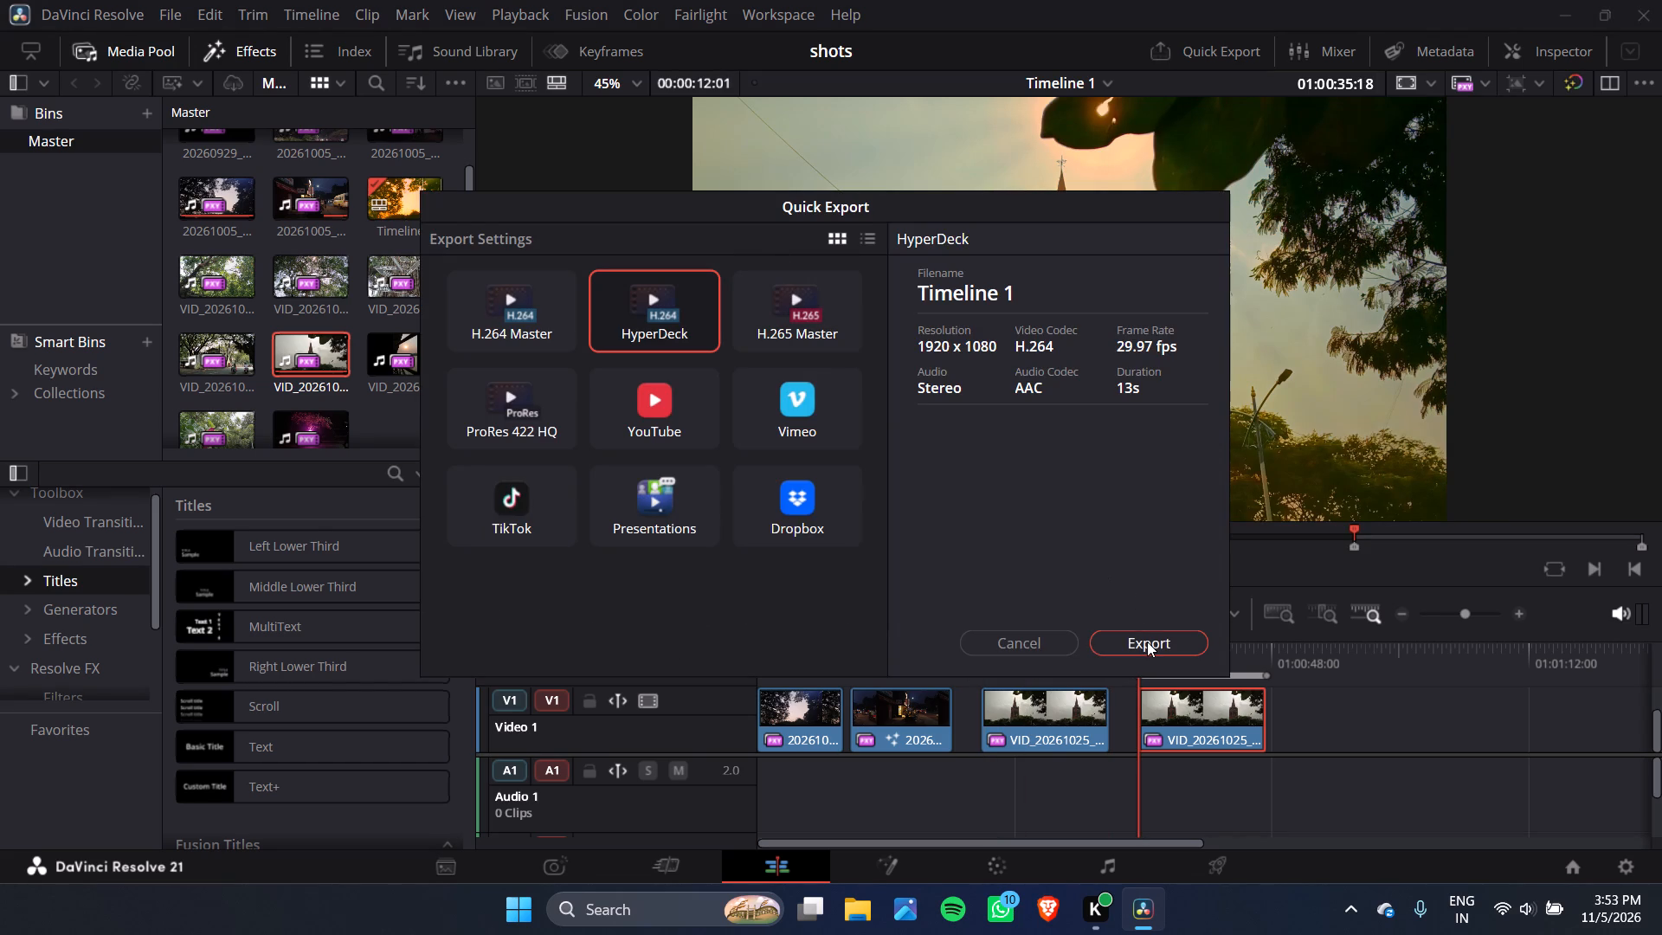
click(1147, 646)
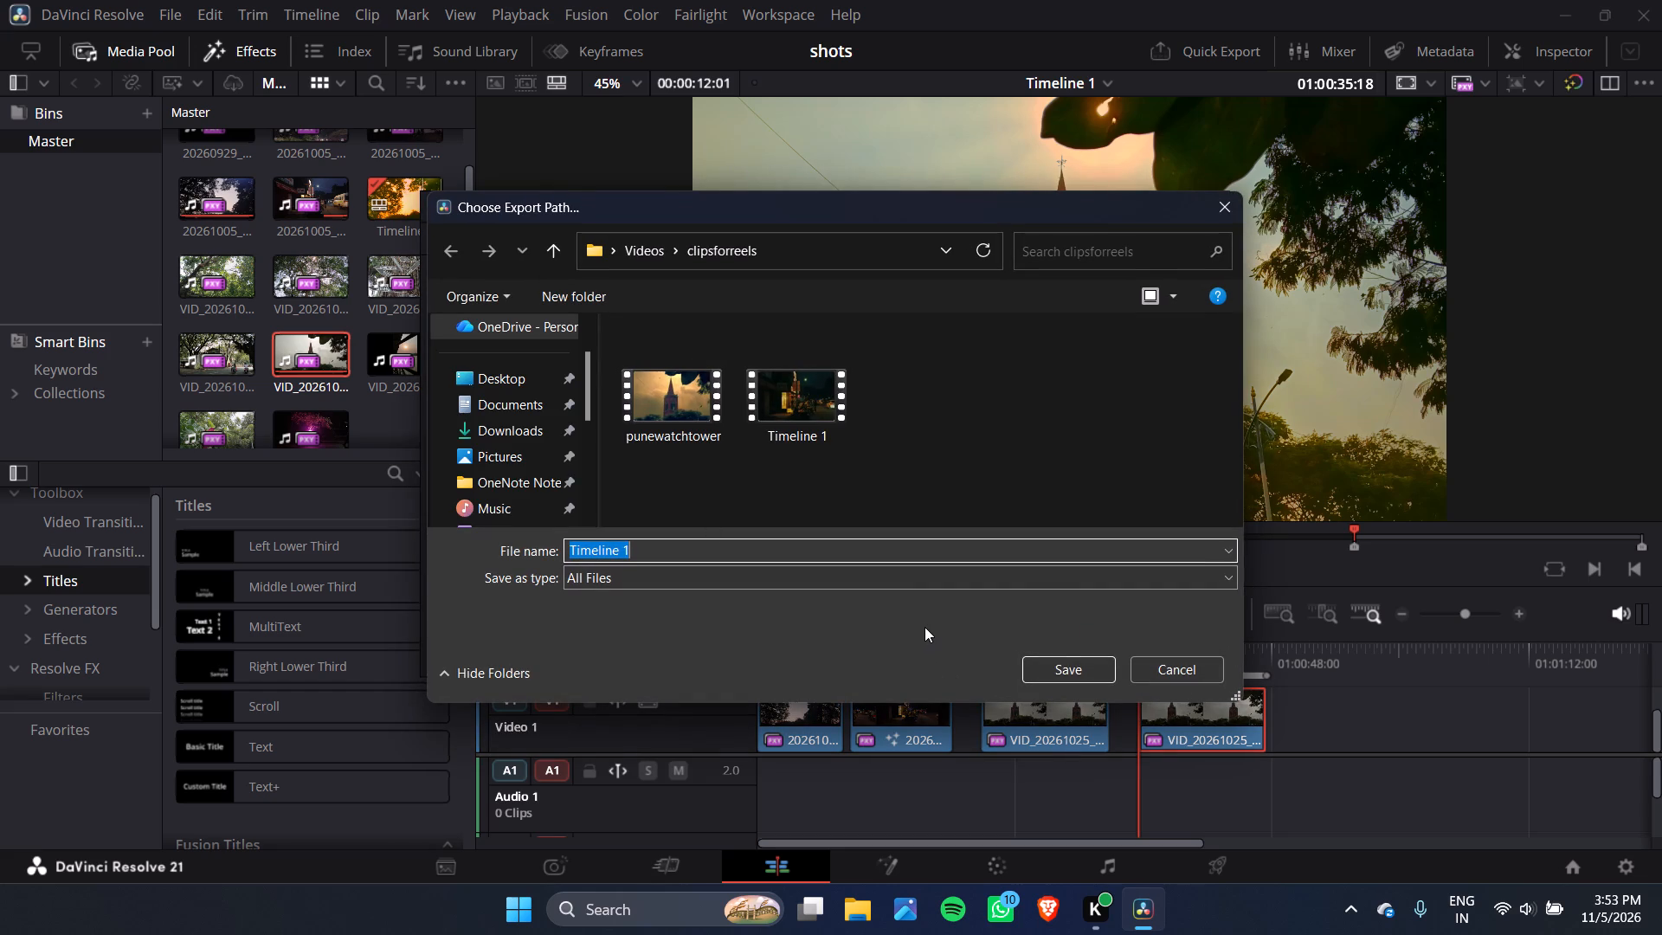
key(BackSpace)
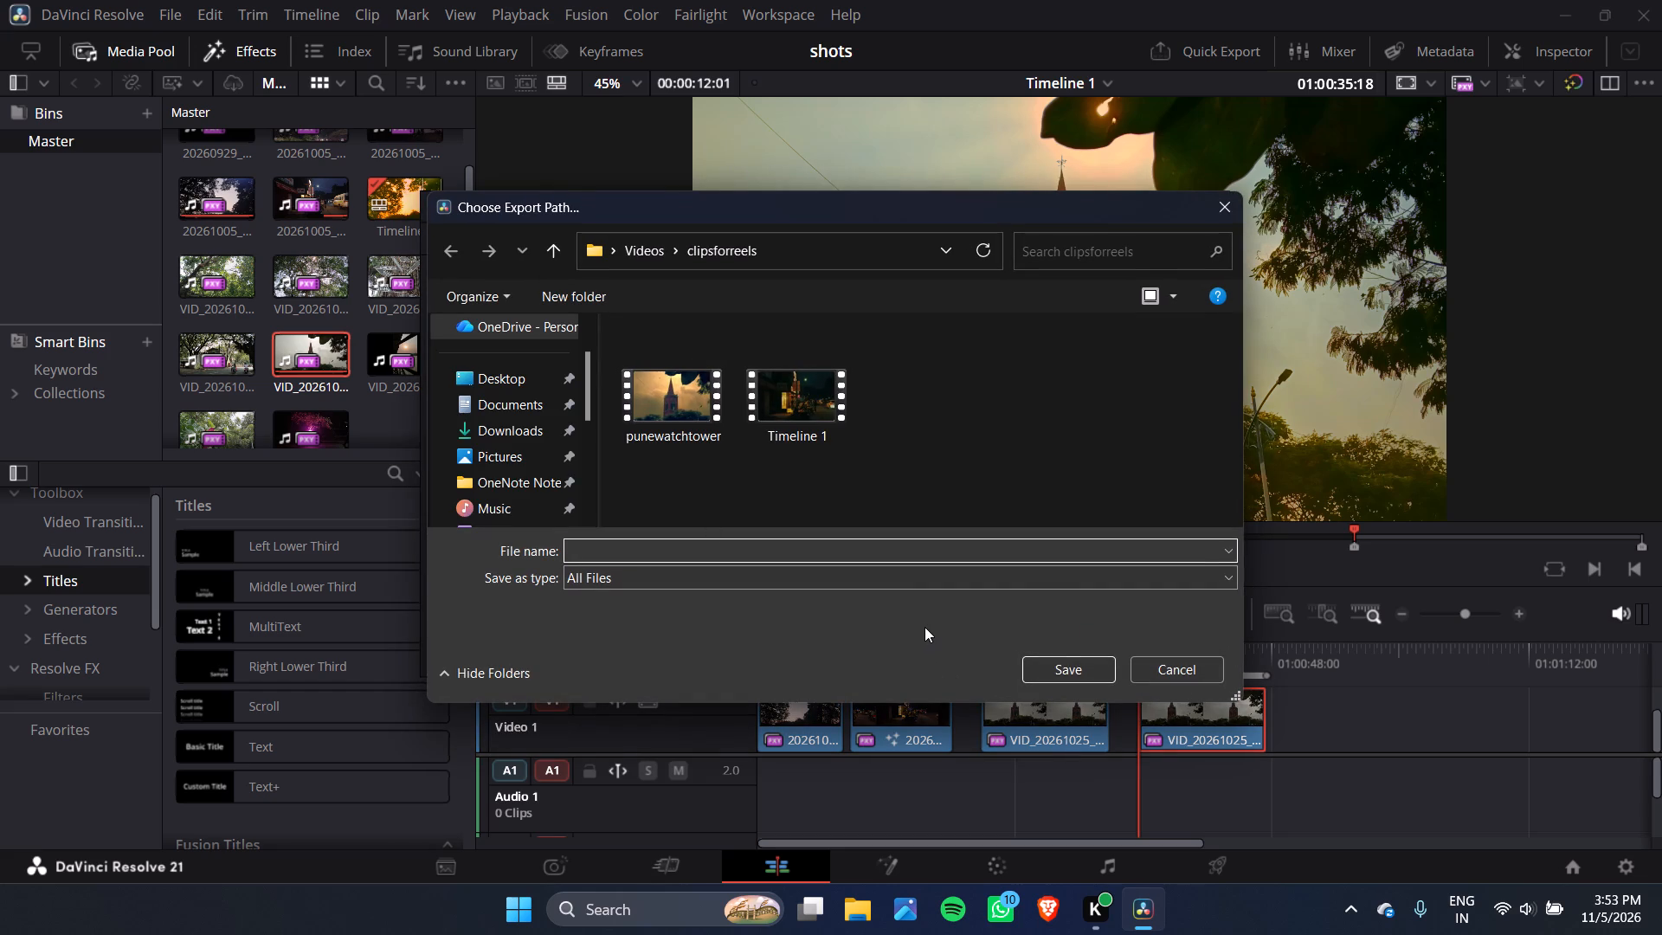
text(punewatchtower2)
key(Return)
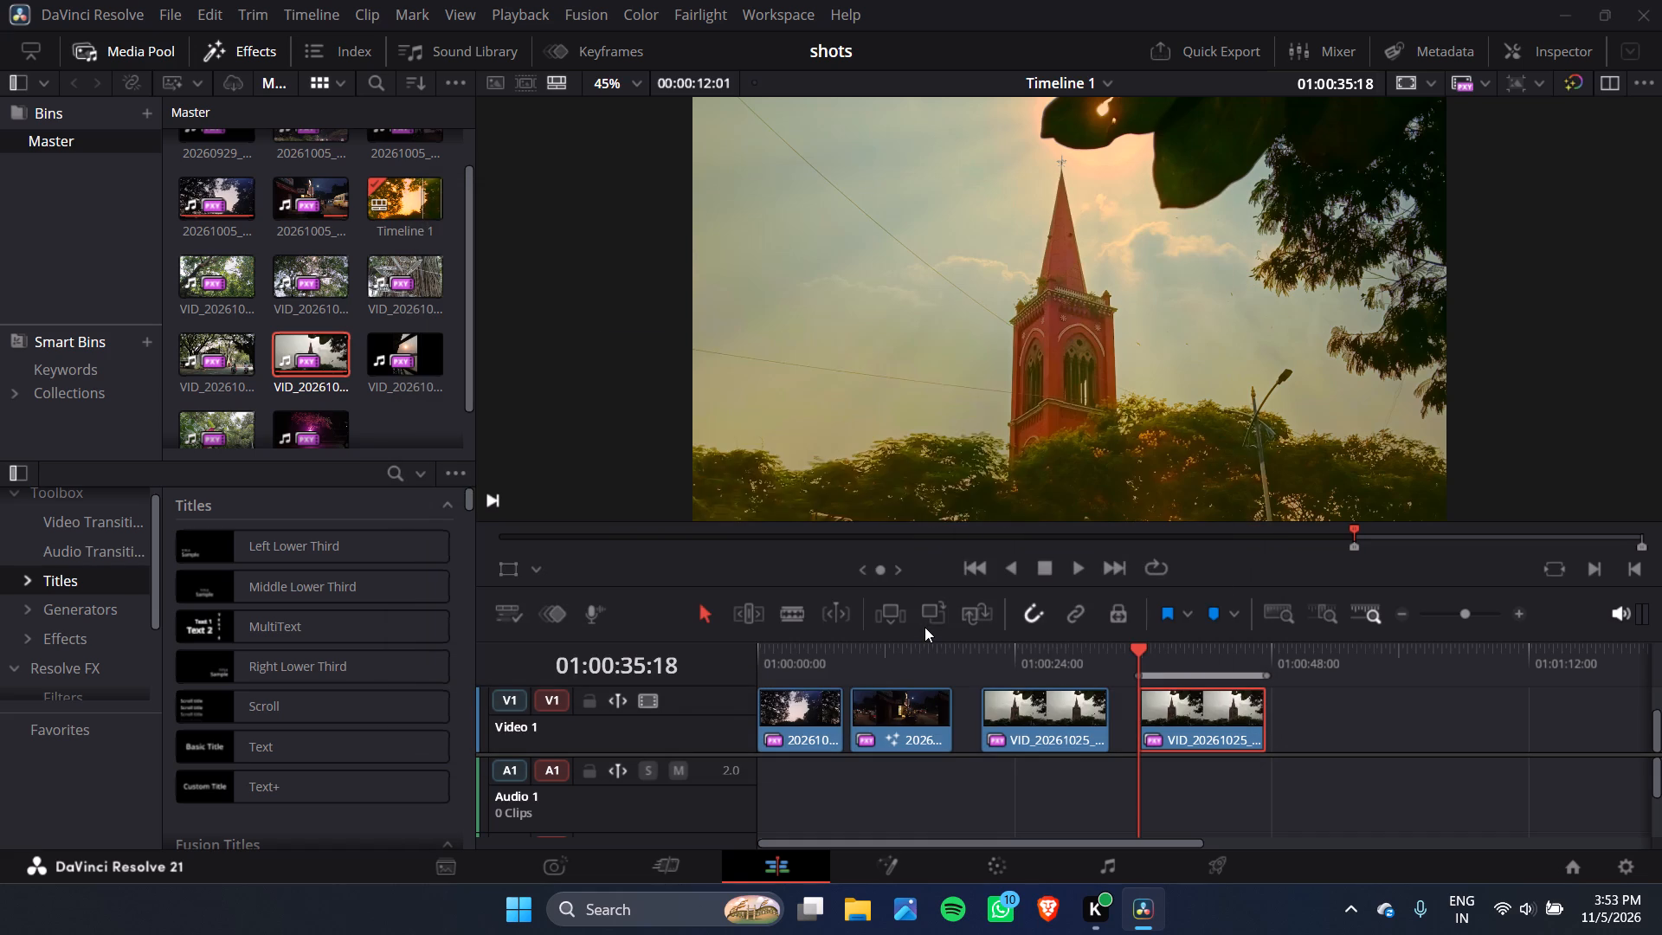
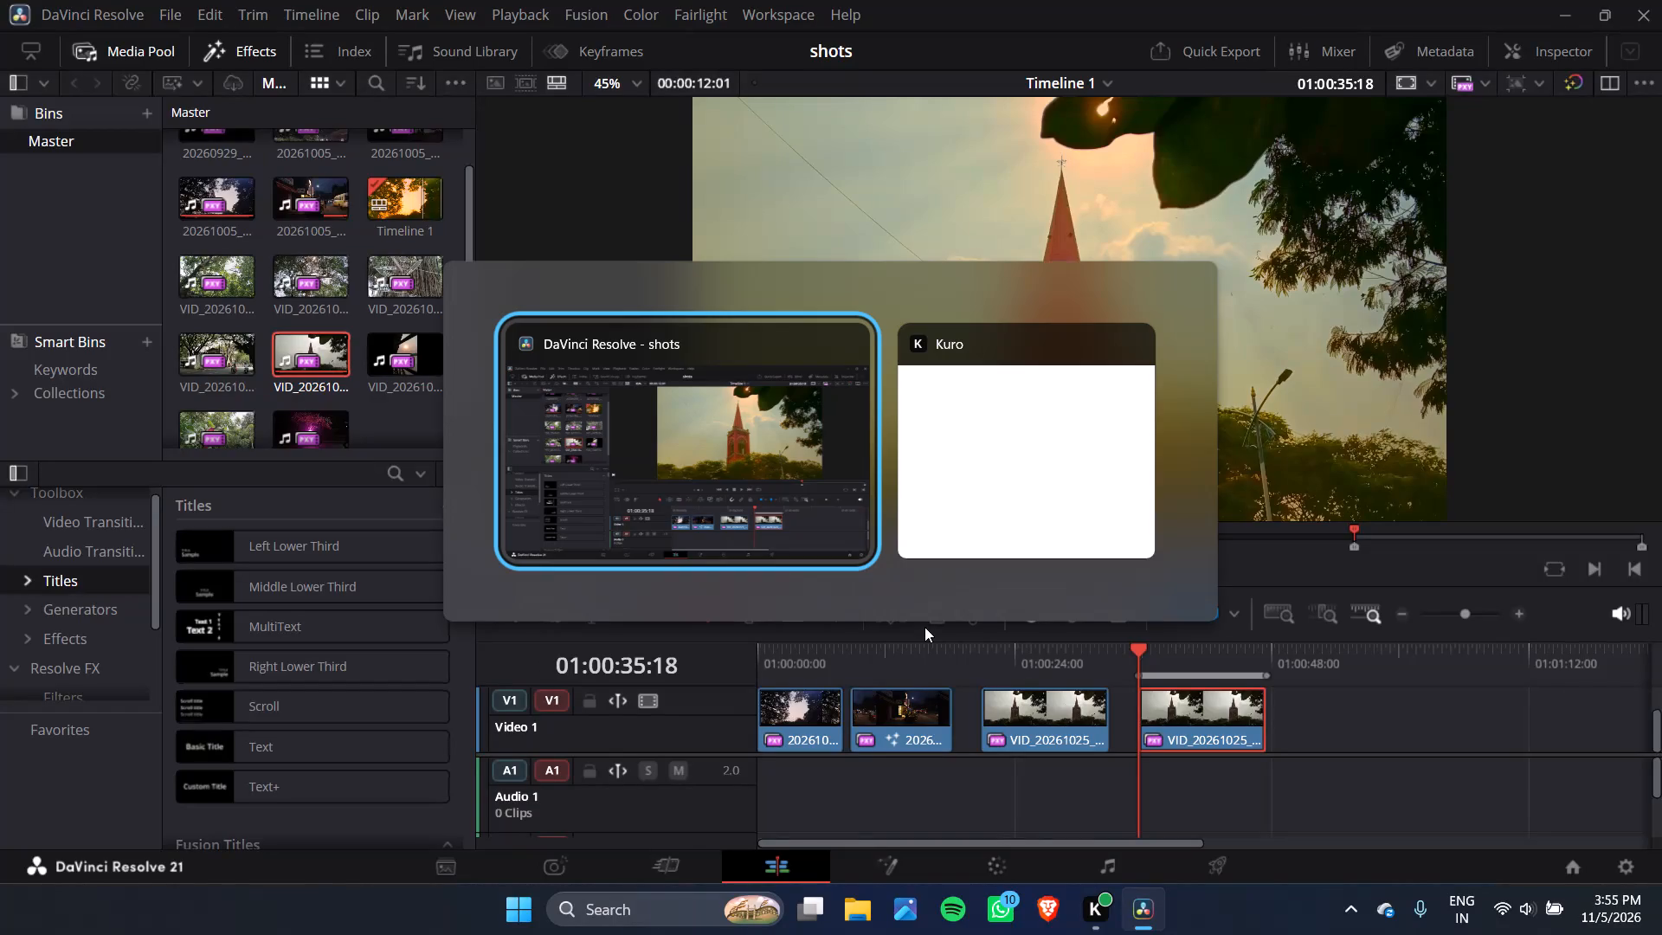
Switch to File Explorer and open the clipsforreels folder to check the exported church tower videos.
scroll(924, 627, left, 1)
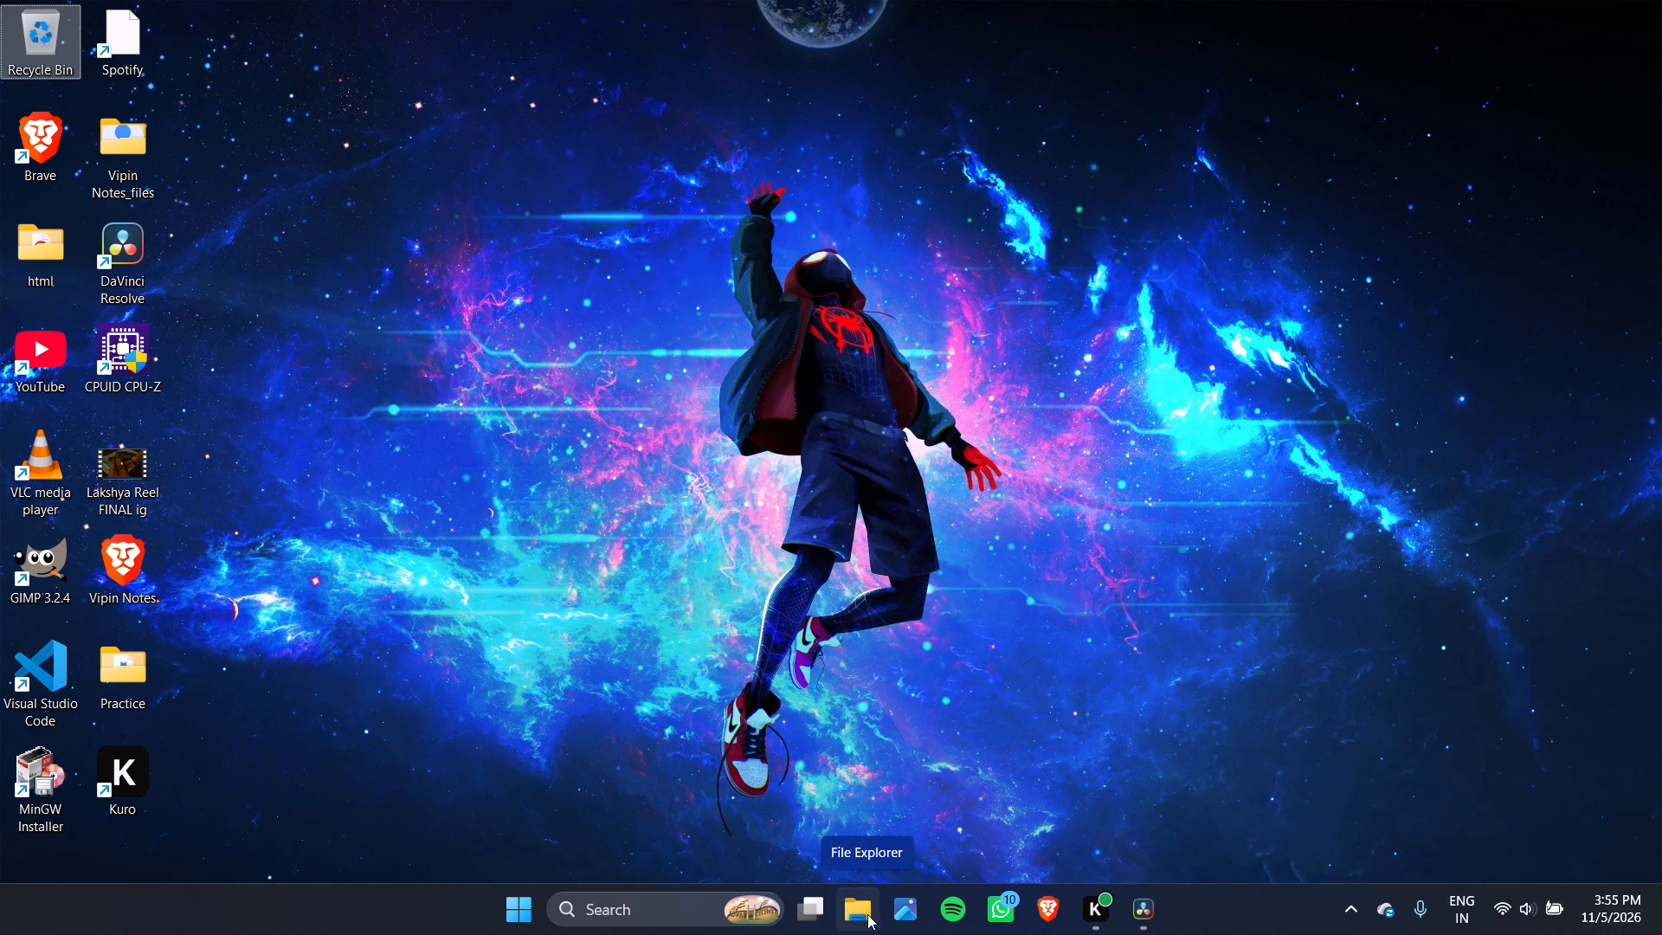
click(860, 900)
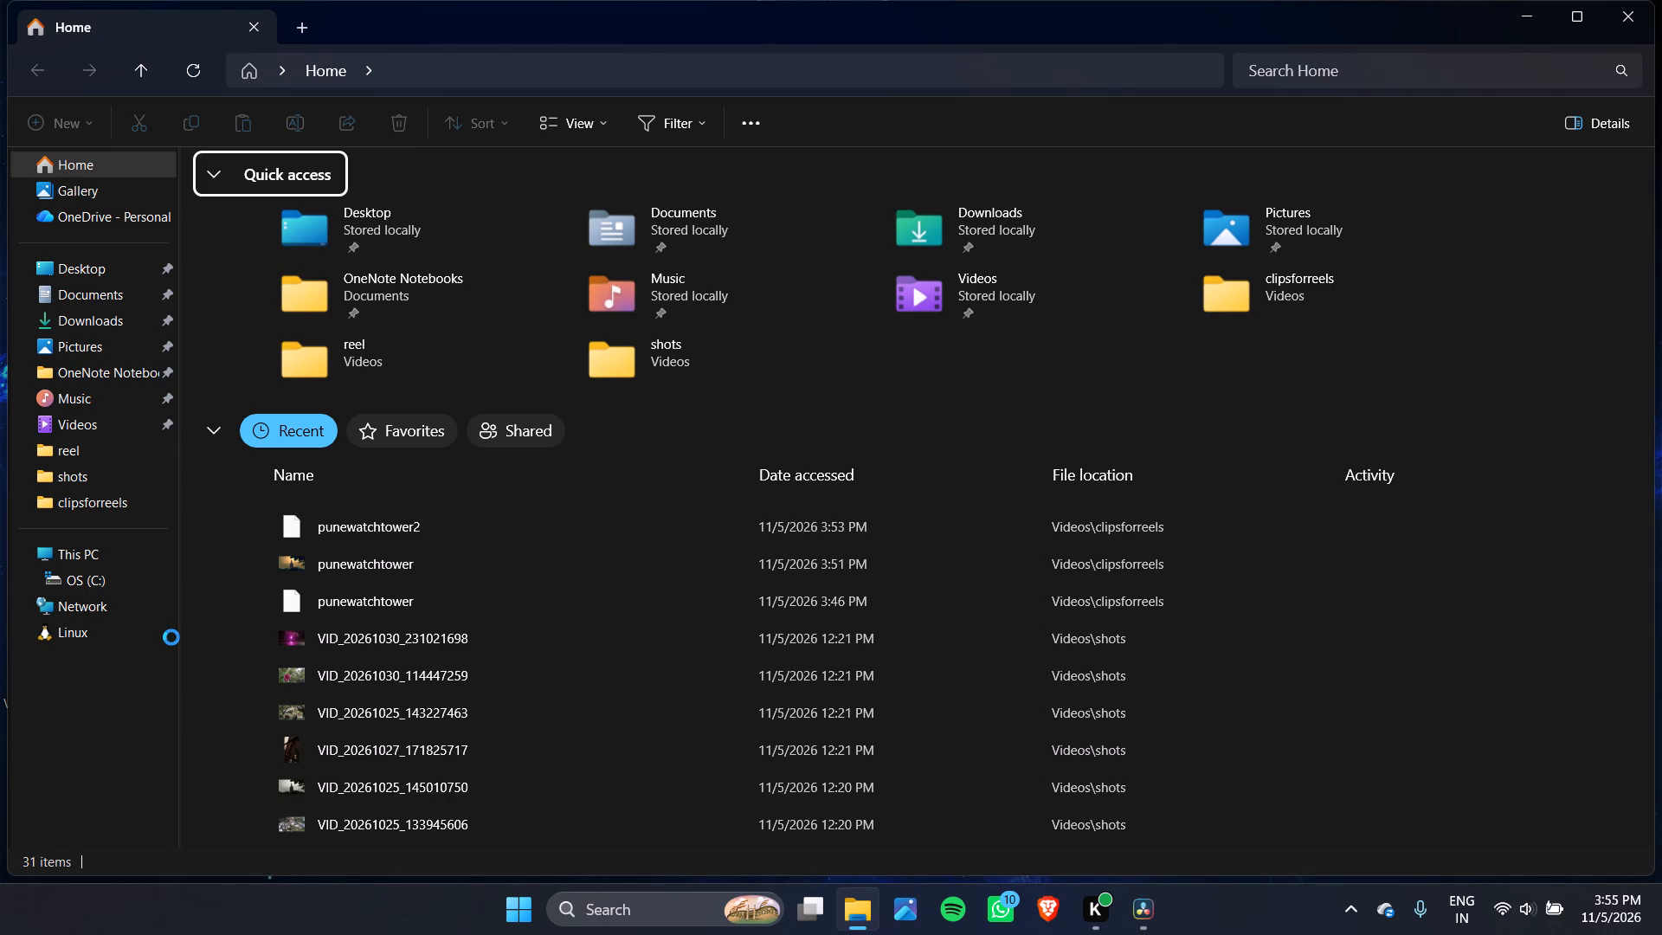
click(108, 512)
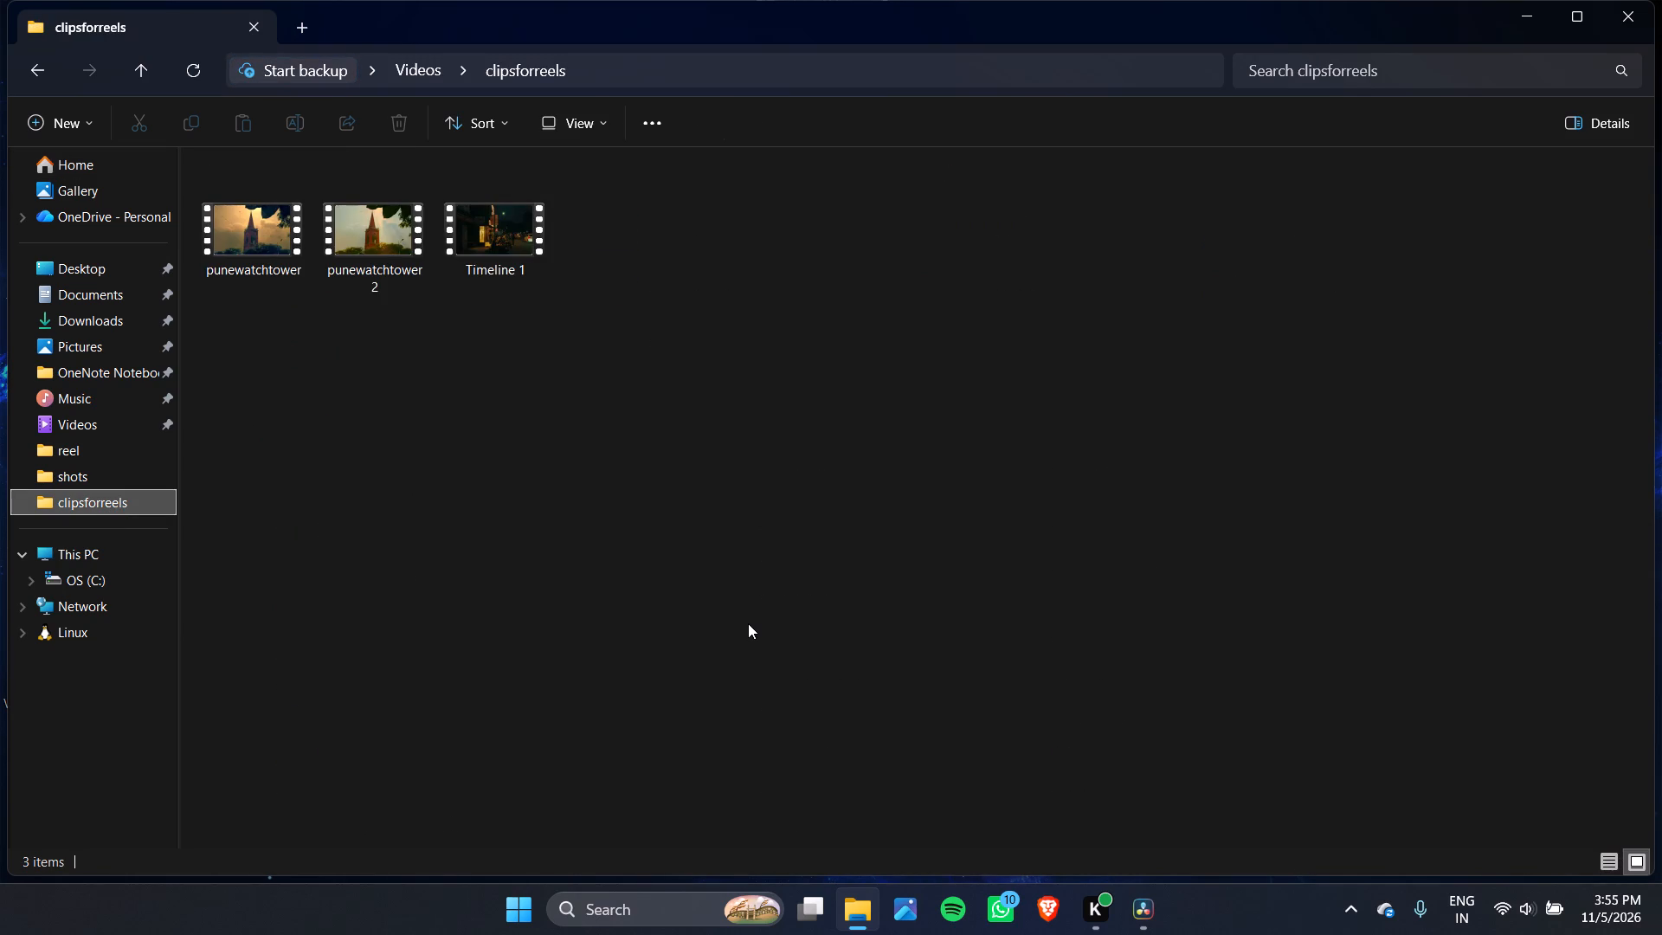
Open WhatsApp.
click(998, 919)
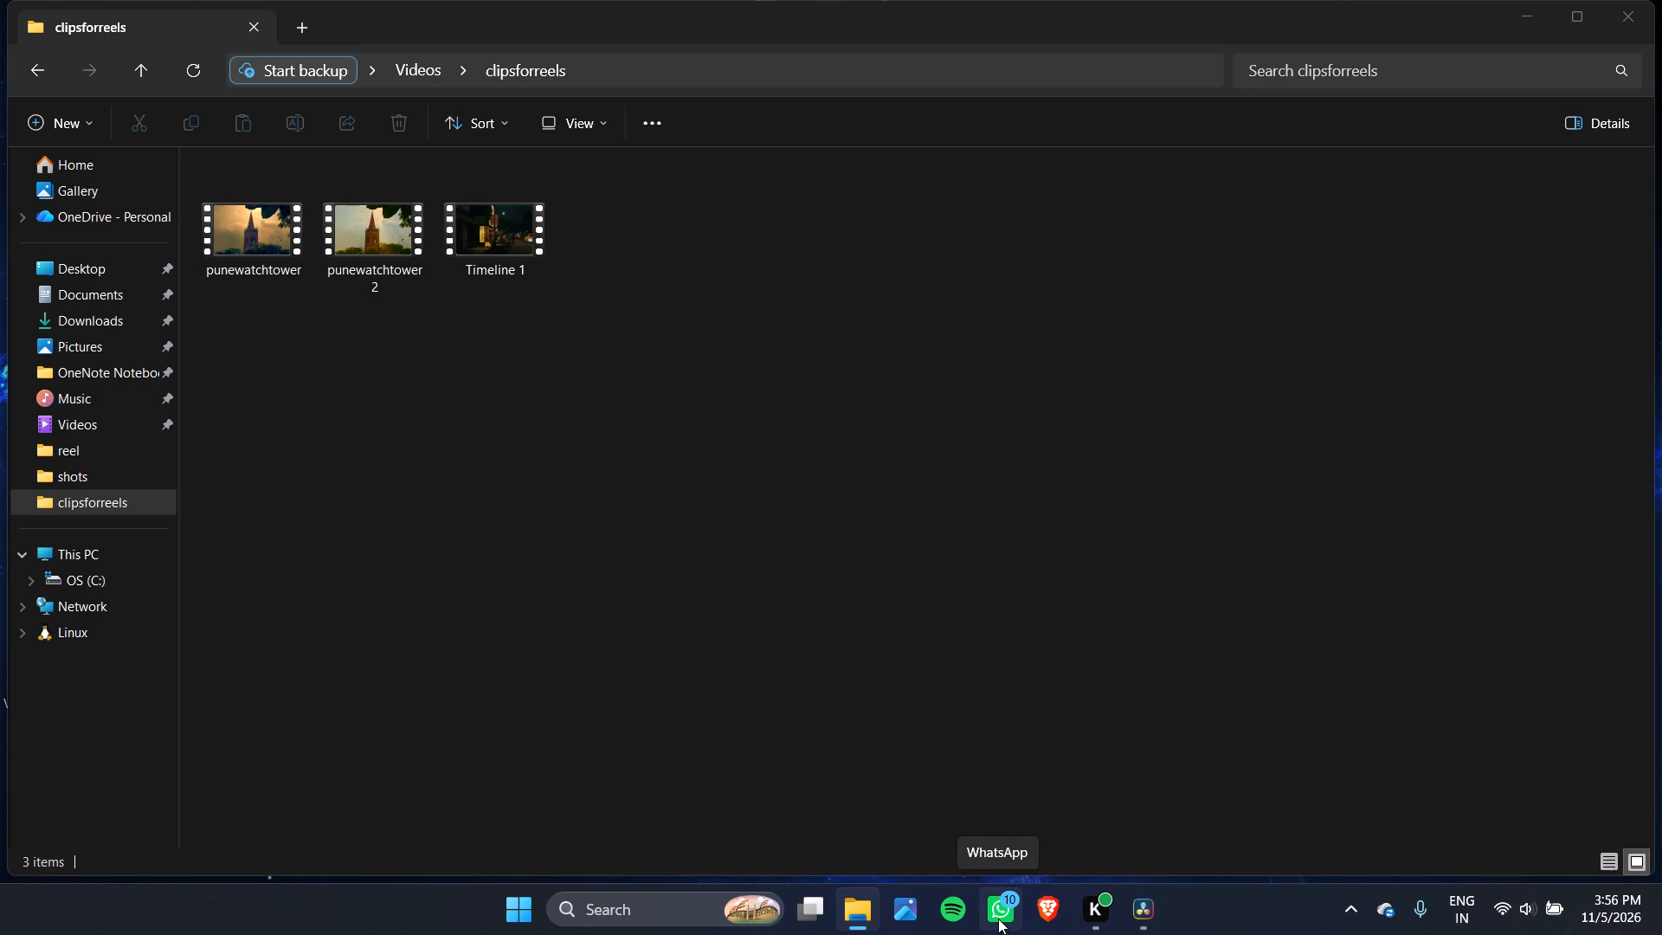
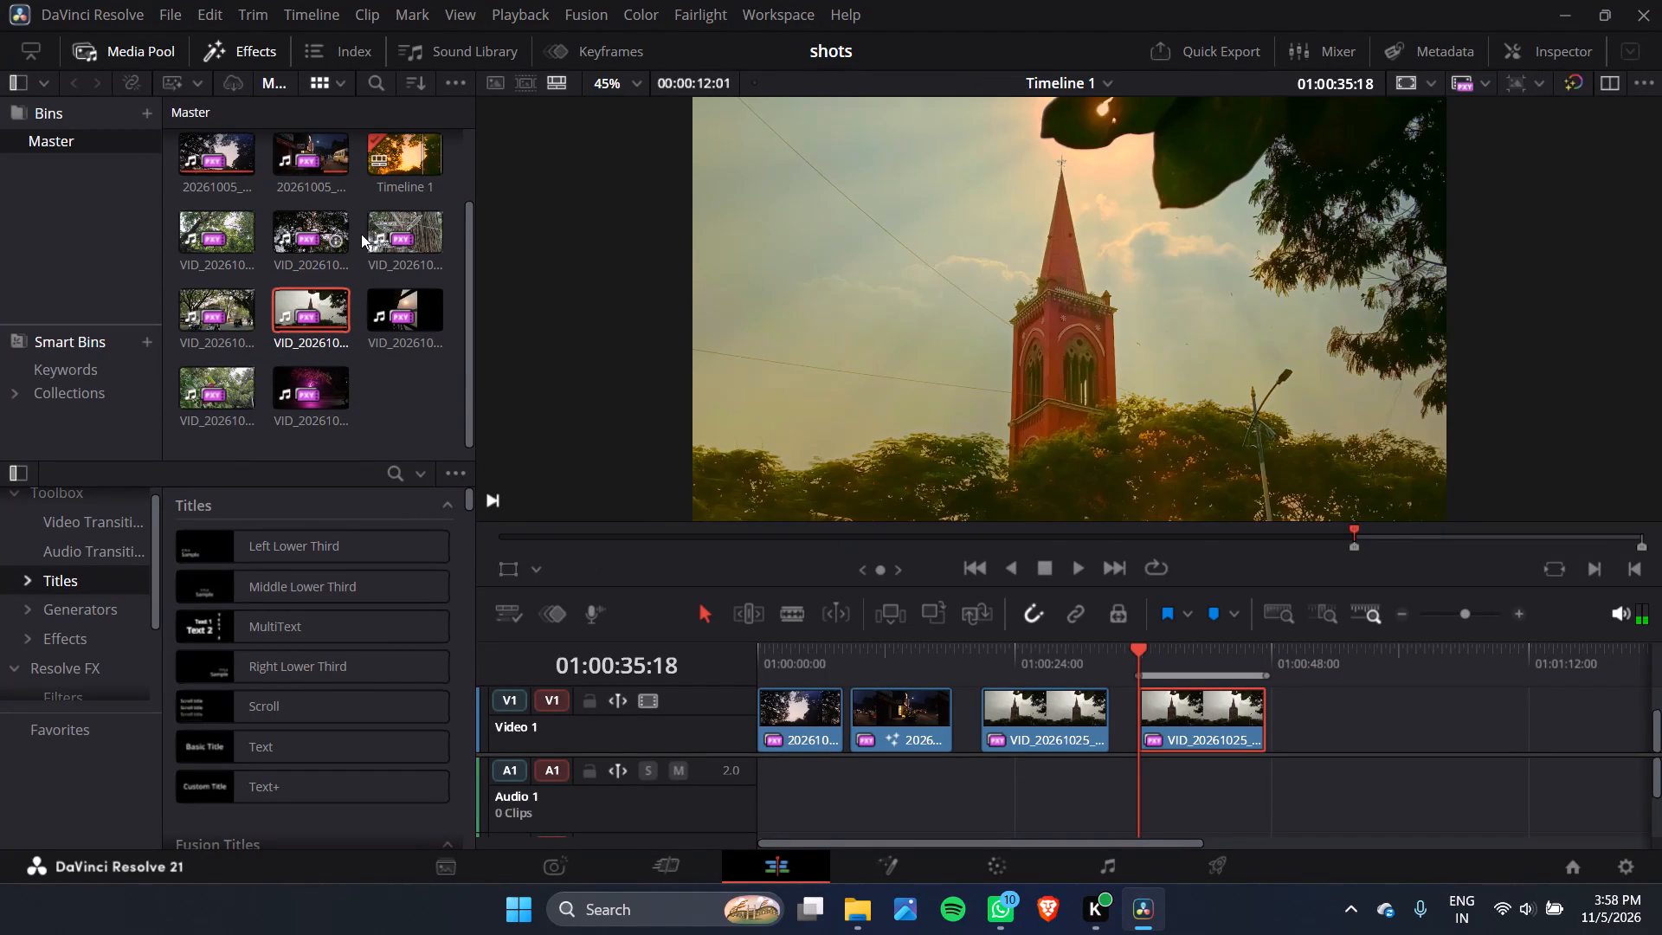
Add the tree canopy clip VID_20261025_132139848.mp4 to Timeline 1, leaving a small gap after the last church tower clip.
scroll(399, 234, up, 1)
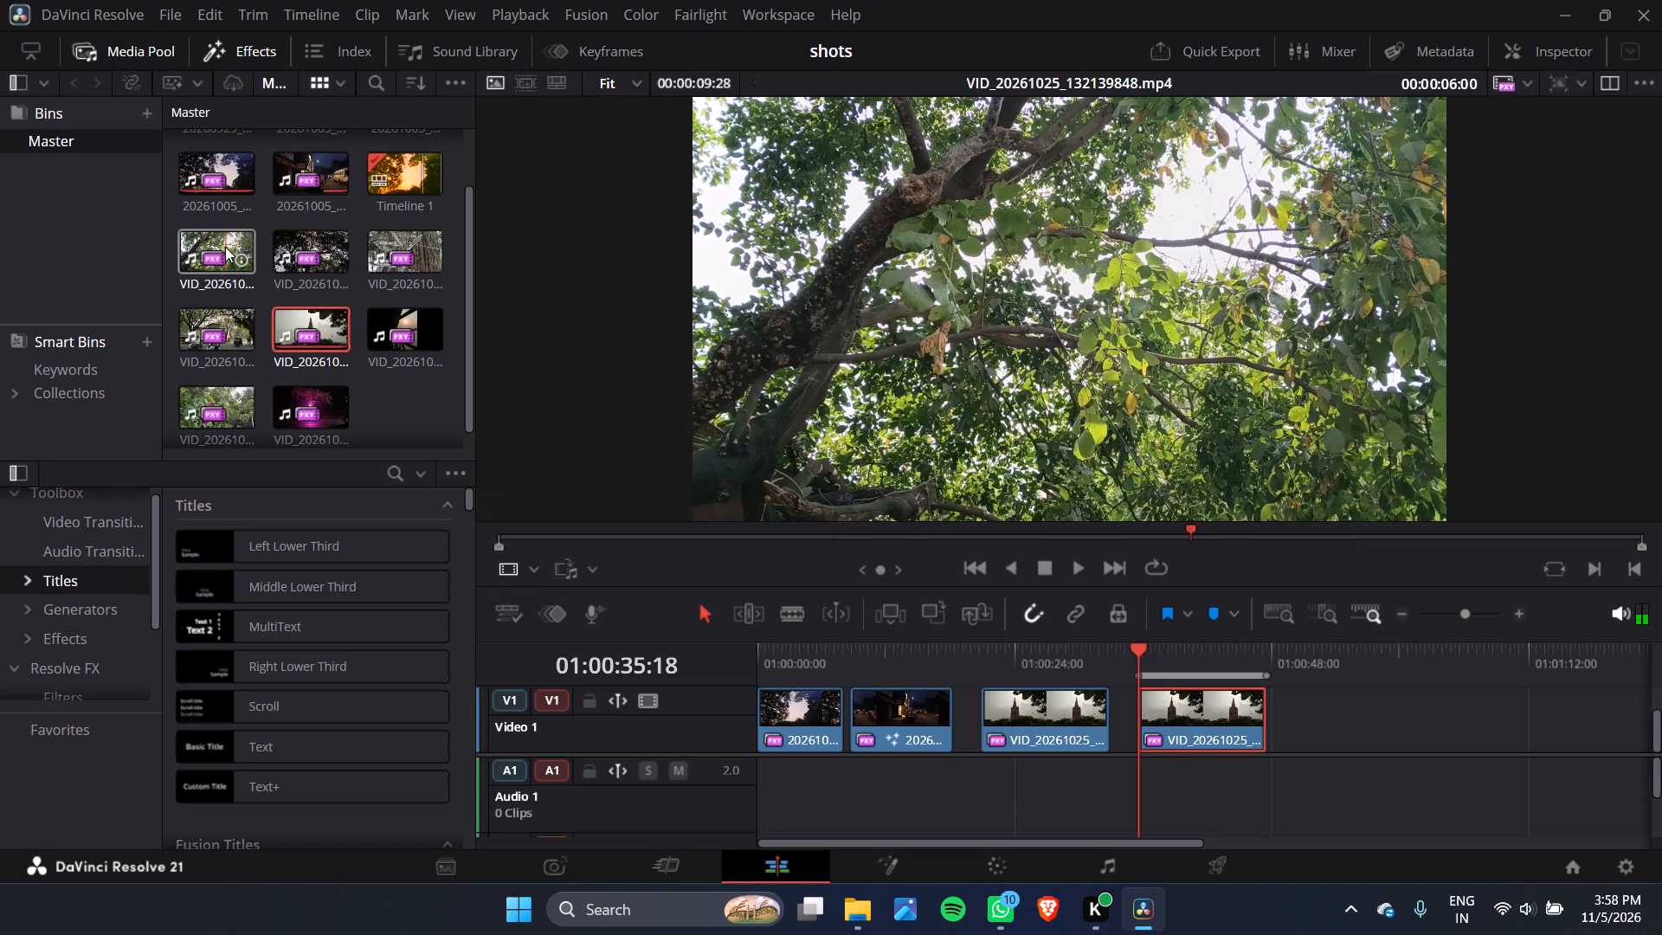
drag(225, 247, 1315, 715)
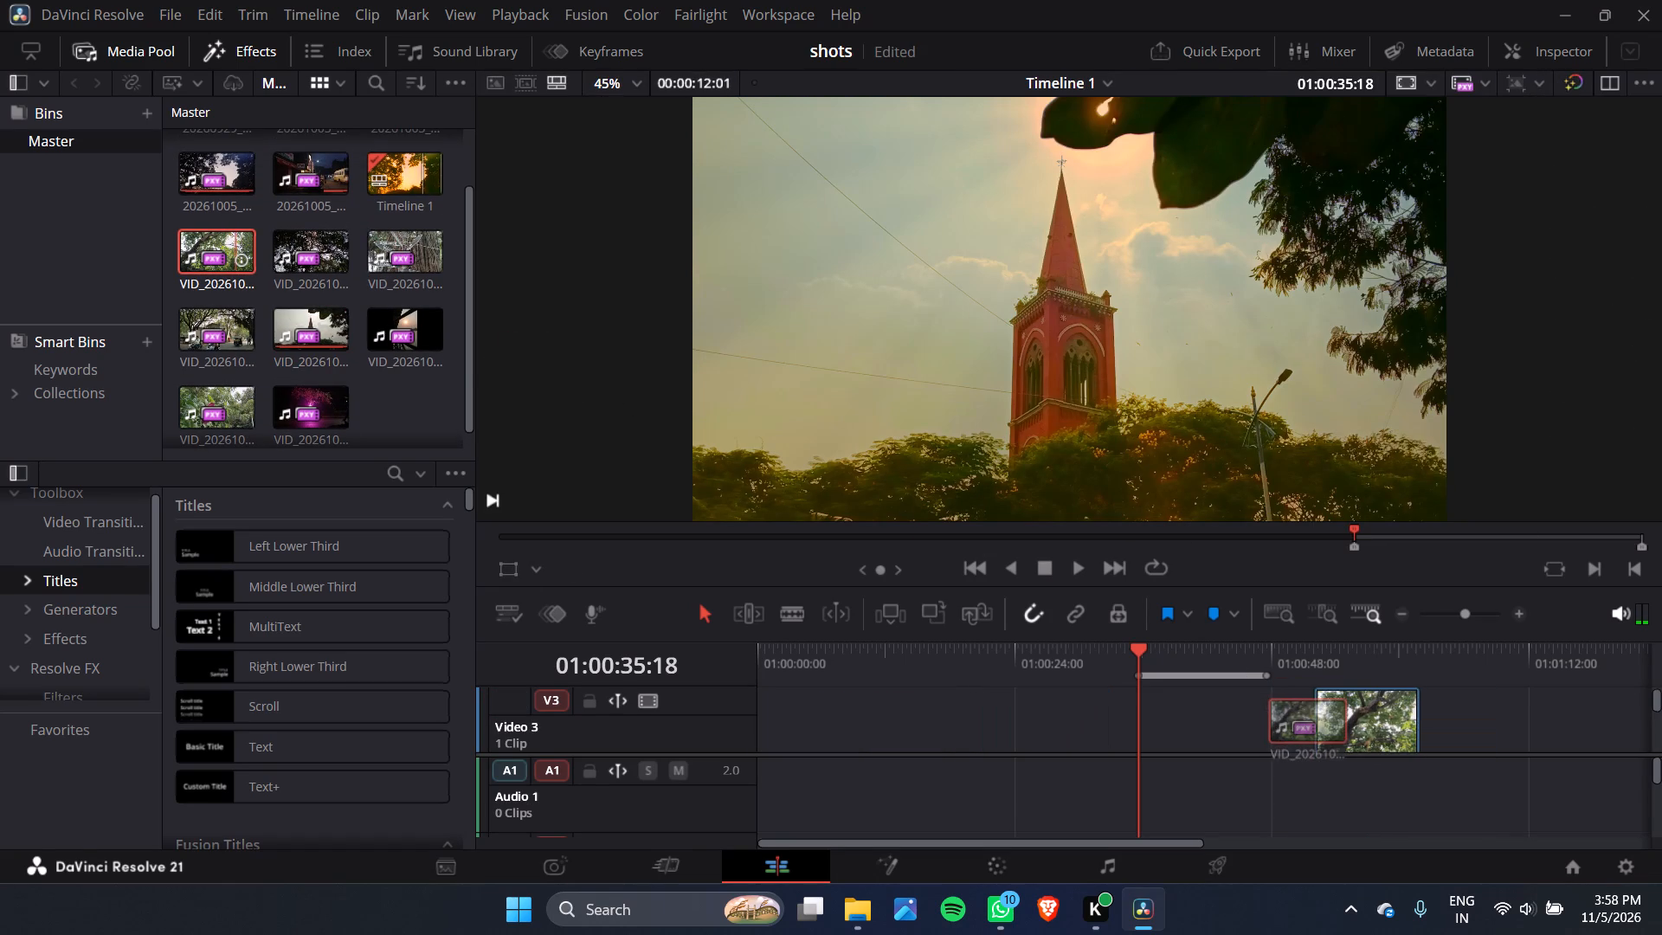
drag(1315, 715, 1286, 789)
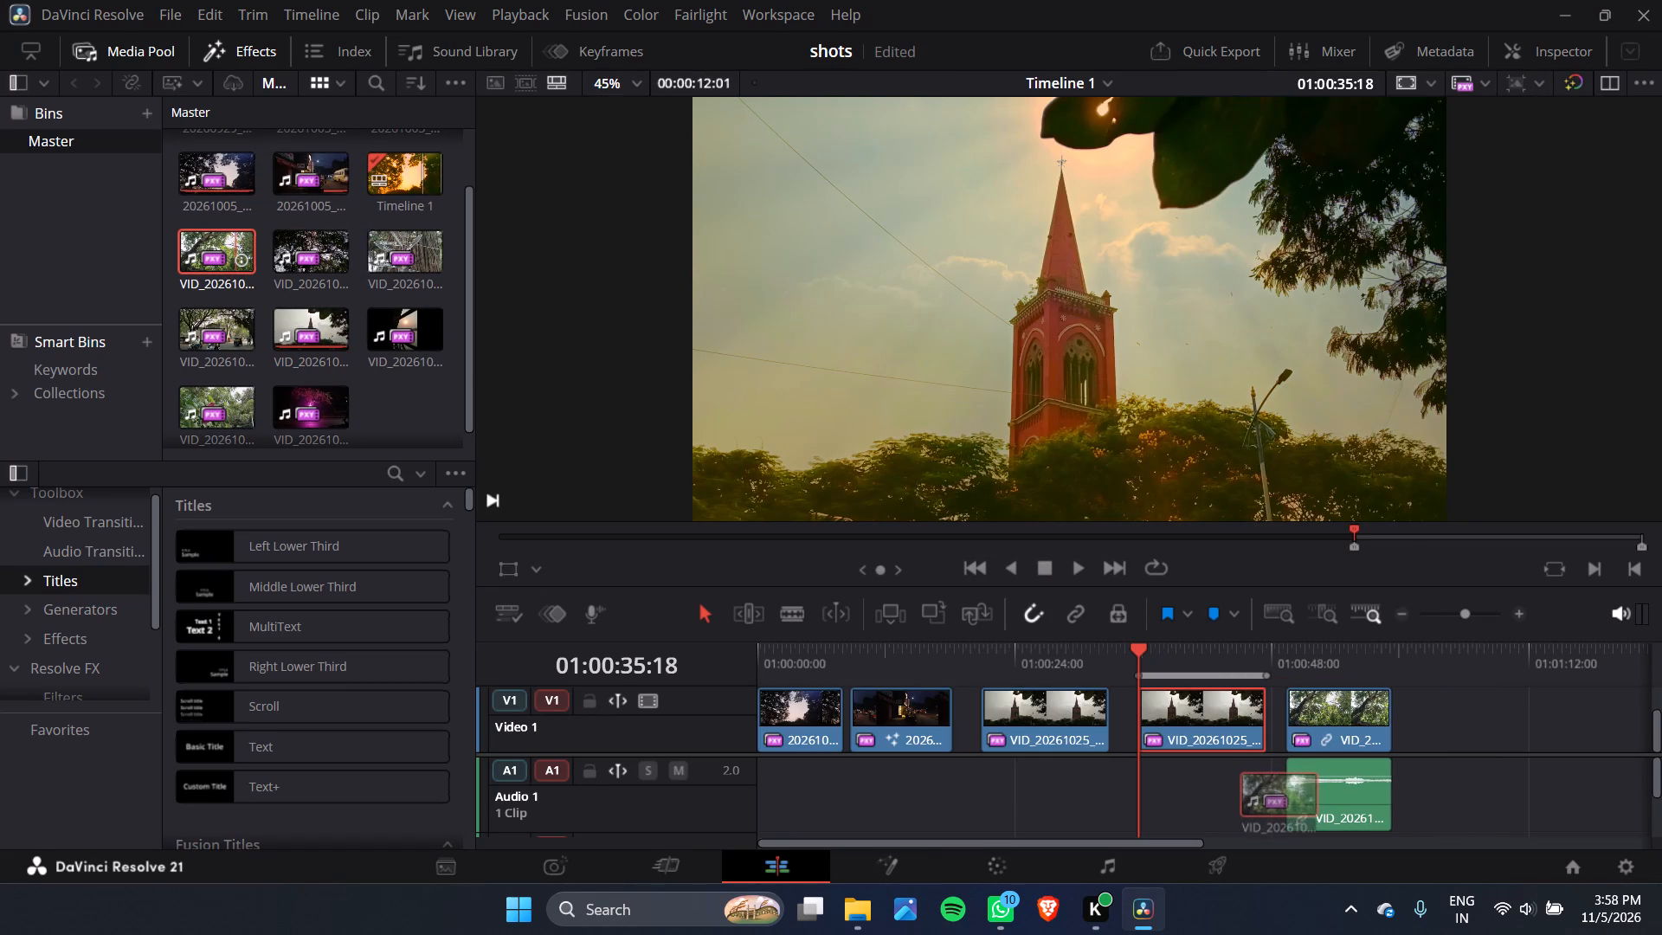
drag(1286, 789, 1290, 789)
Play the new tree clip from its start, and delete its audio from Audio 1 while keeping the video.
click(1370, 790)
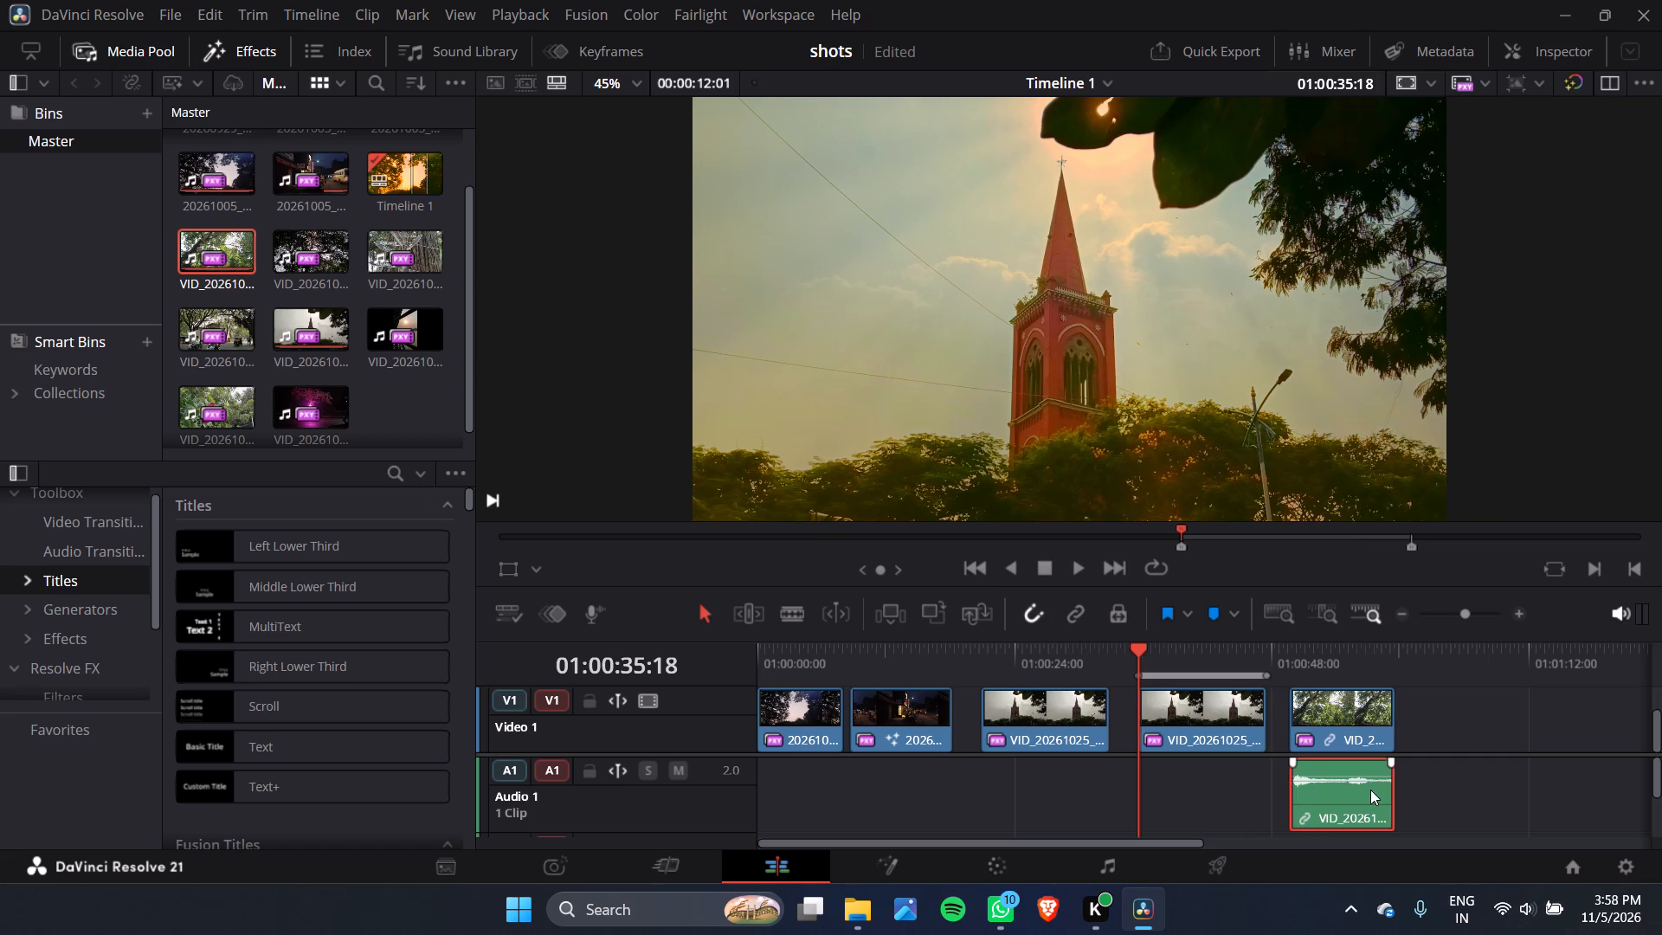
click(1292, 659)
key(space)
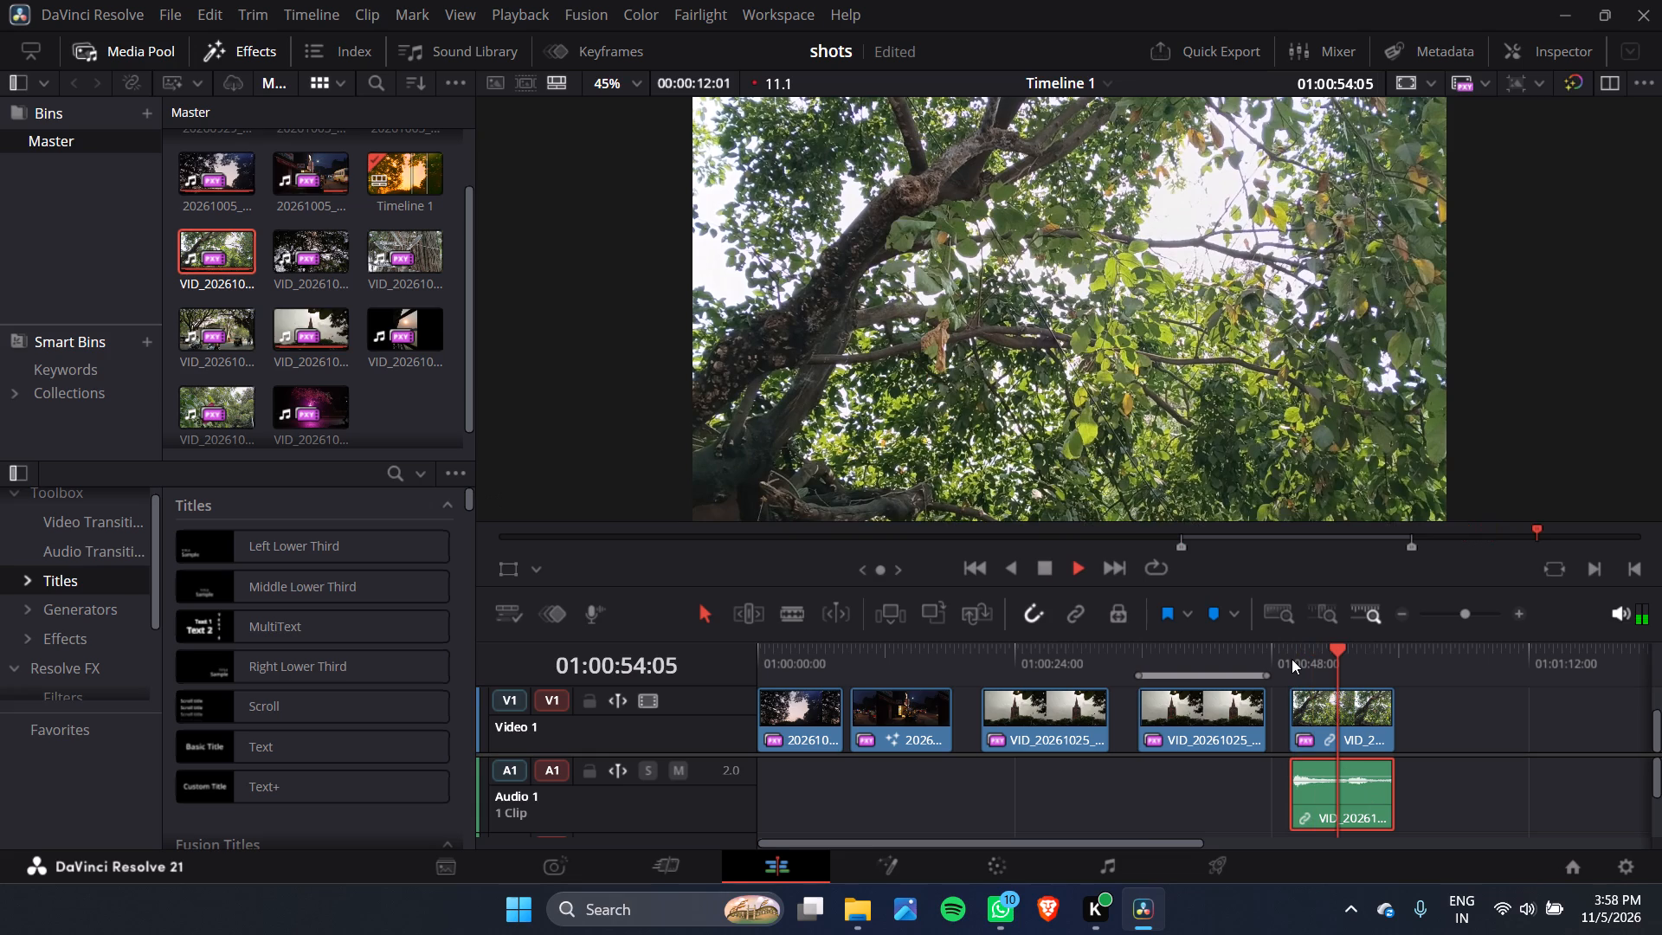
key(space)
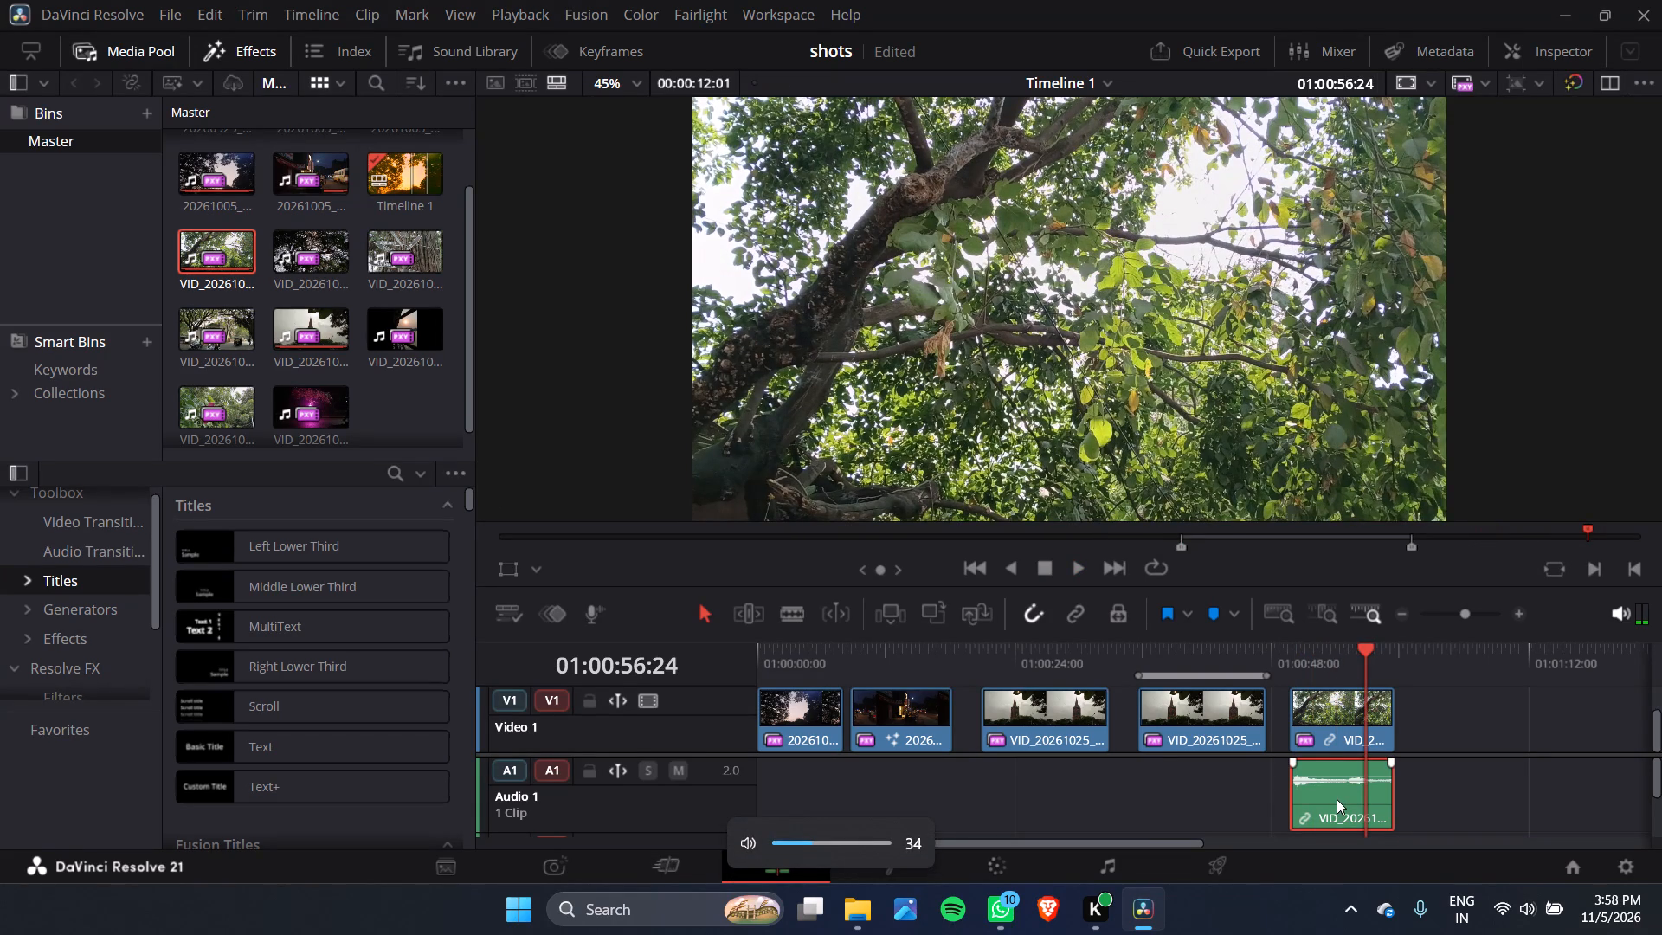
key(BackSpace)
Play the tree clip through from its start to review the footage, and return the playhead to 01:00:49:21.
click(1295, 657)
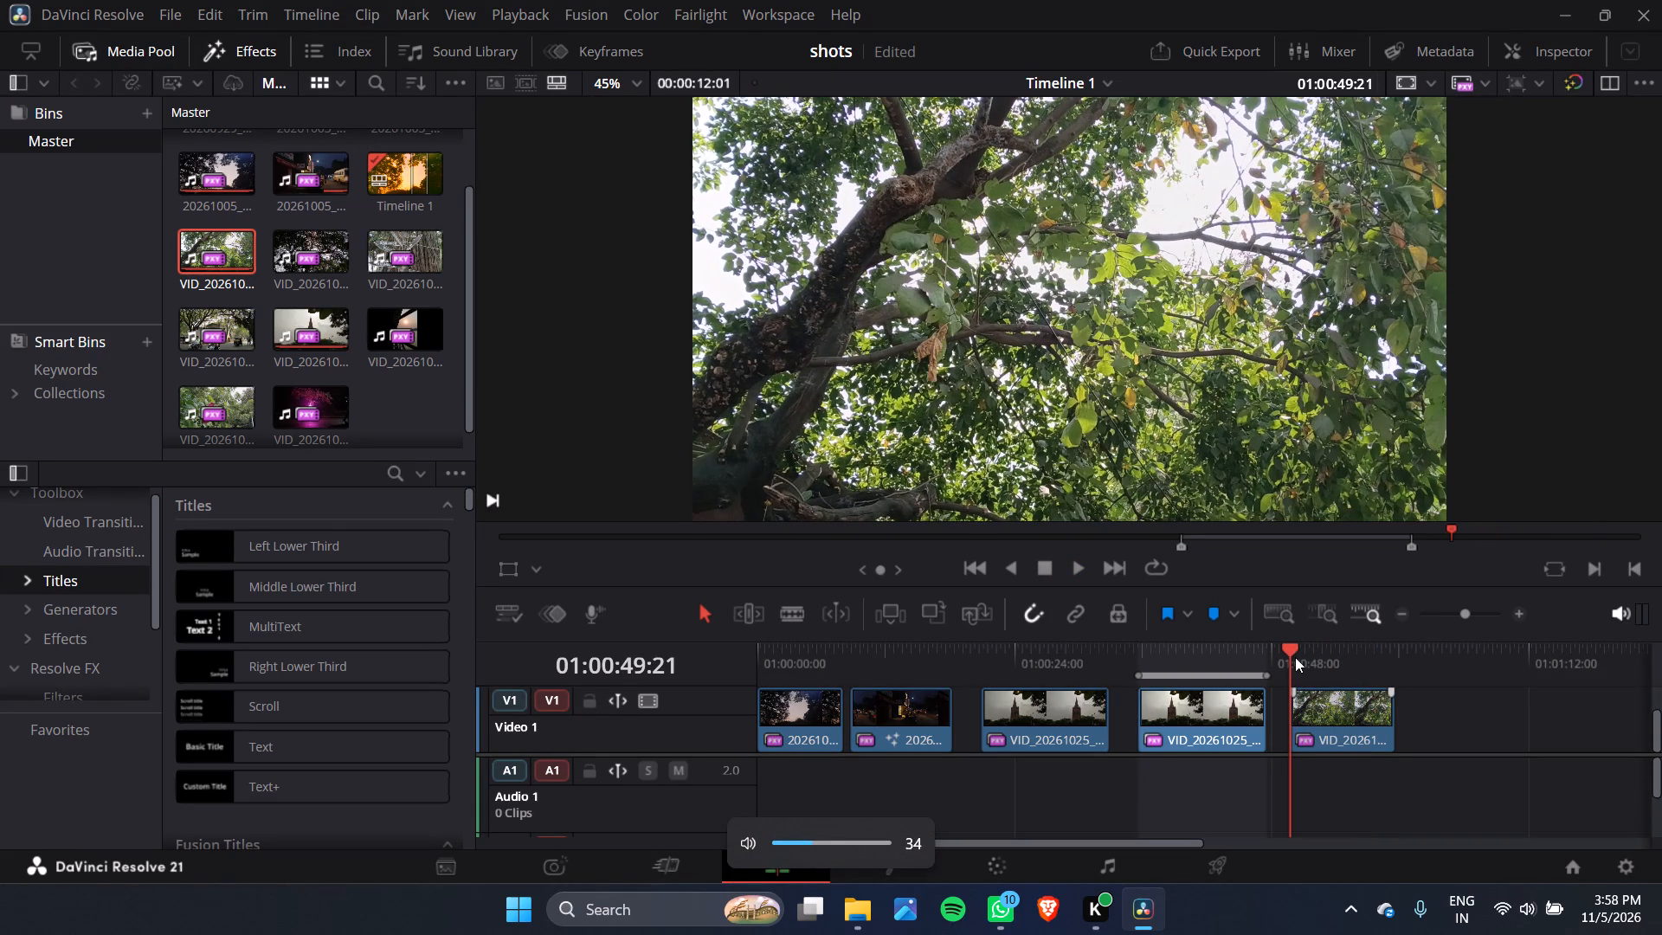
click(1319, 710)
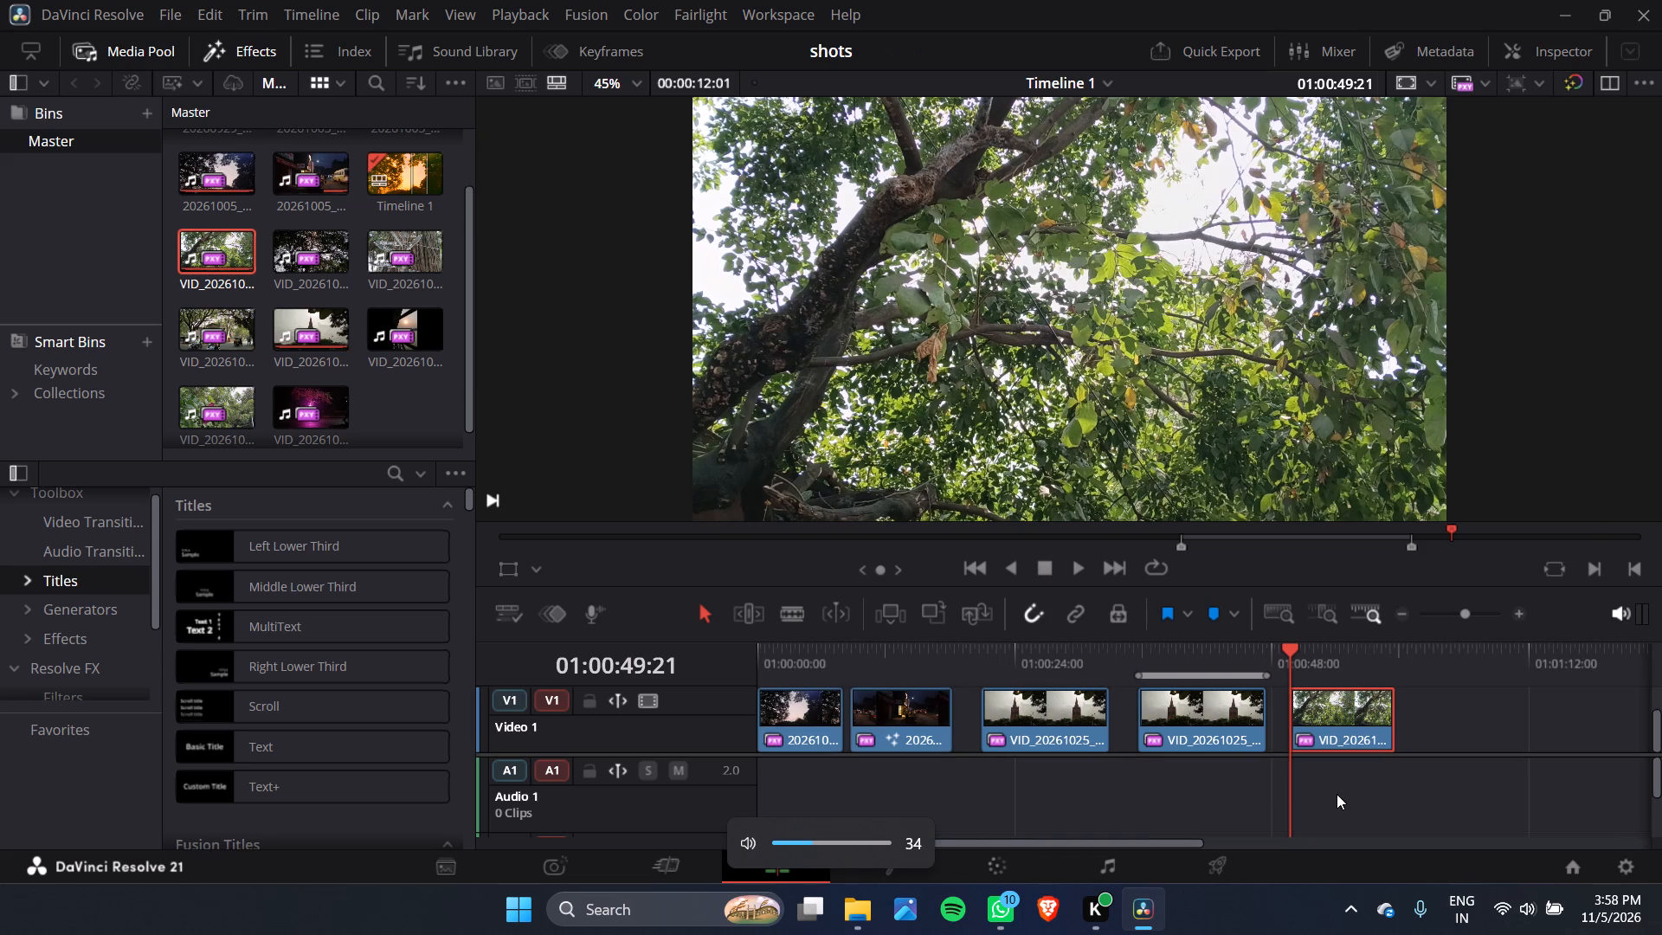
key(space)
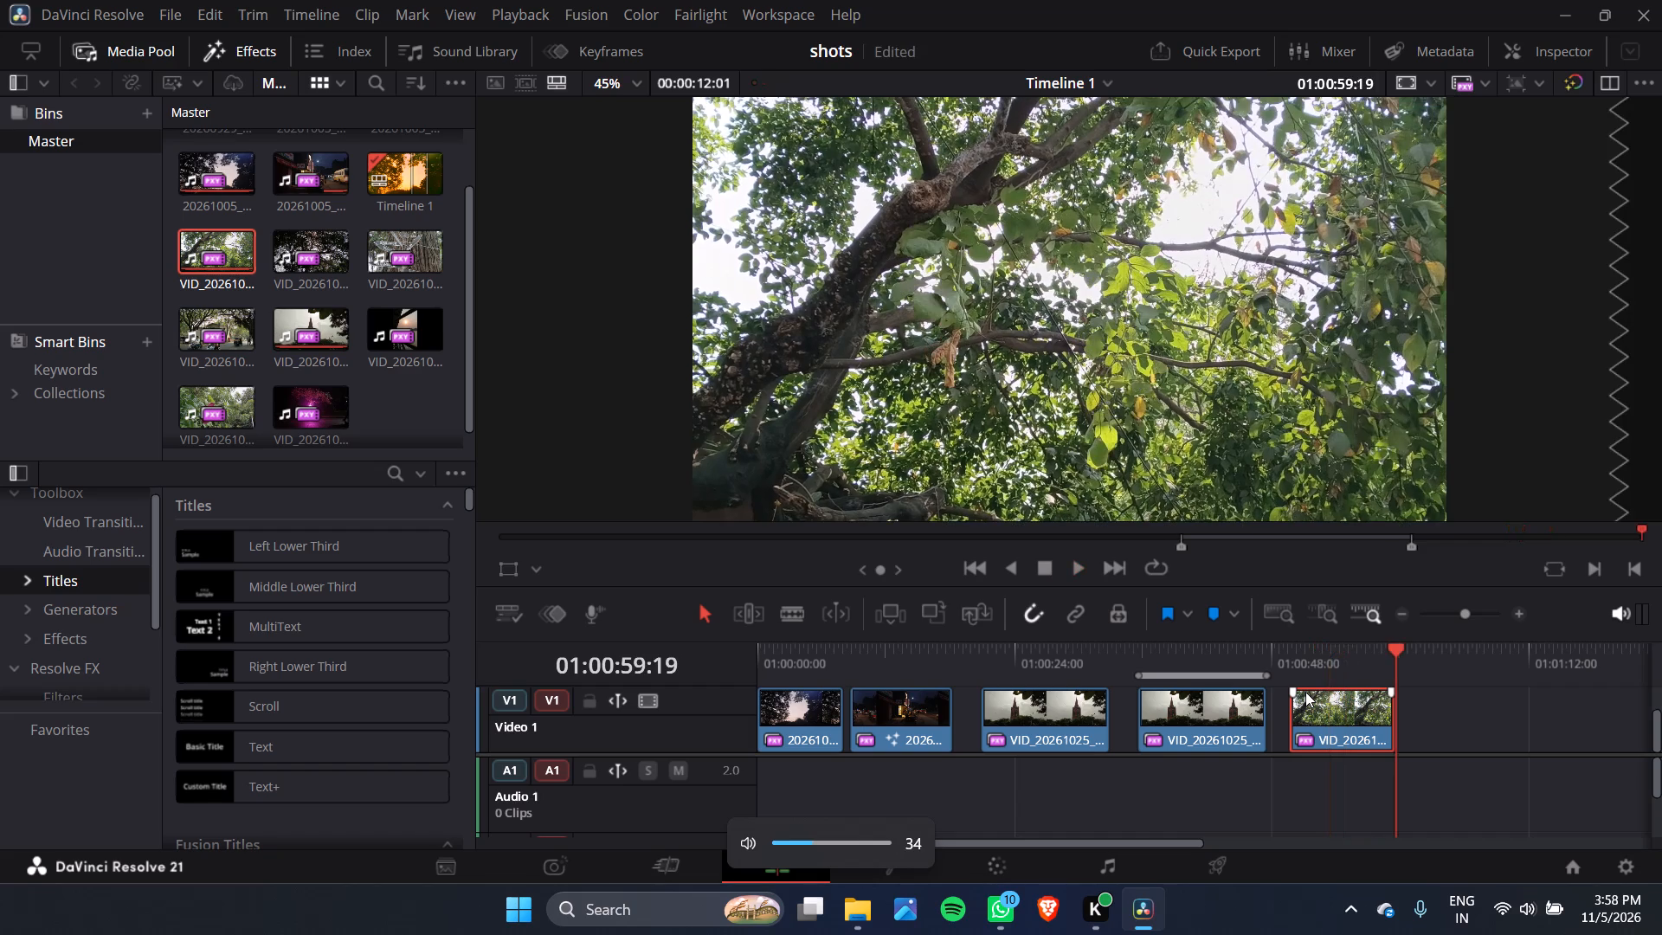
click(1288, 654)
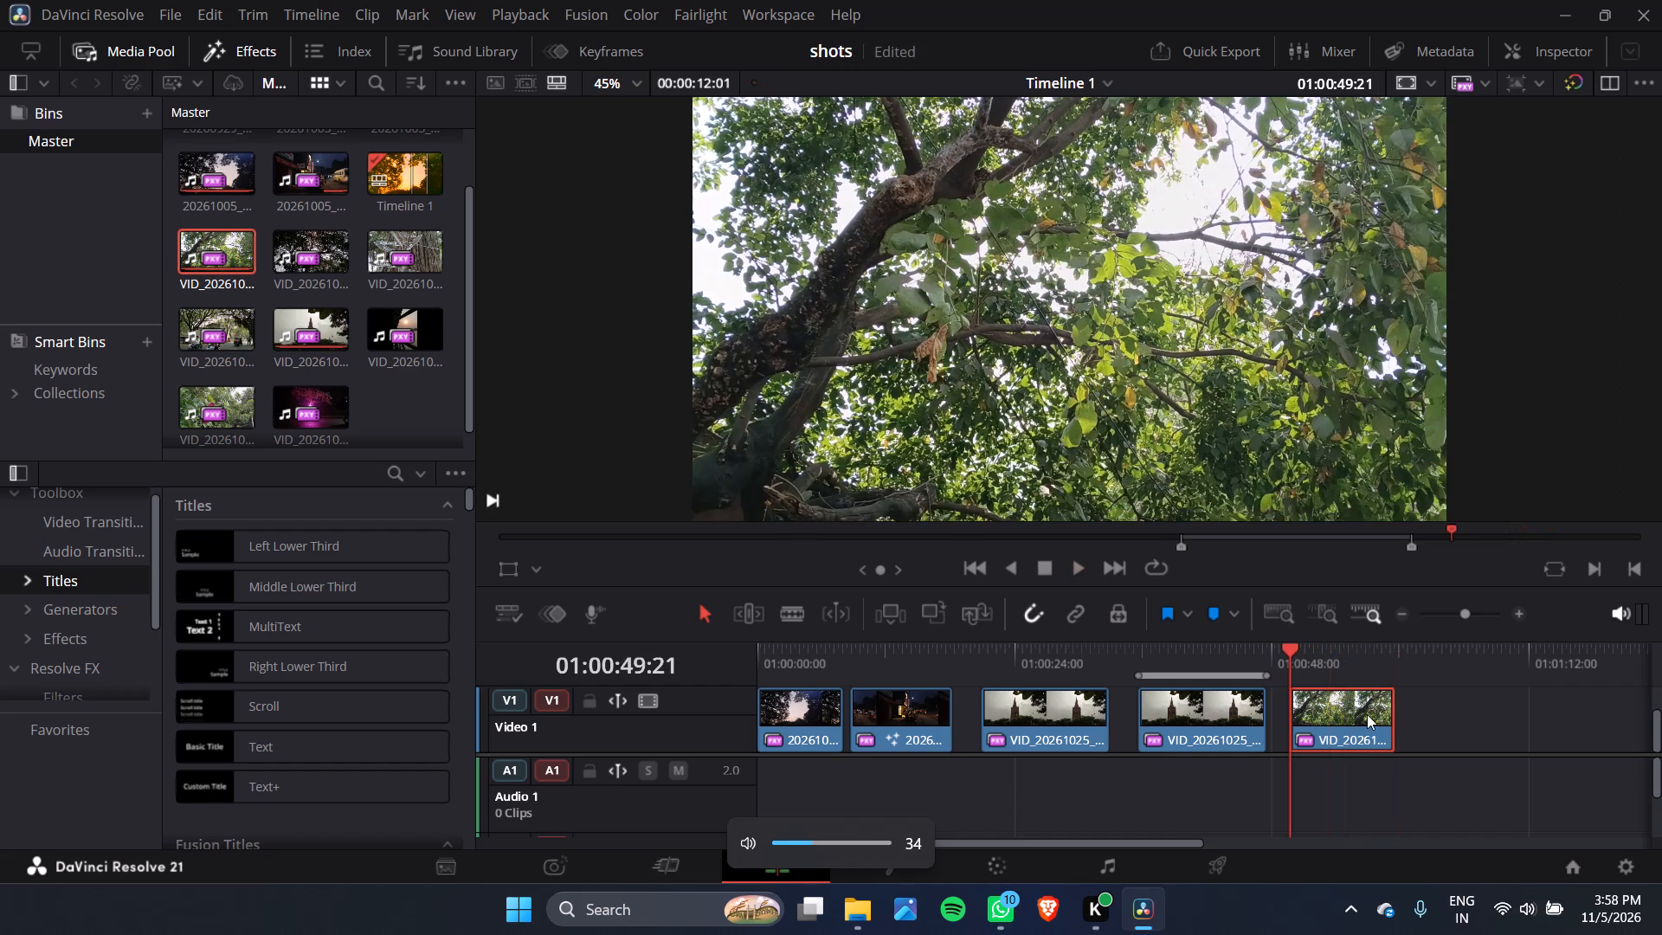
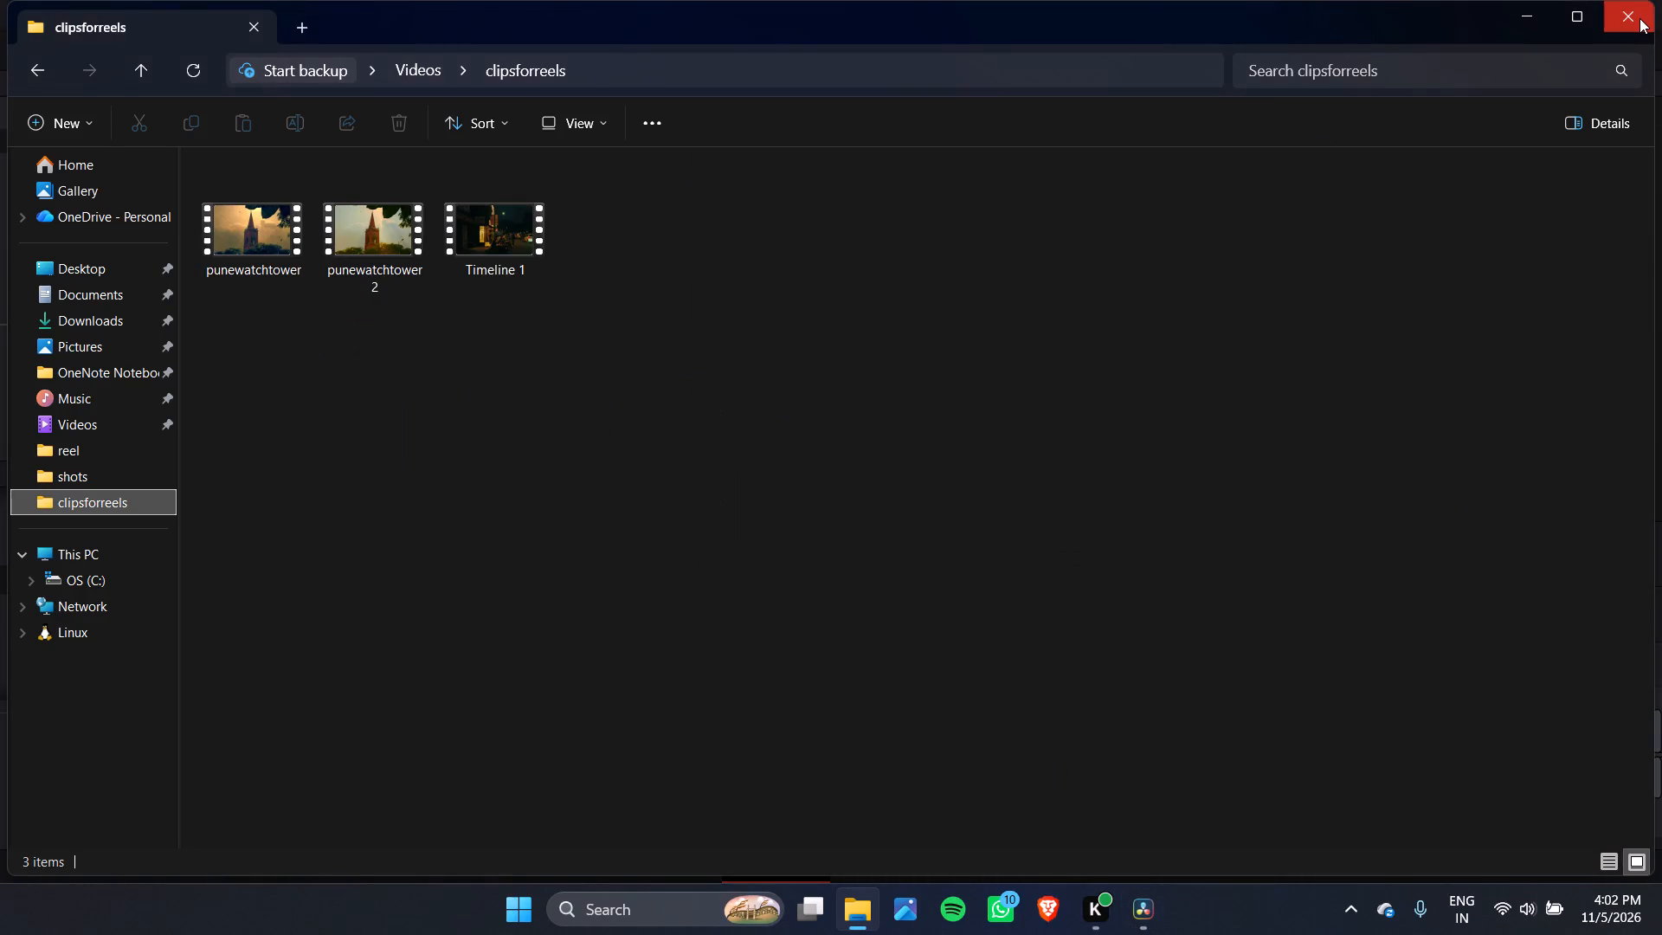
Close the clipsforreels folder window and open the tree clip for colour grading, with the effects library hidden and the node graph shown.
click(1639, 18)
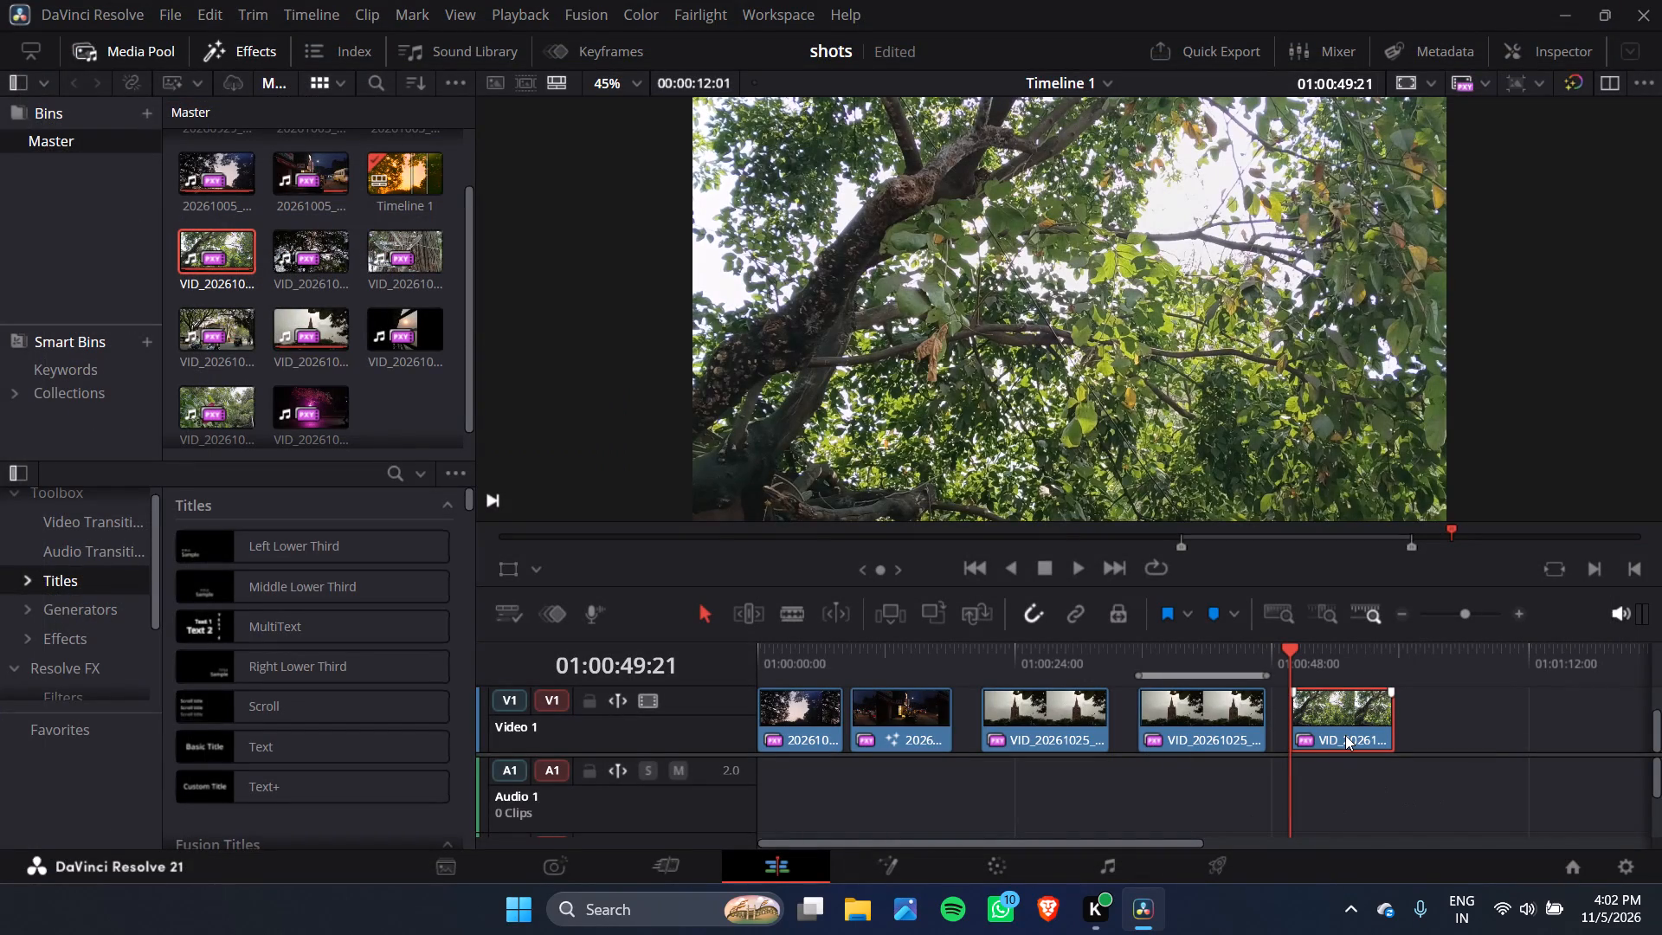
click(1036, 876)
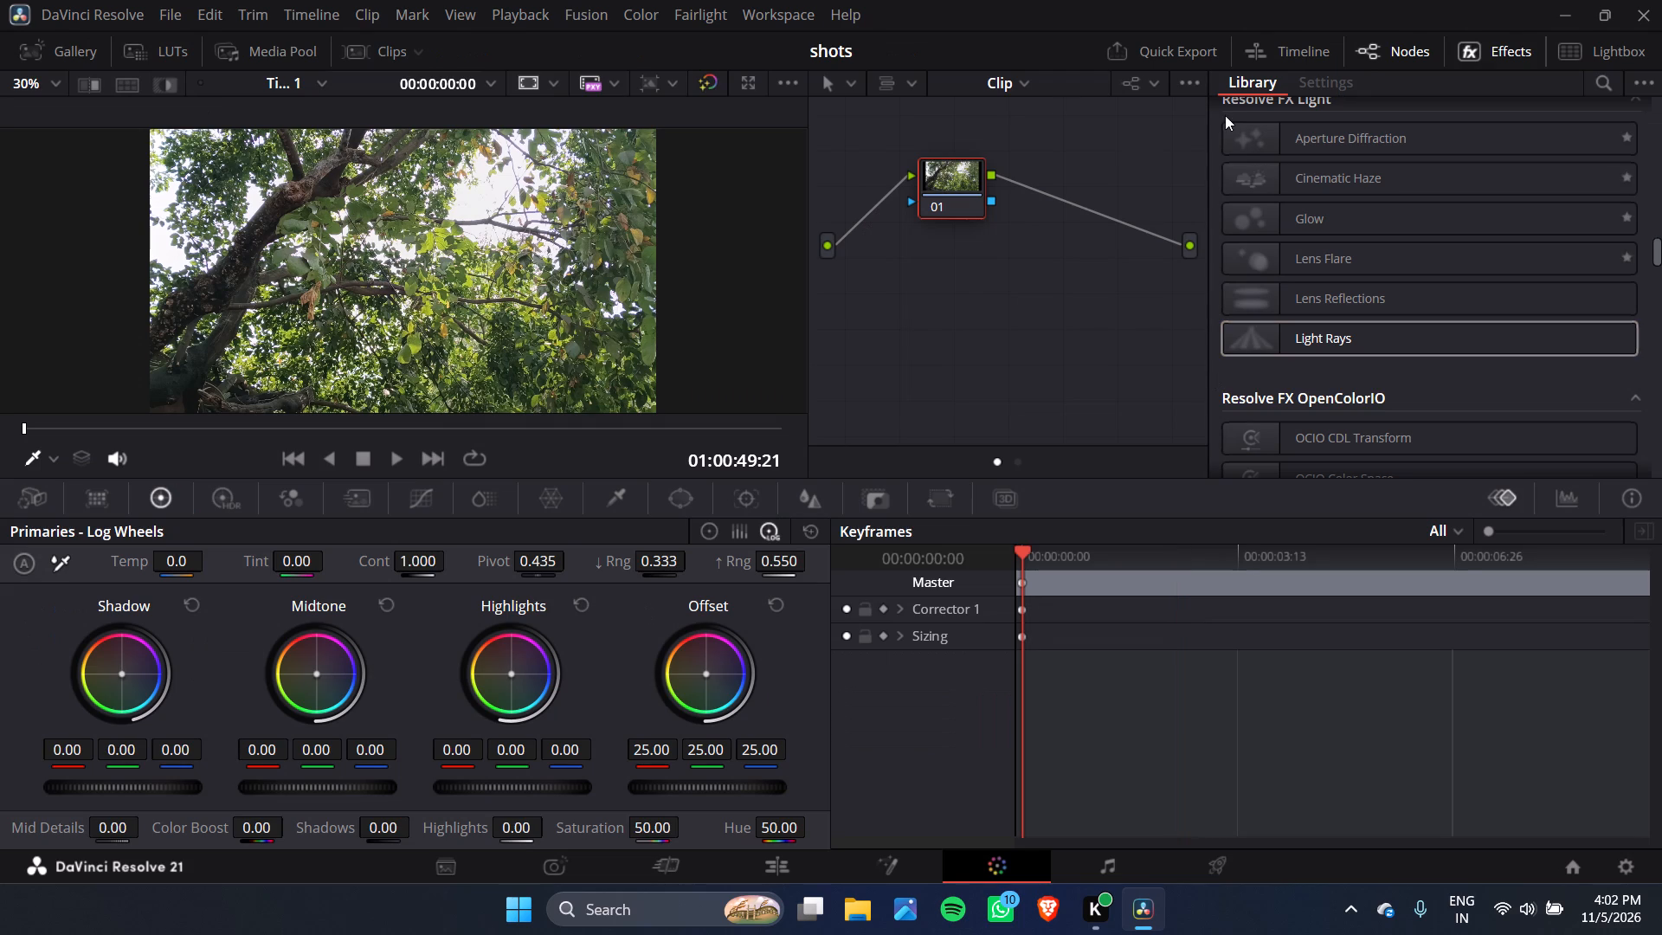
click(1368, 45)
click(1259, 79)
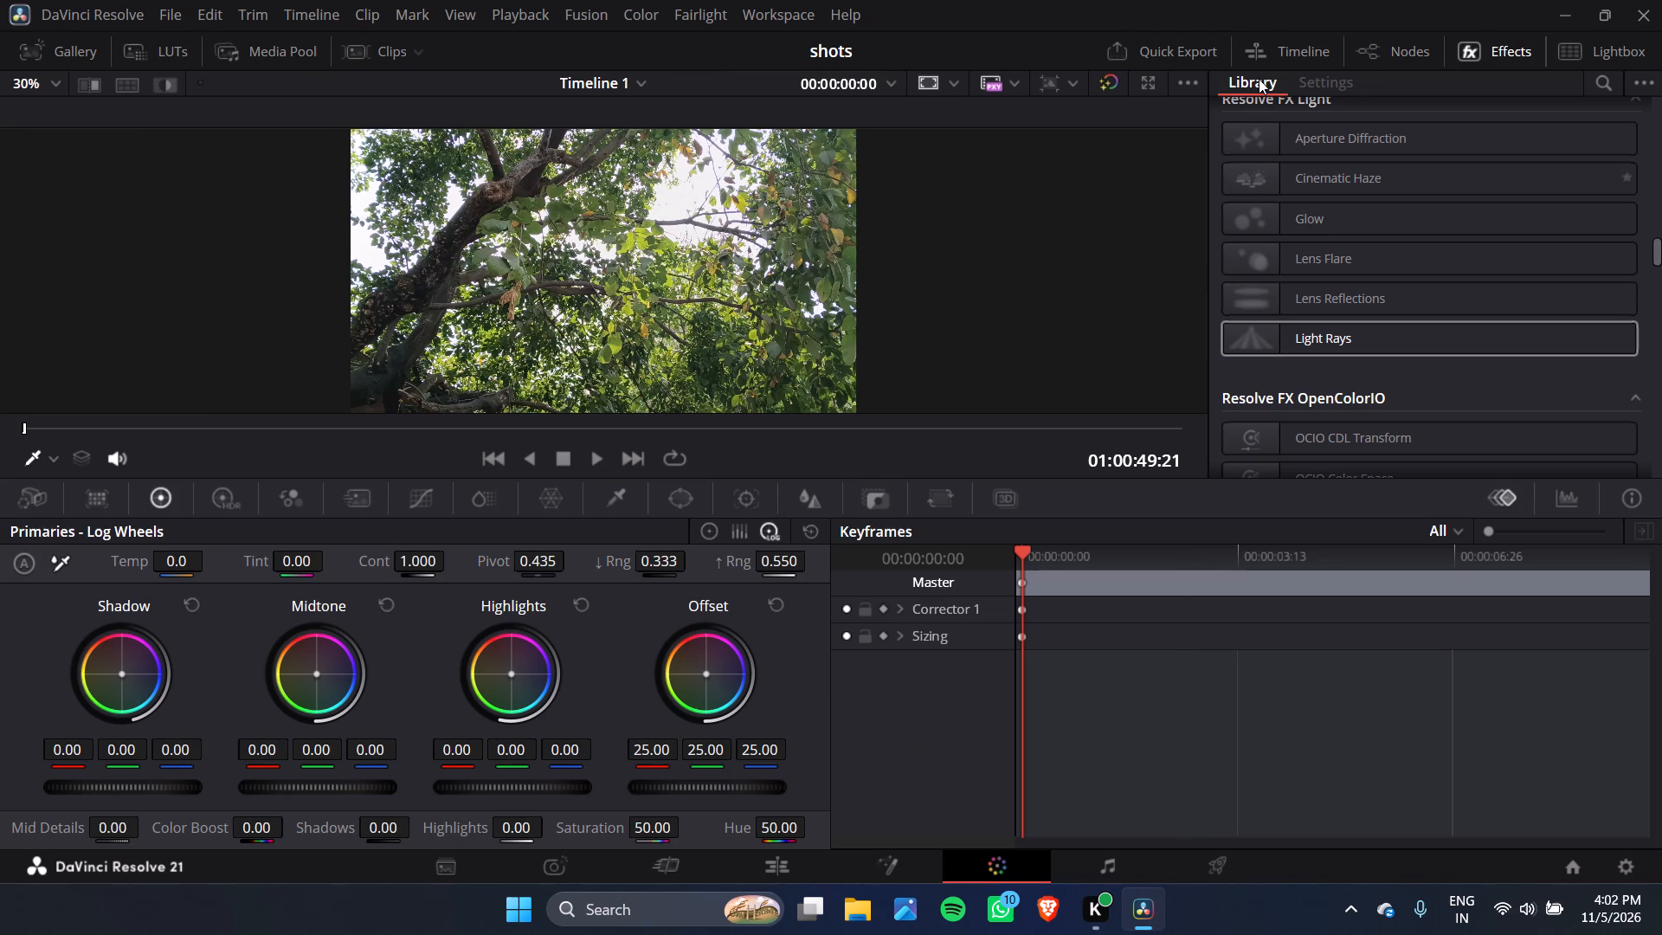
click(1459, 48)
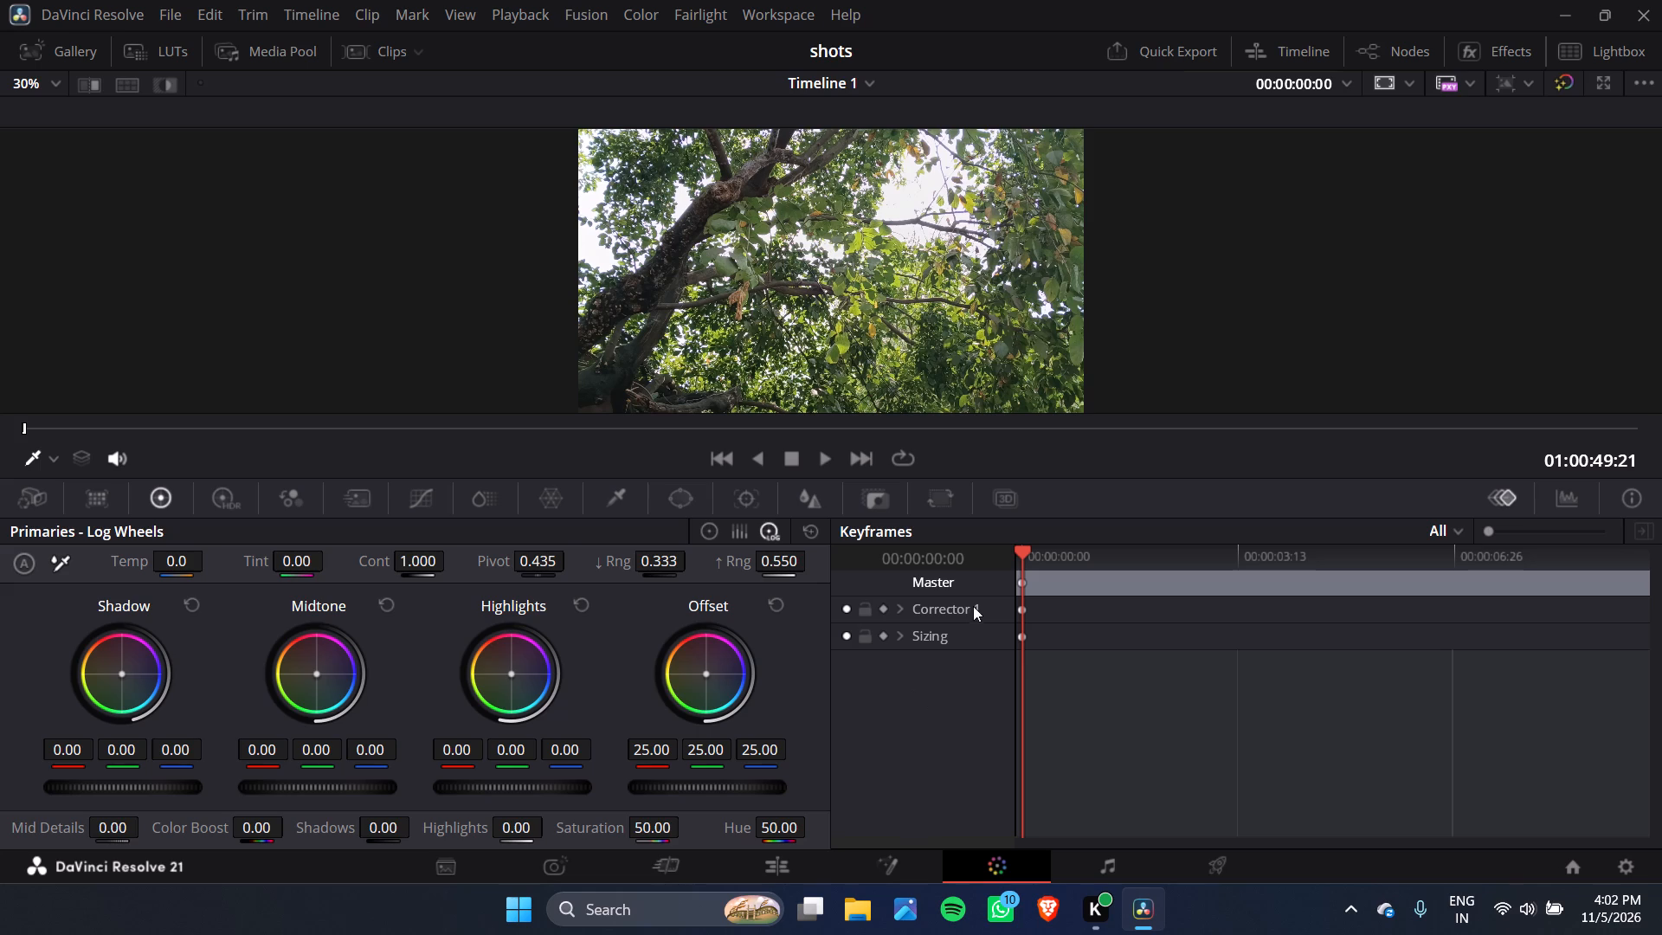
click(1395, 59)
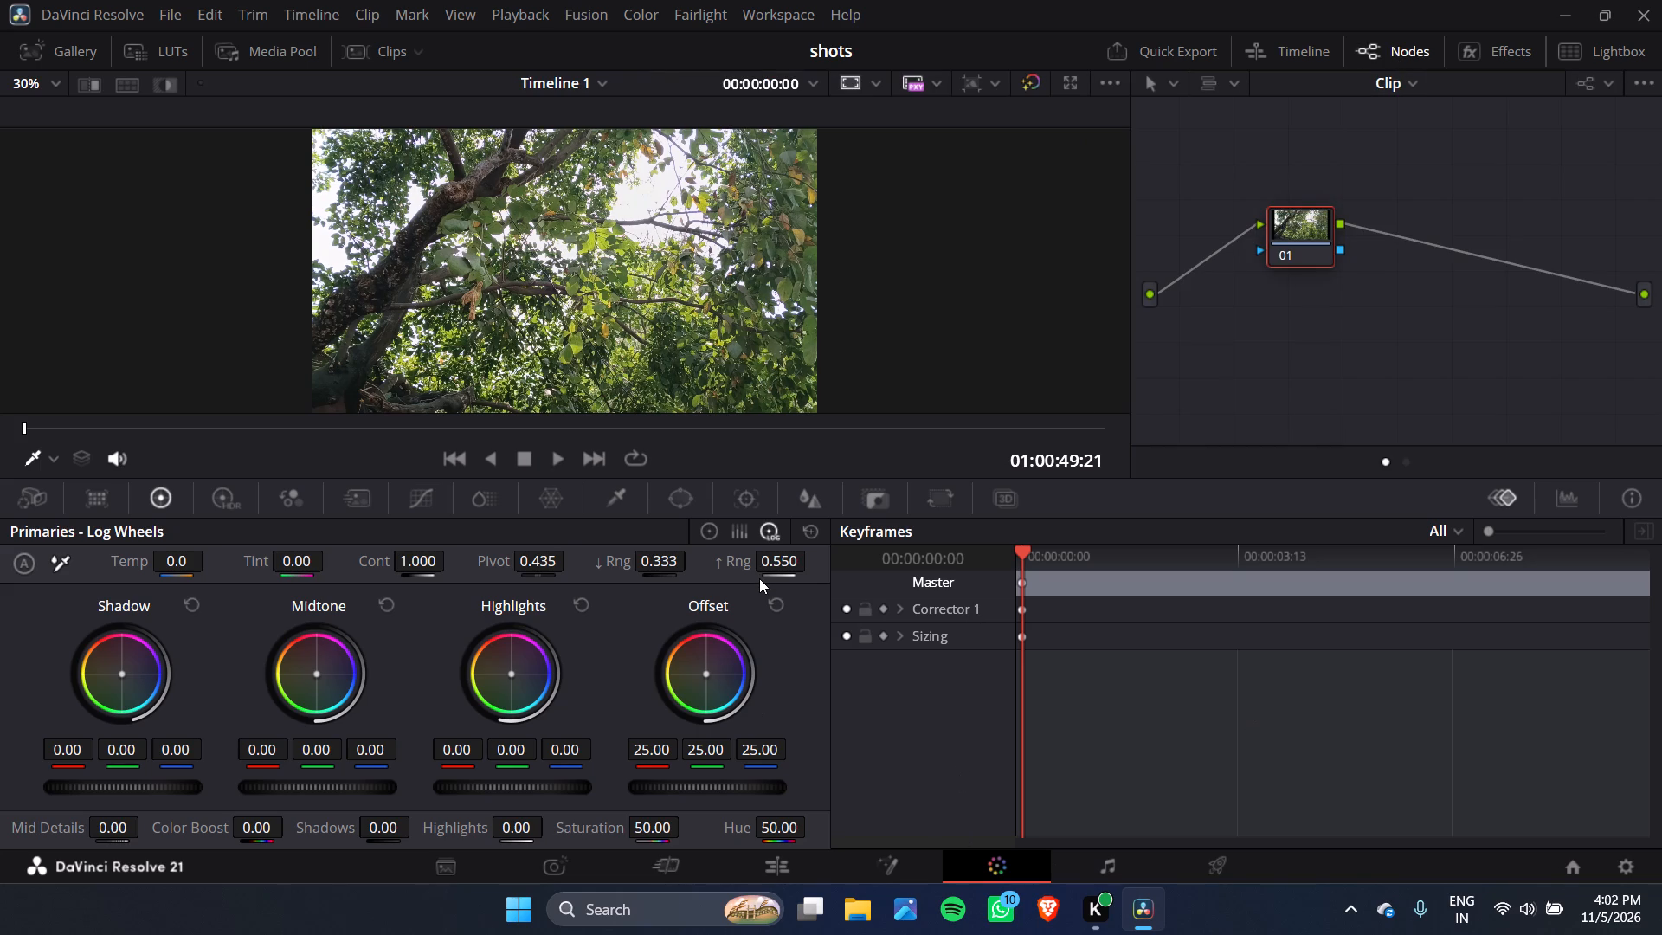
Browse the Favorites and Film Looks LUTs, preview the film looks on the tree clip, and close the LUT browser.
click(133, 55)
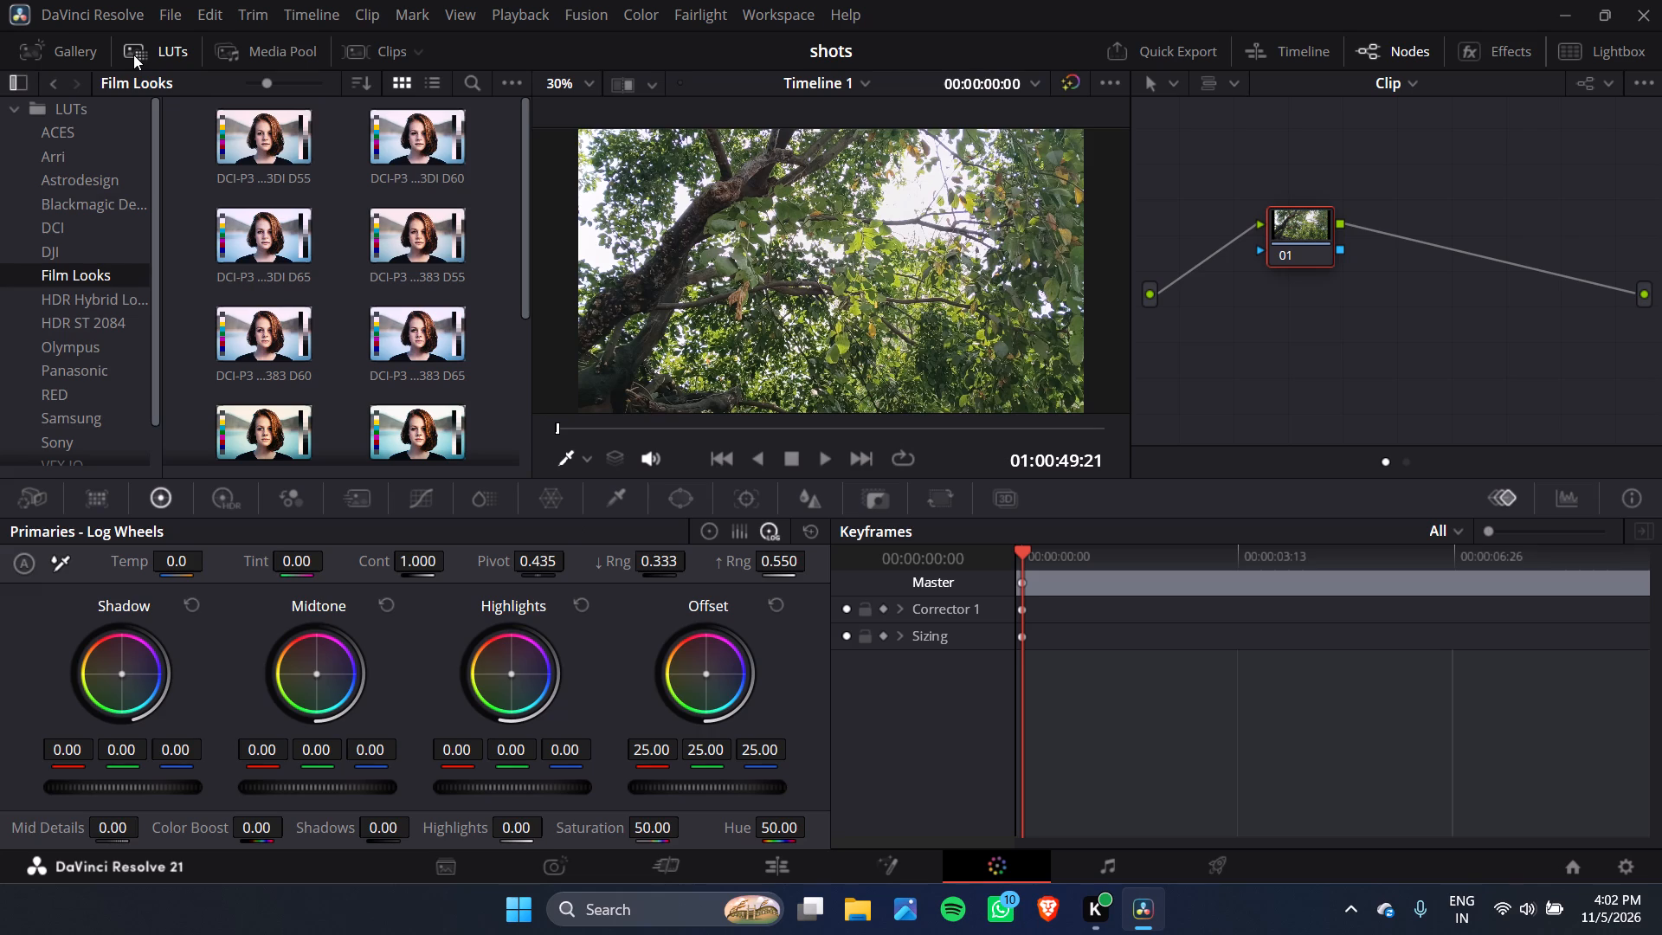
scroll(66, 242, down, 5)
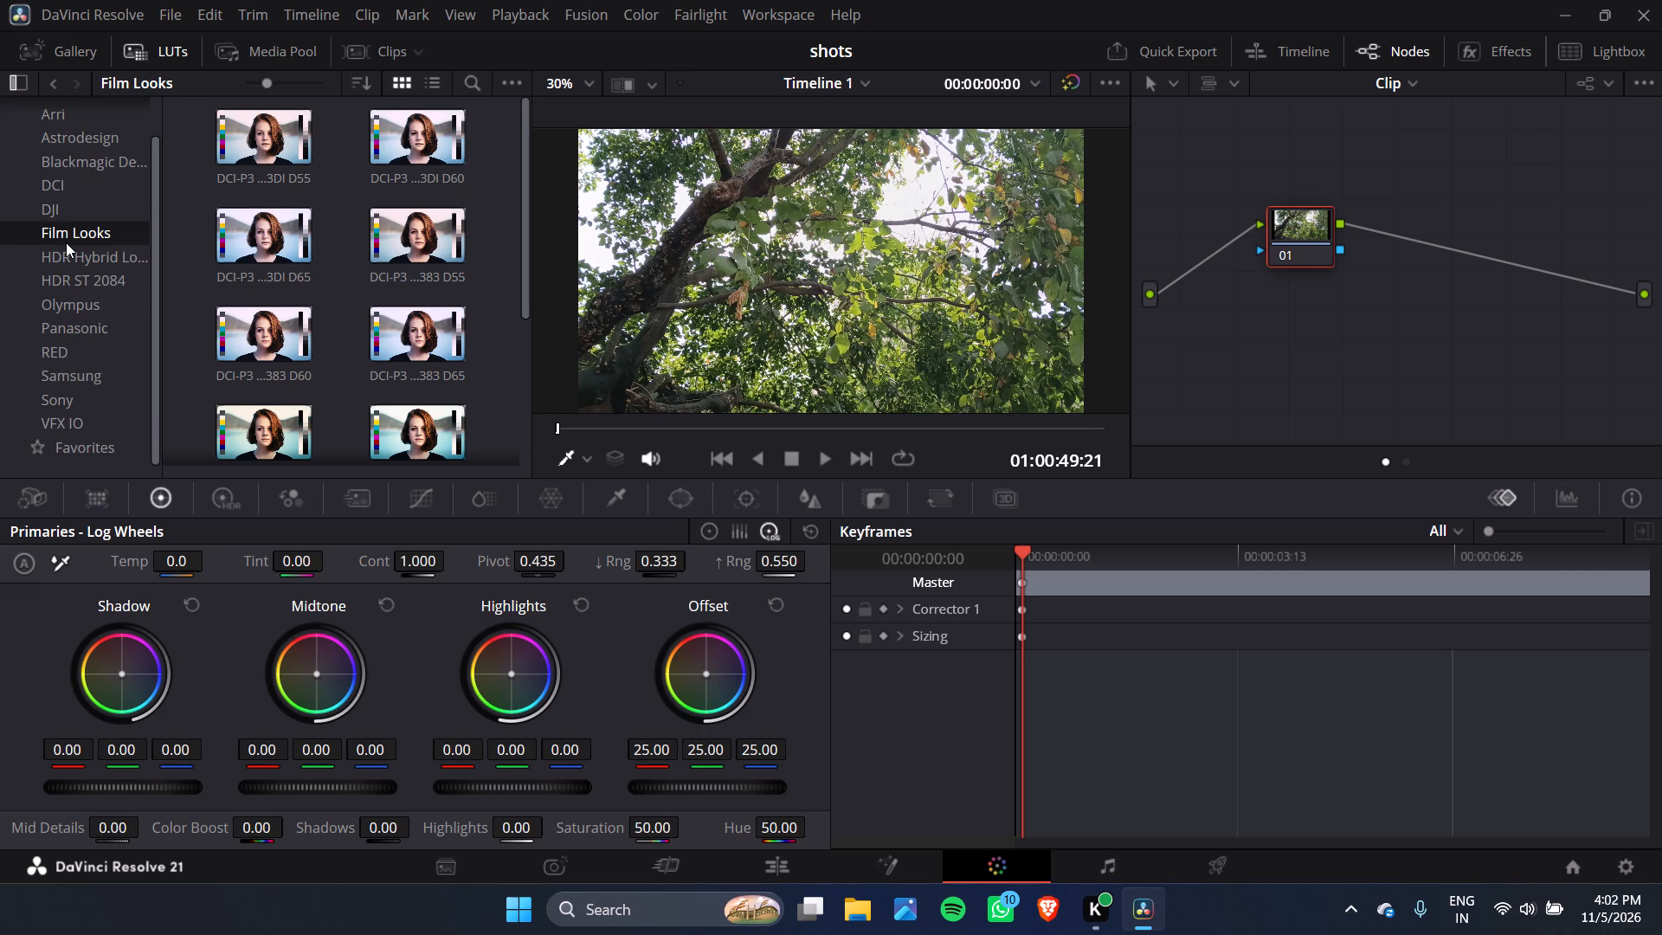
click(71, 442)
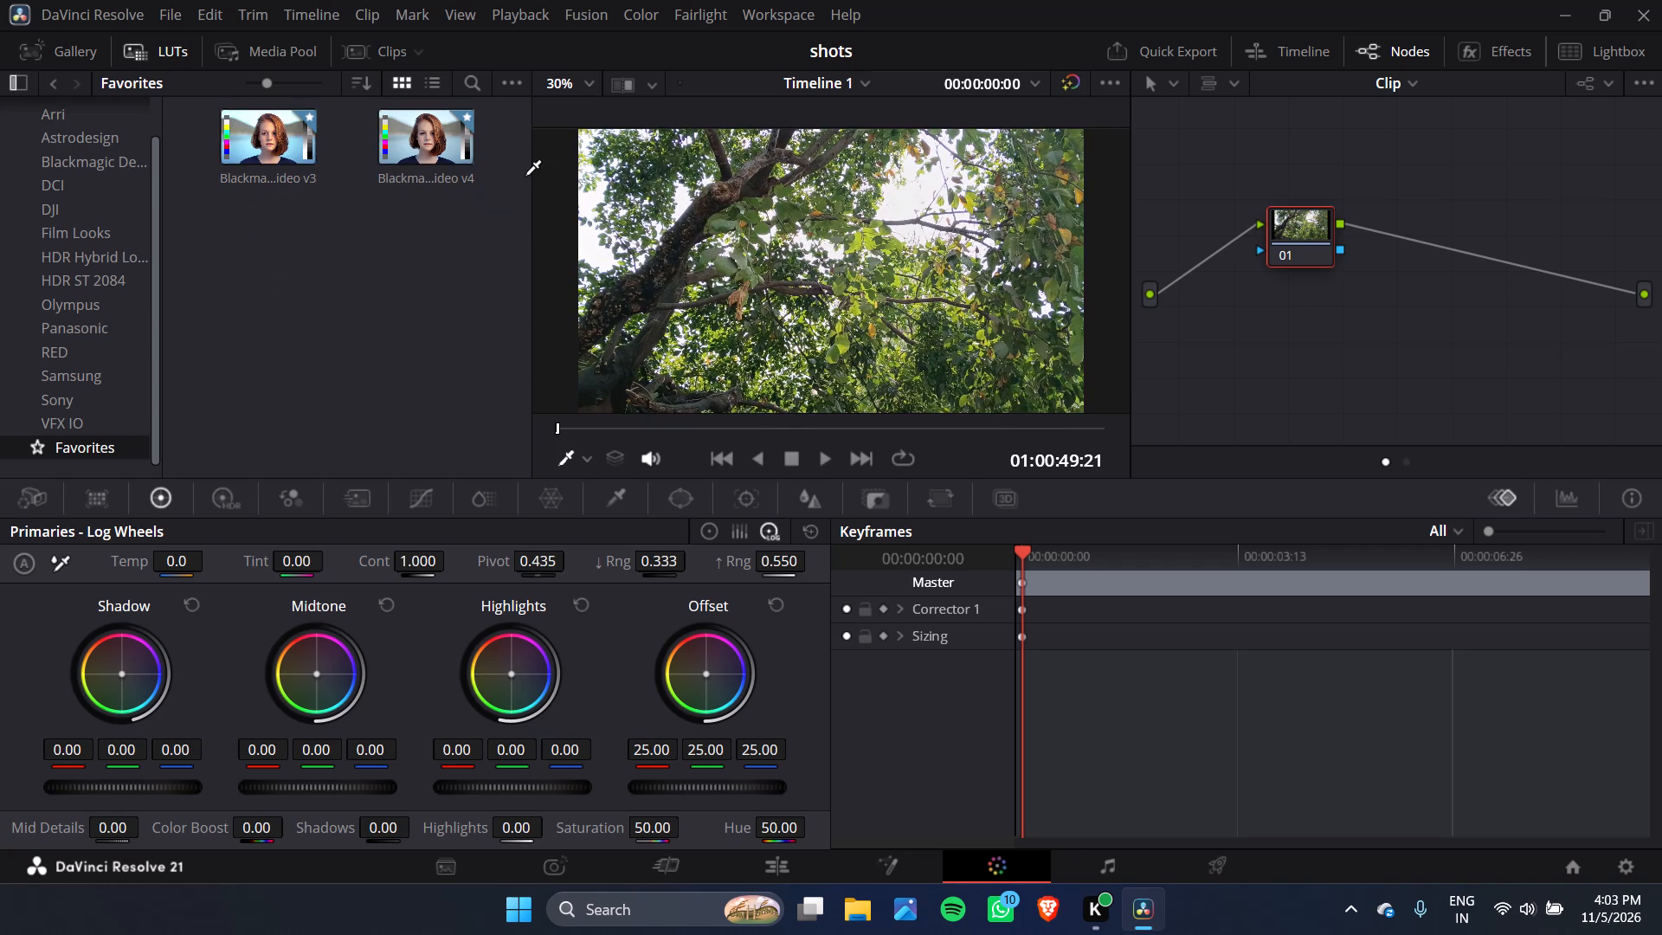
click(95, 227)
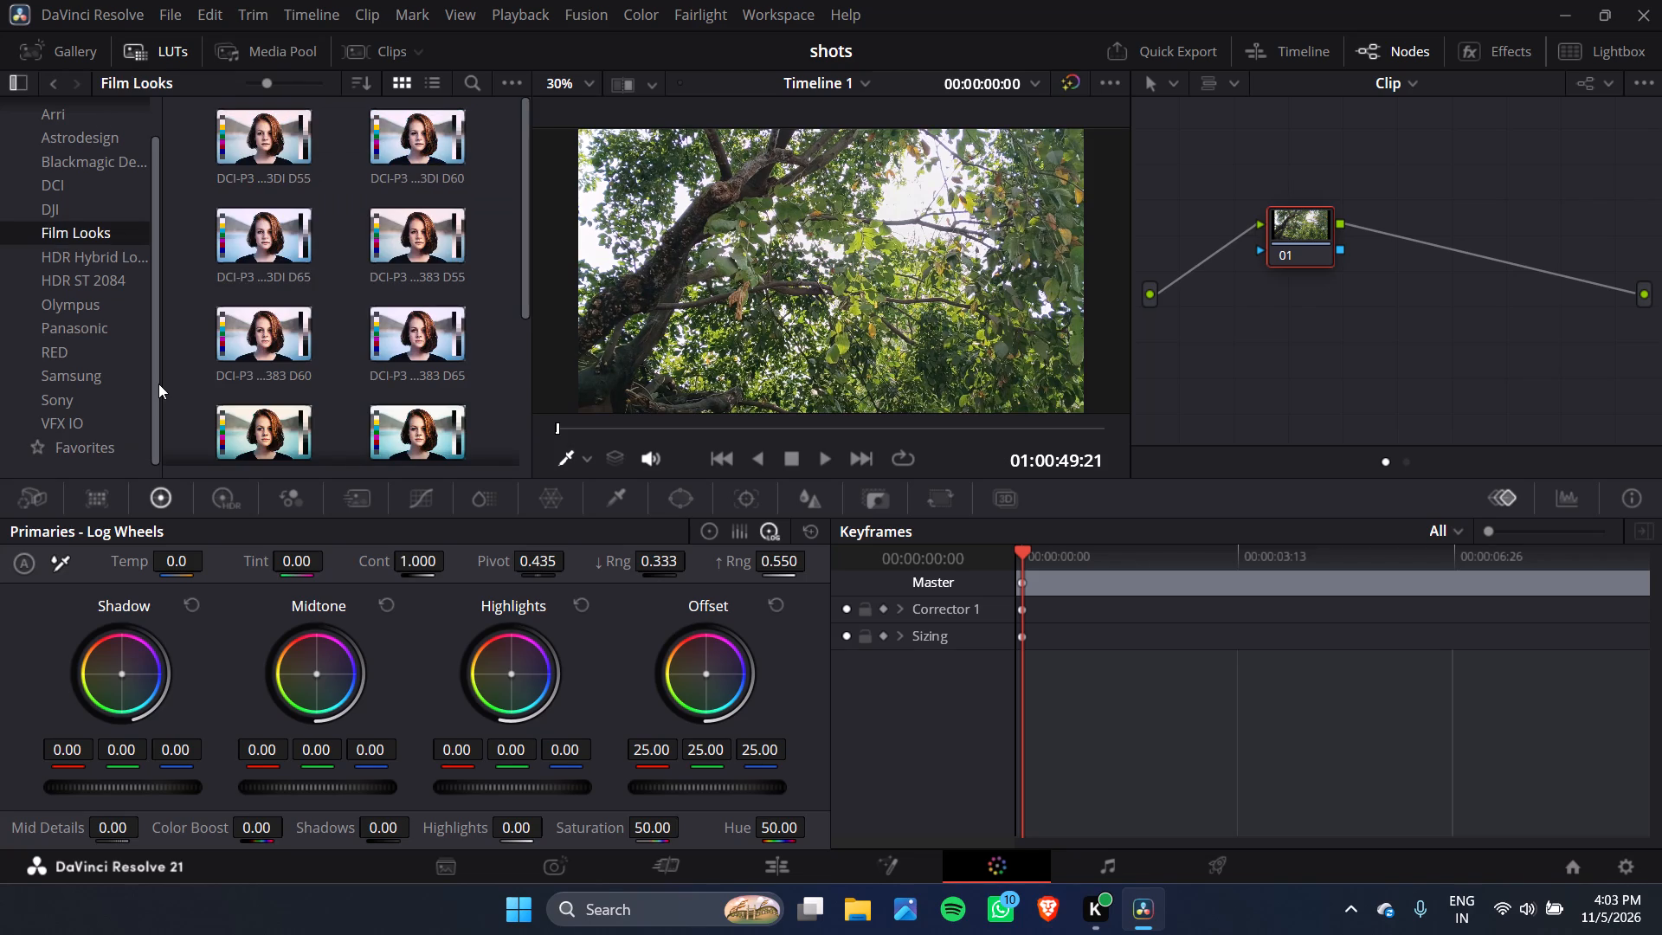
scroll(188, 363, down, 6)
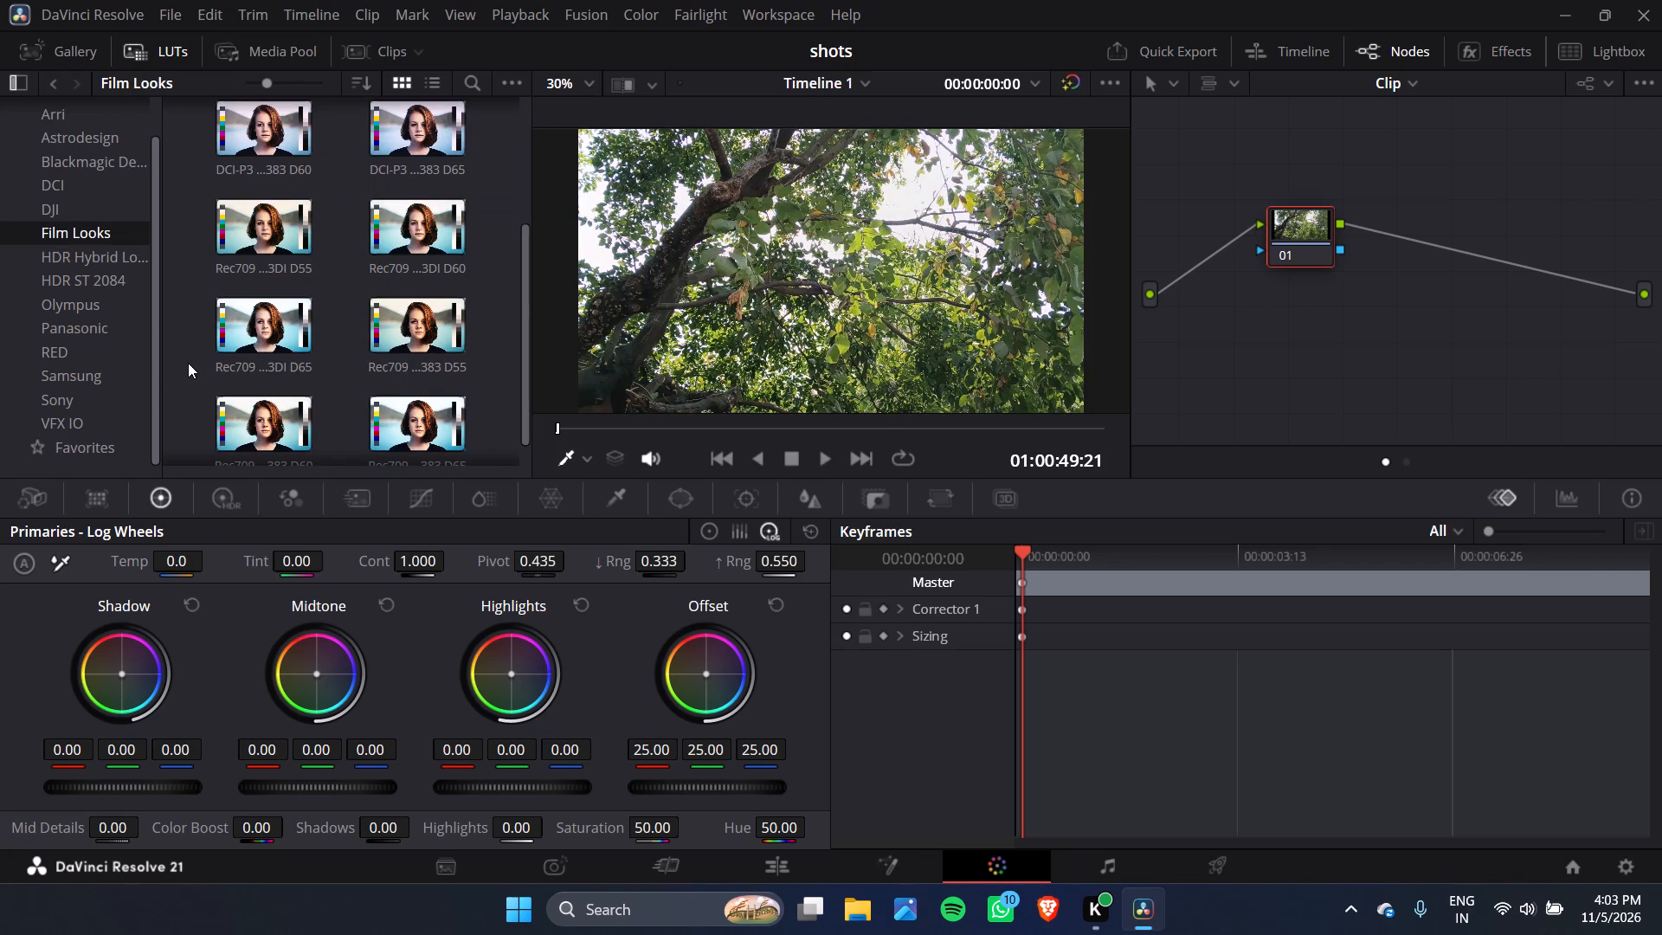
scroll(188, 363, down, 1)
scroll(189, 338, up, 1)
scroll(189, 338, down, 1)
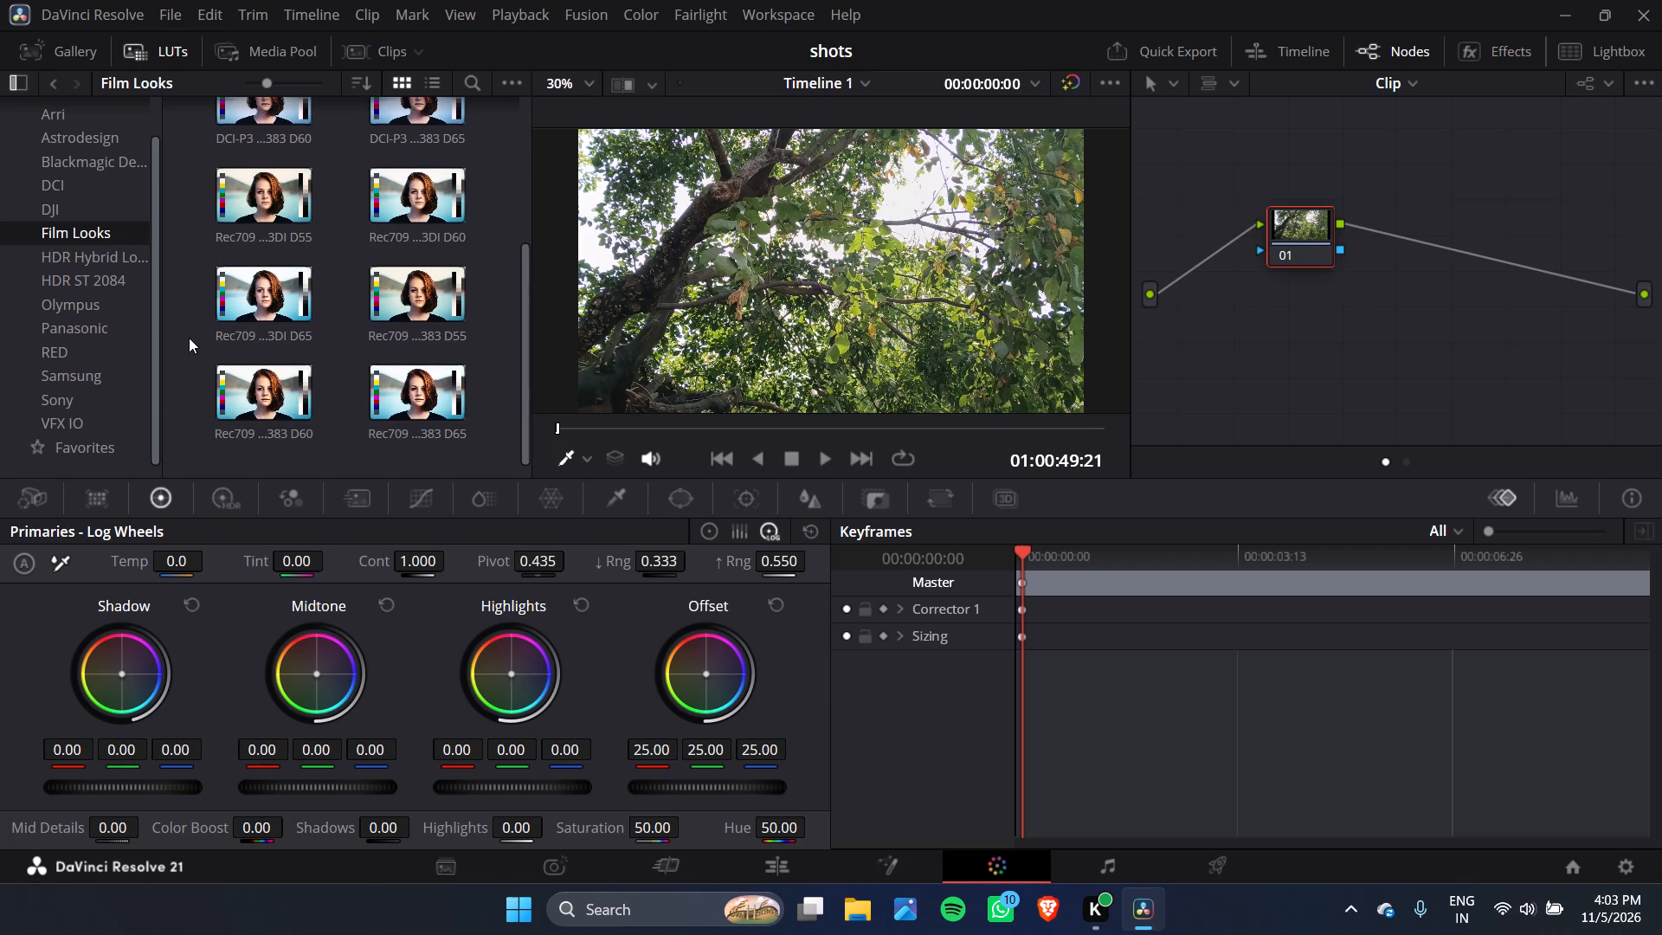
scroll(189, 338, down, 1)
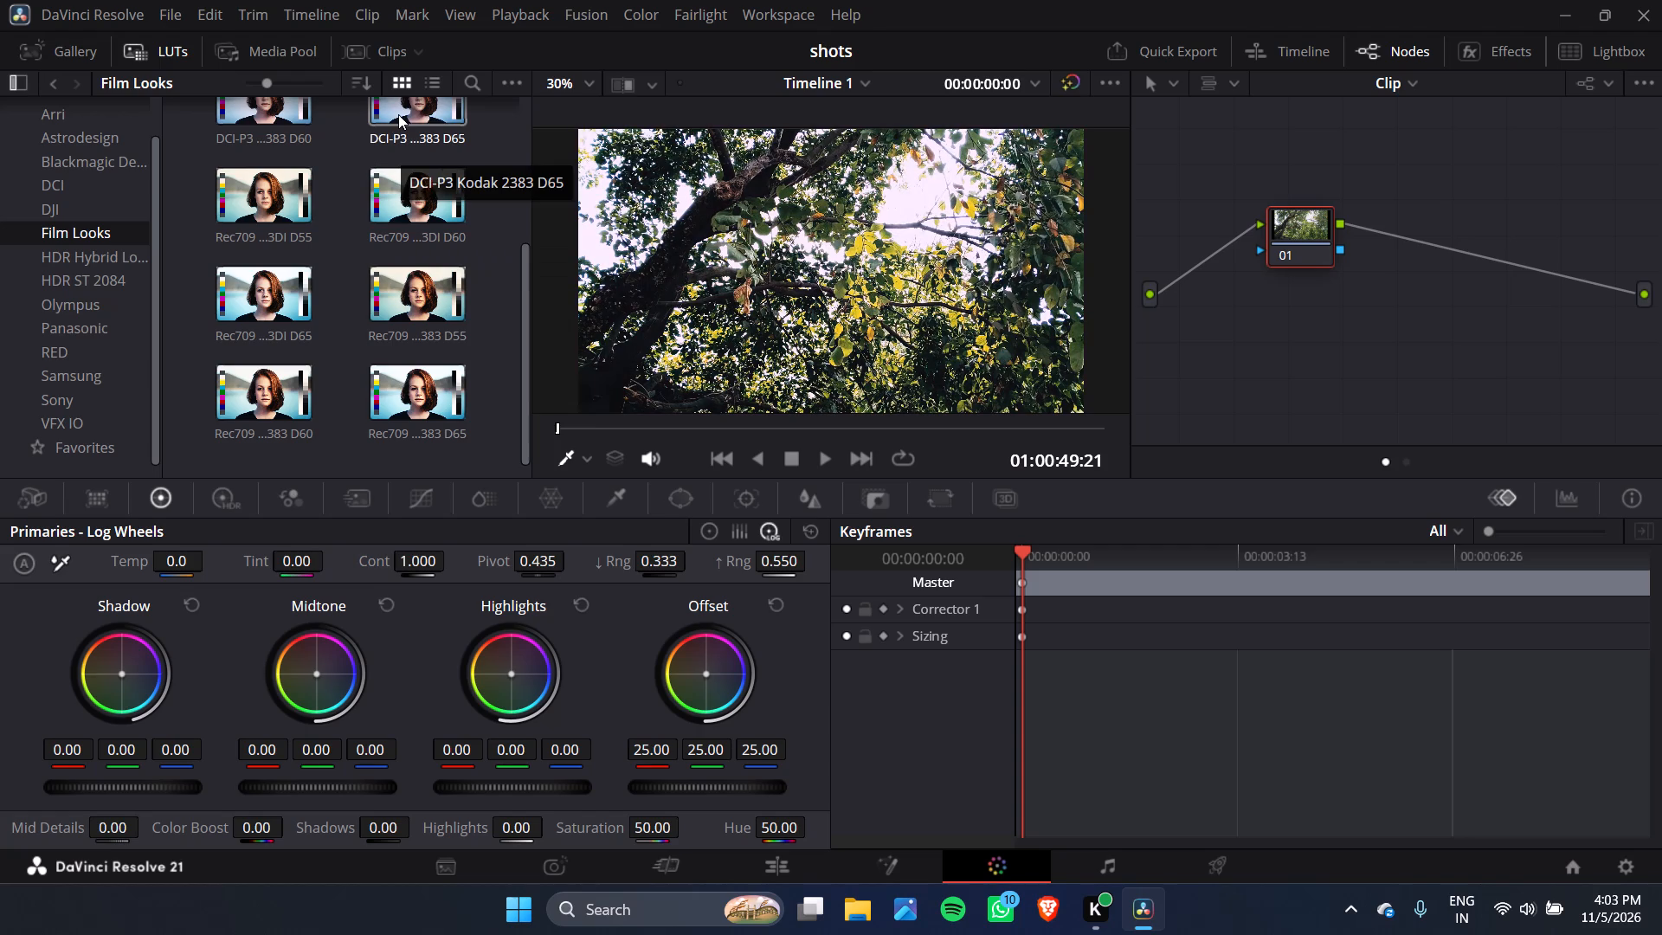
scroll(398, 114, up, 1)
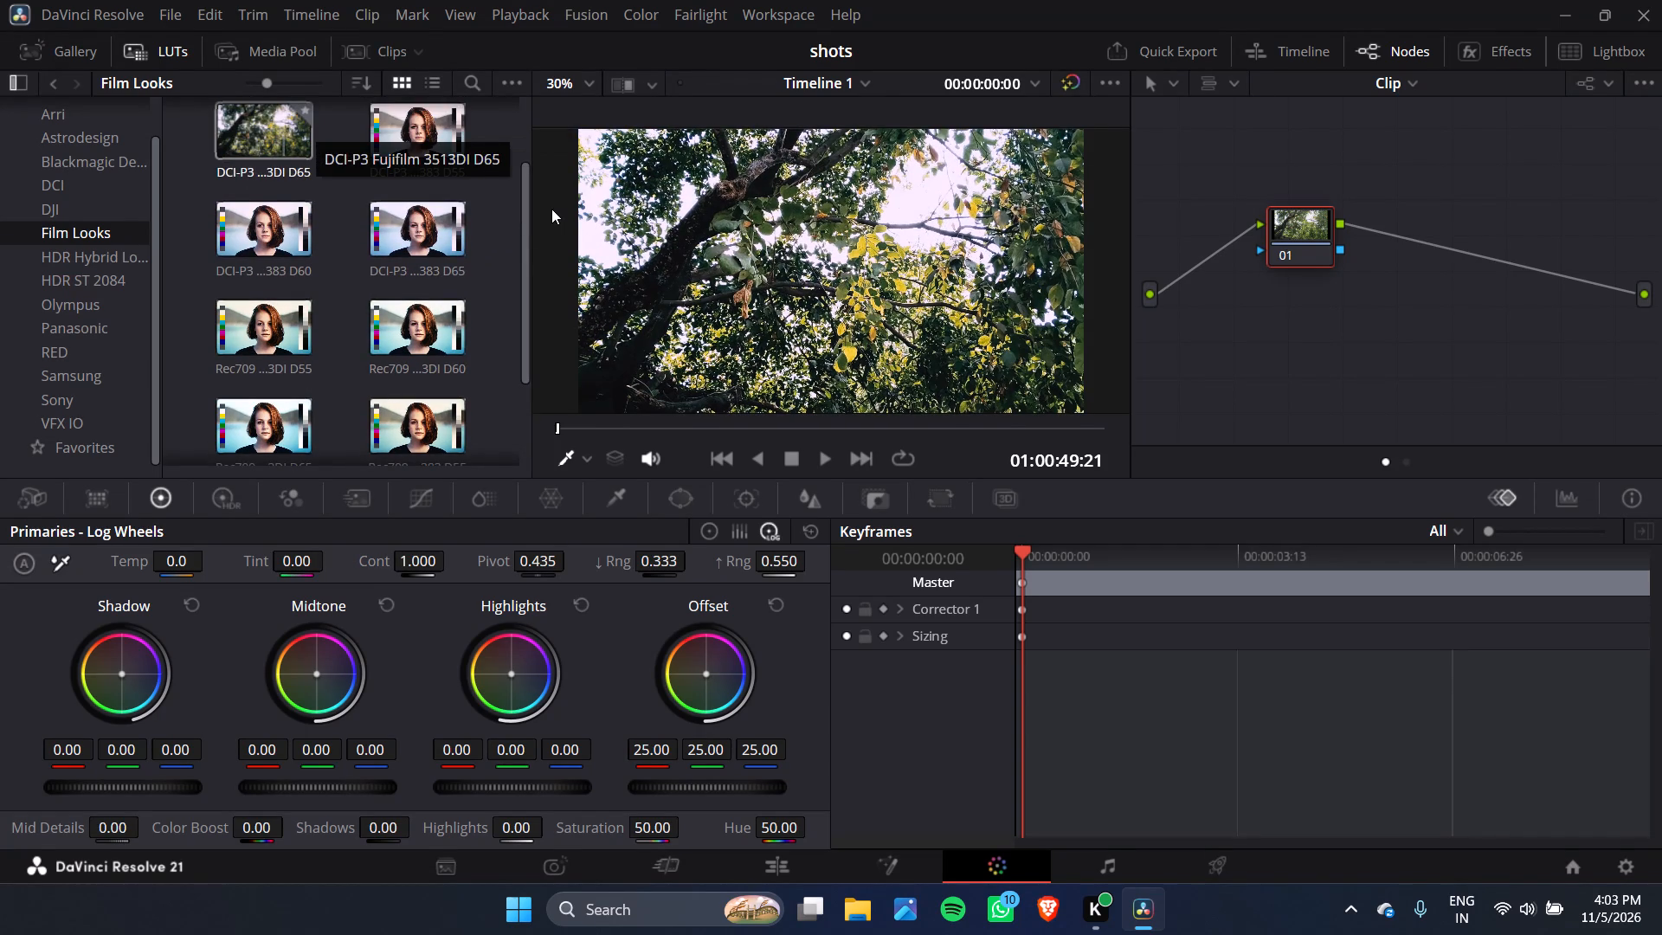
scroll(502, 220, up, 1)
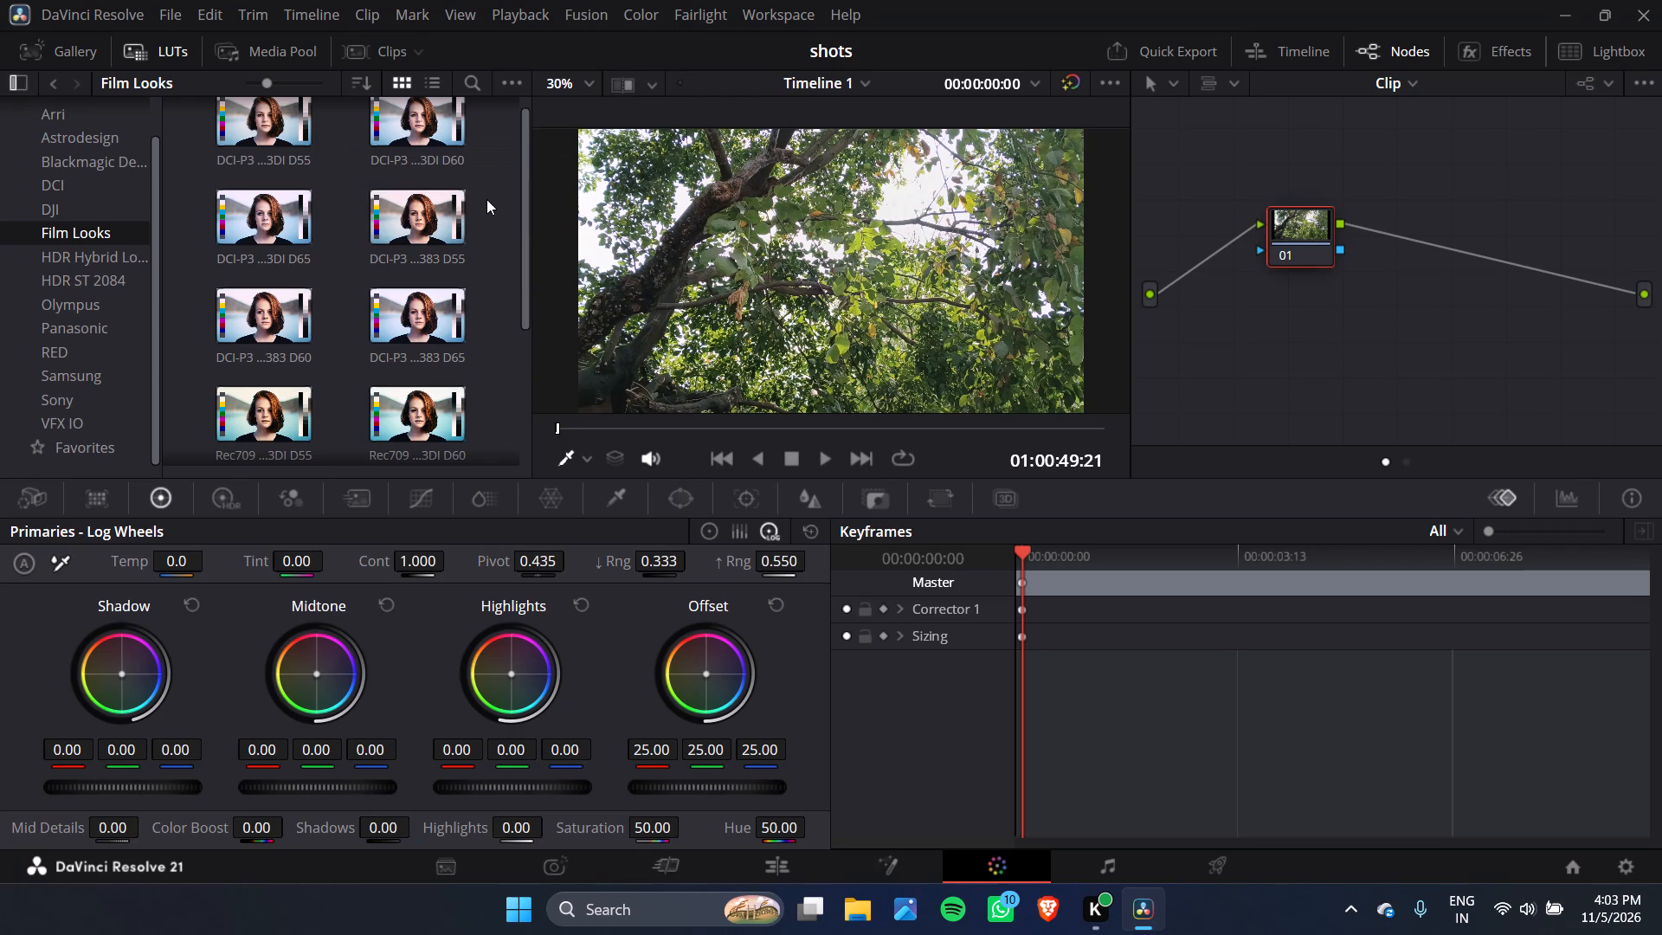
click(154, 42)
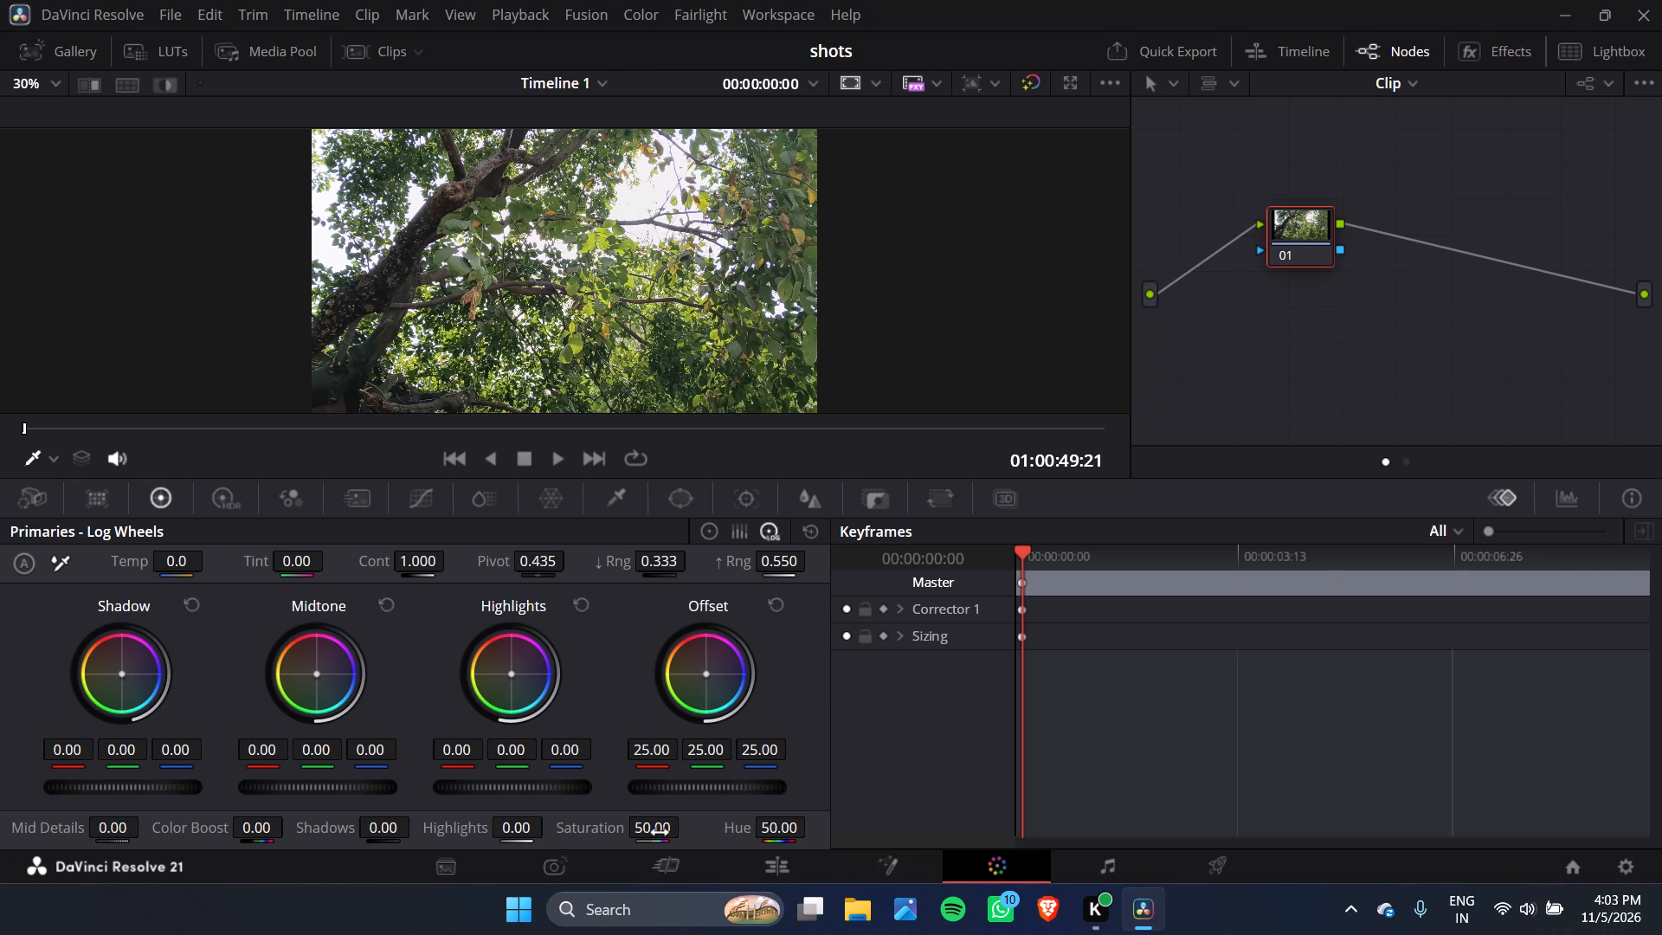
Set the saturation of the tree clip's node 01 to 60.
drag(655, 833, 763, 849)
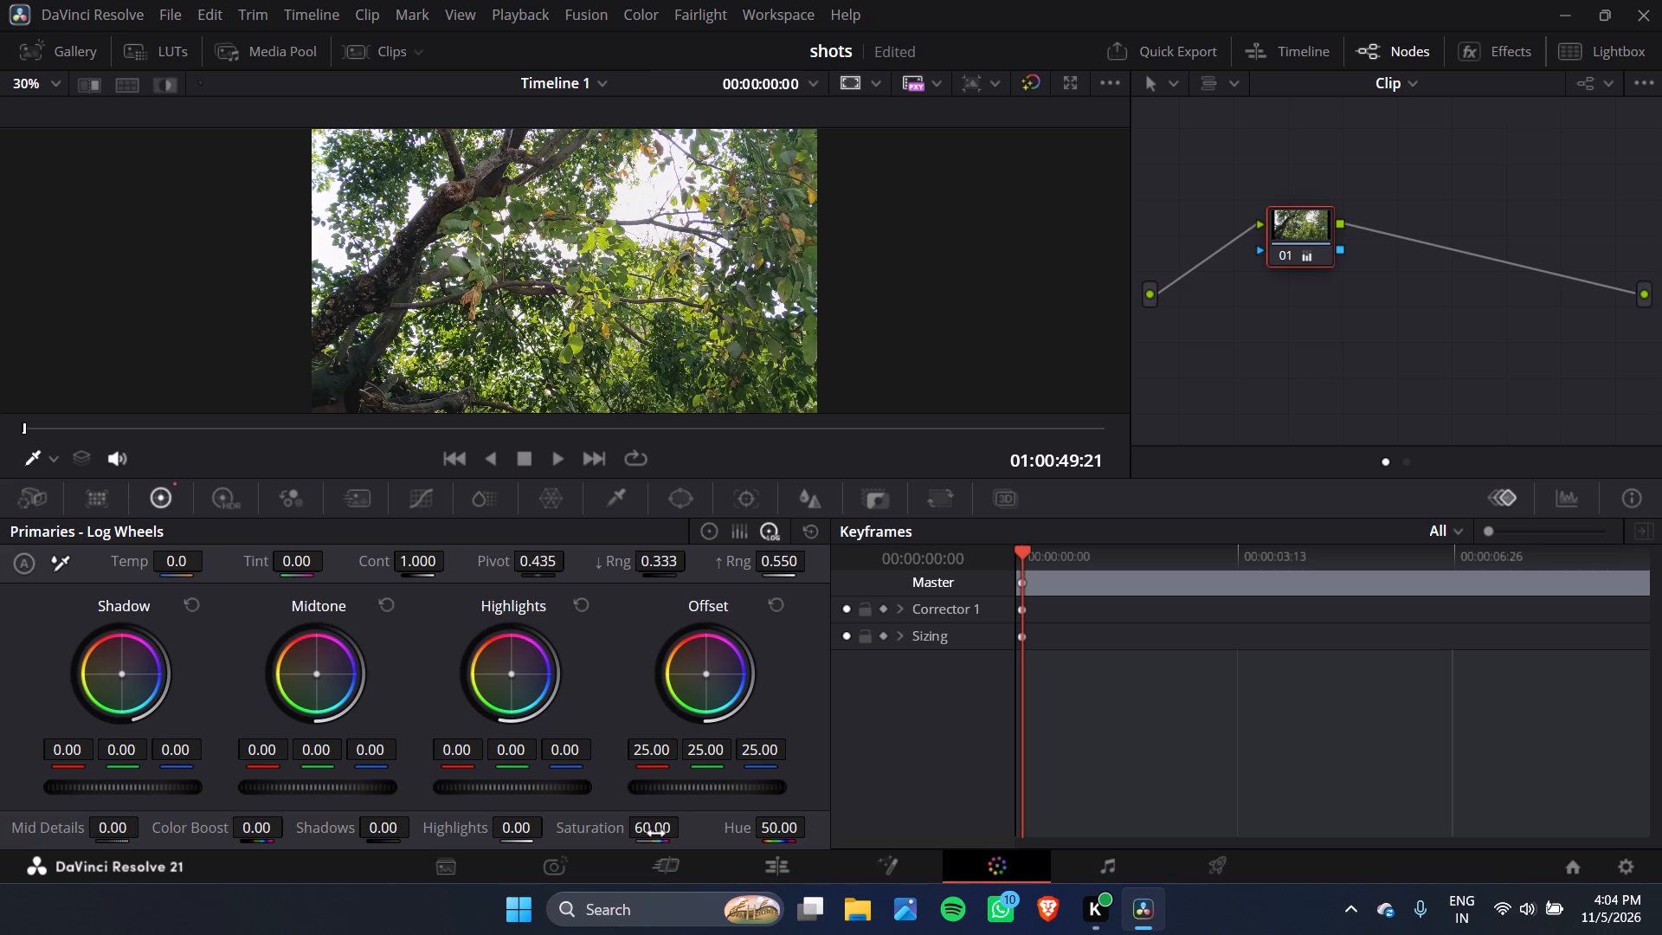
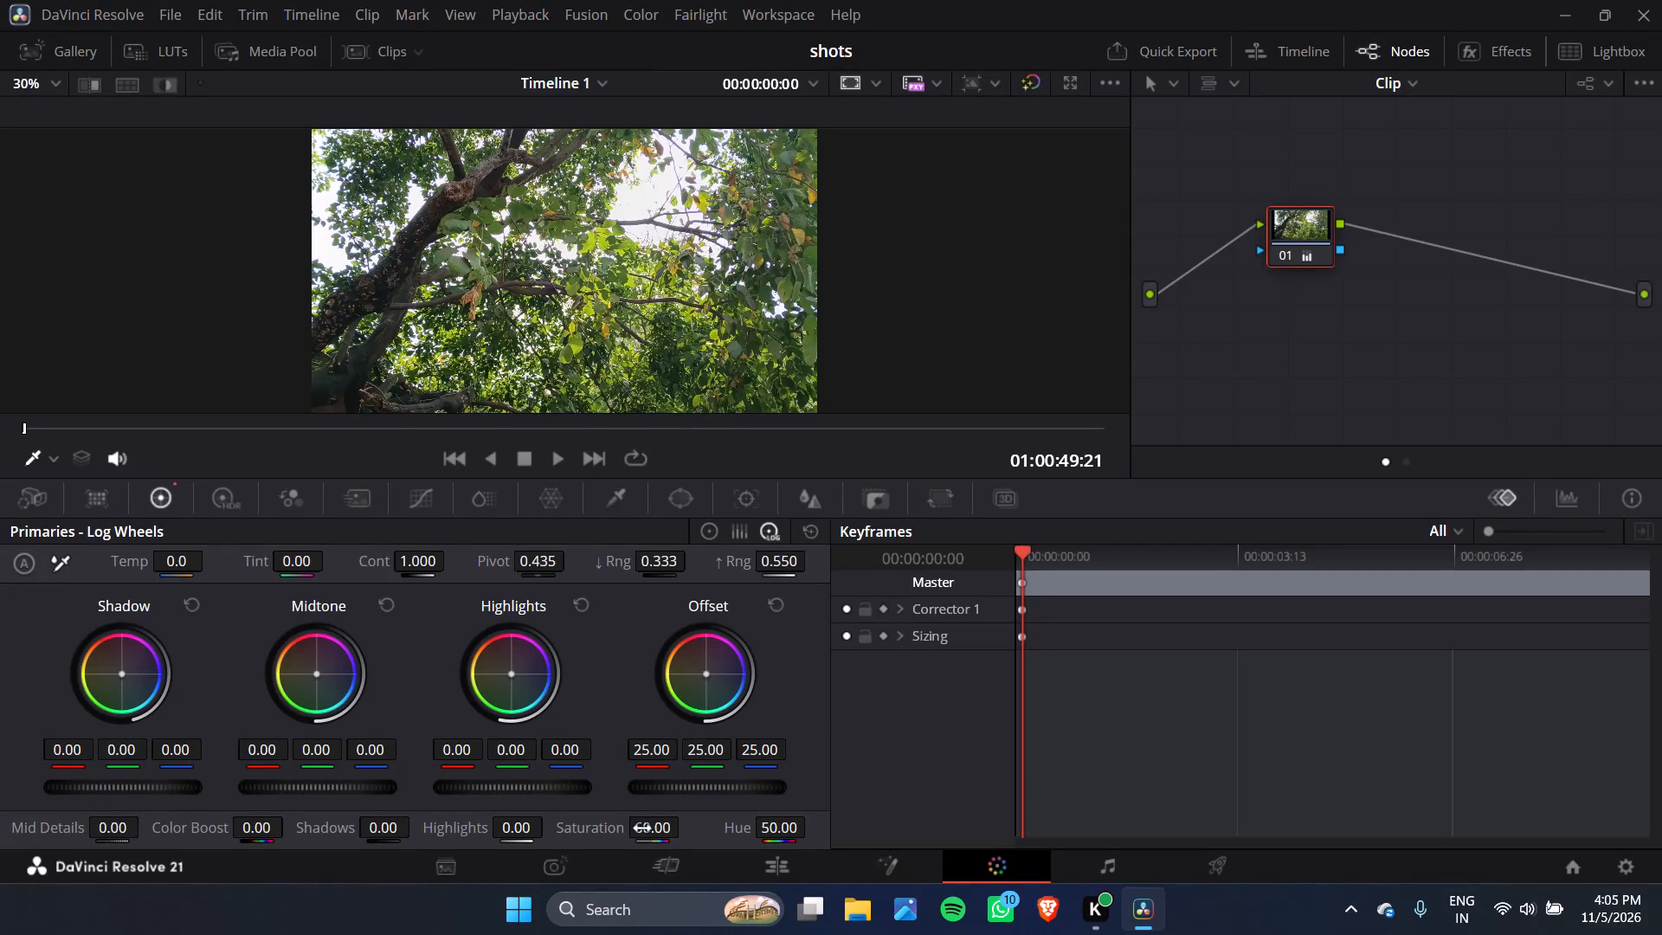
Raise the saturation of the tree clip's node 01 to 75.20.
drag(644, 829, 724, 845)
drag(724, 845, 774, 862)
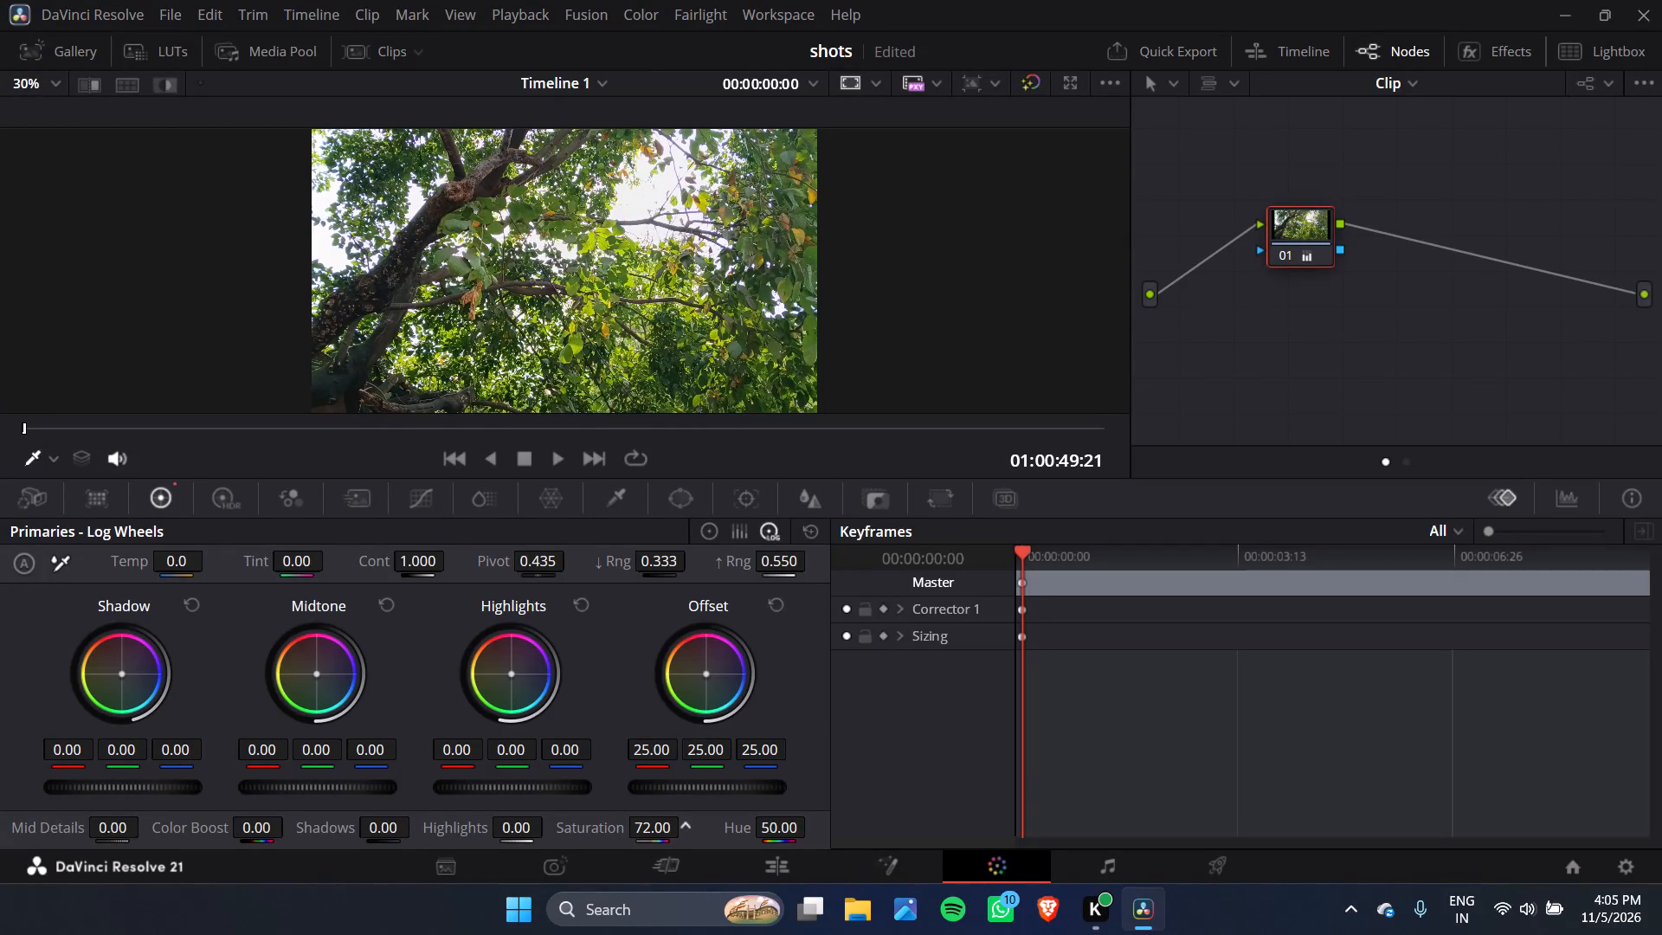
drag(644, 829, 679, 833)
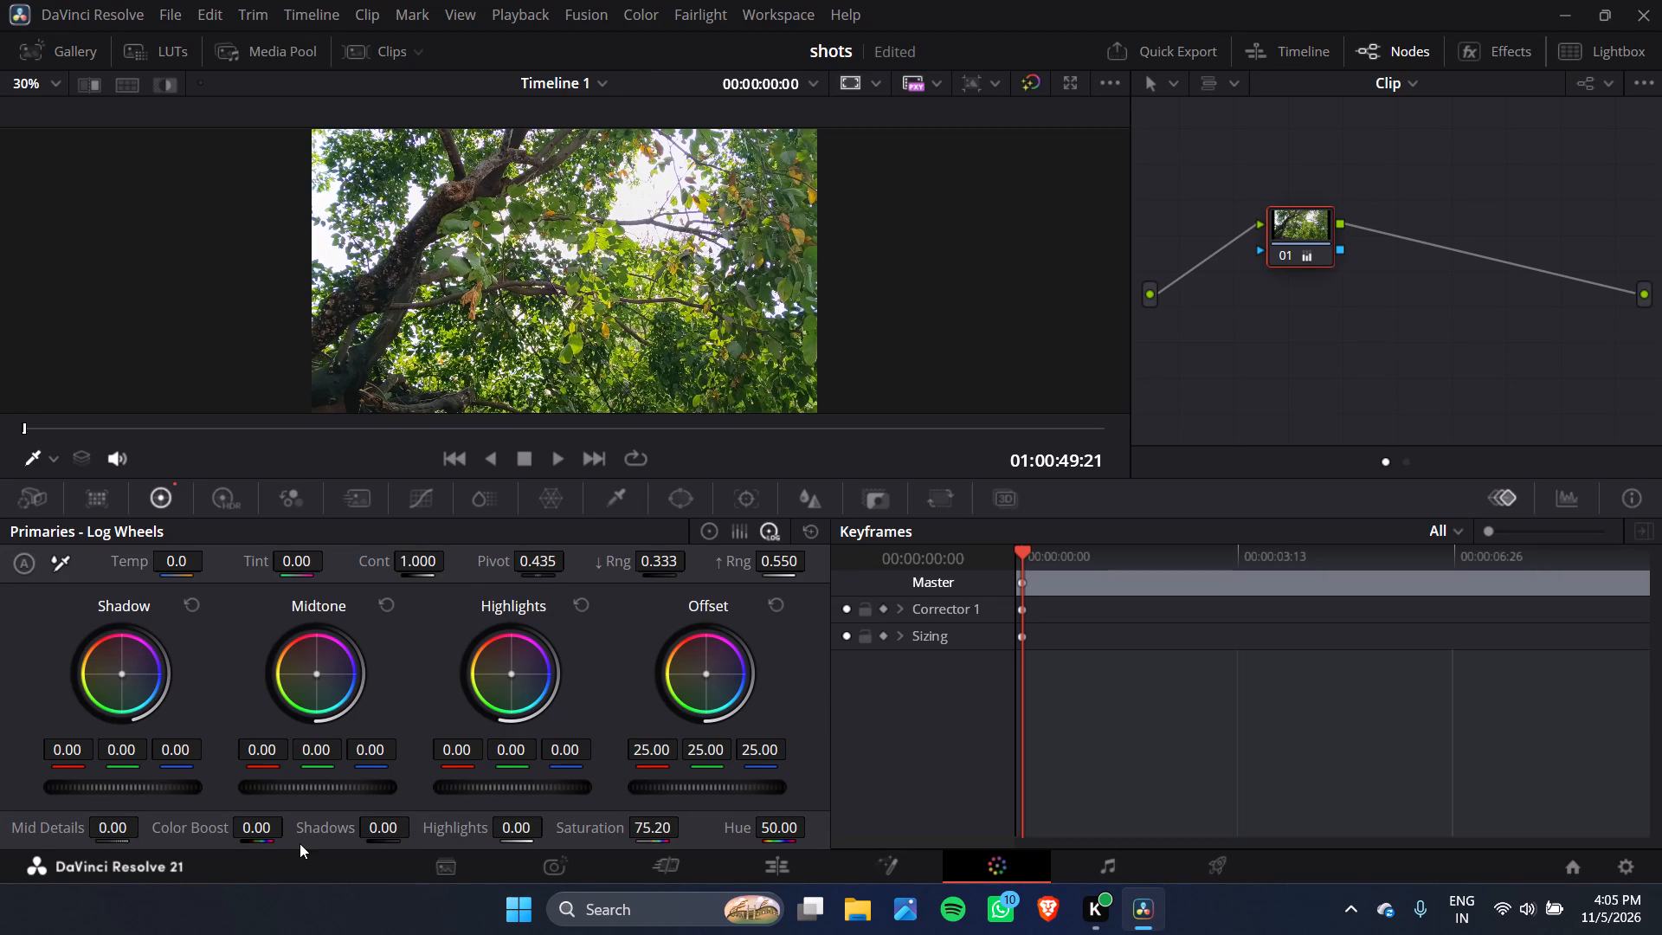
Set the Color Boost of the tree clip's node 01 to 20.
drag(249, 830, 332, 826)
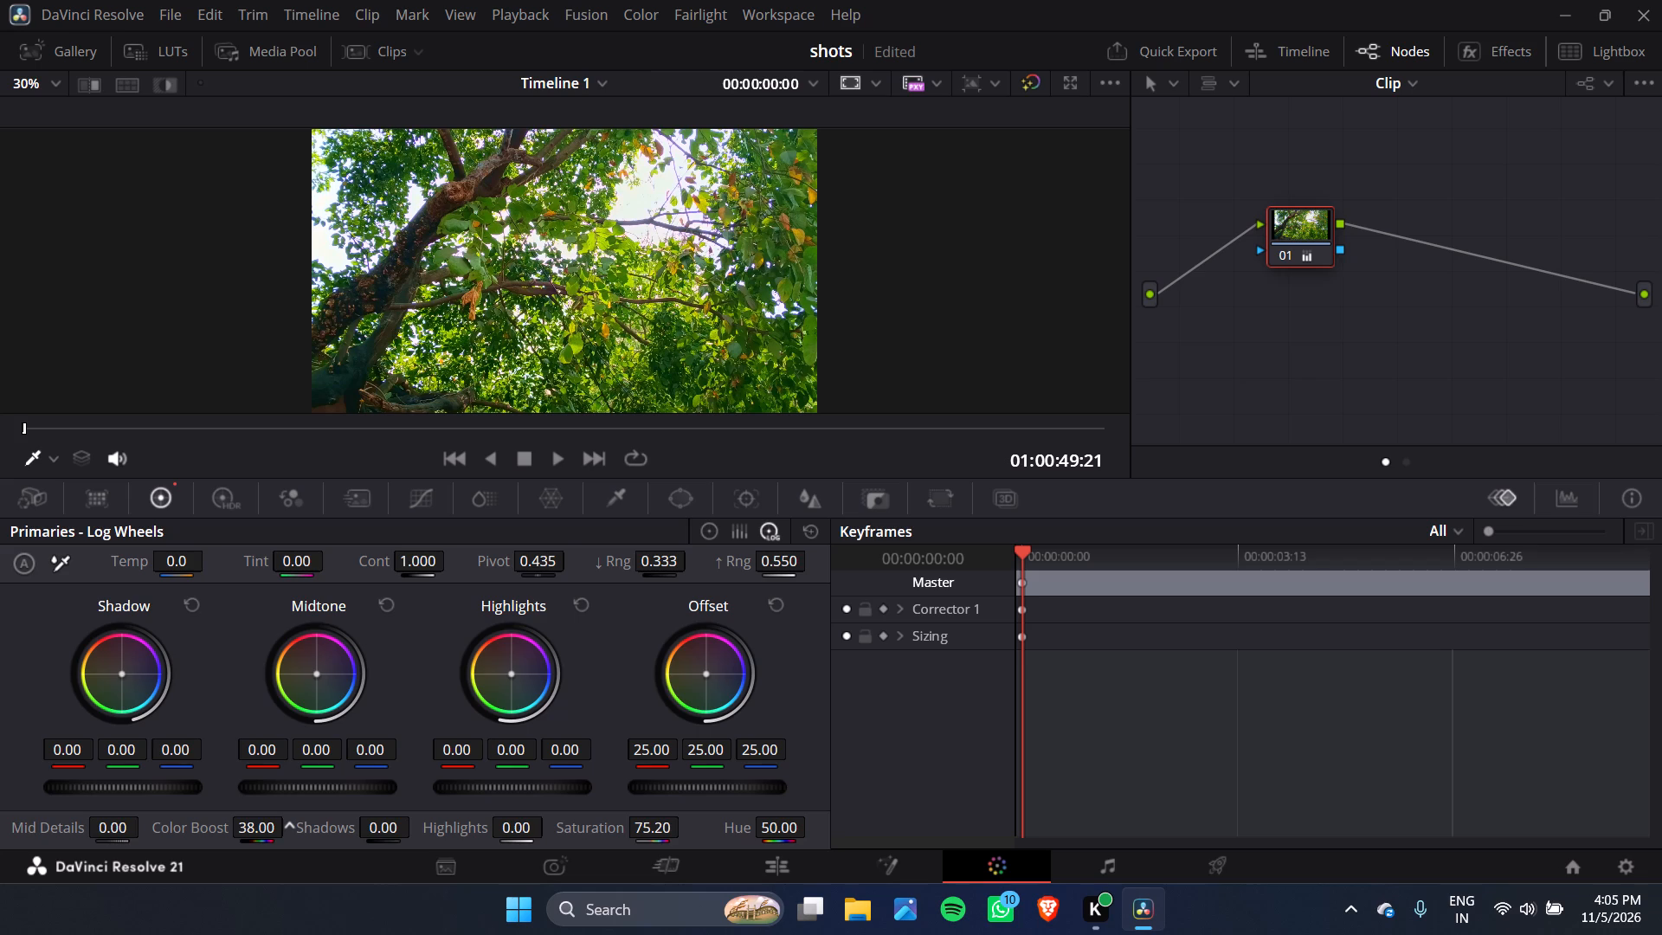
drag(332, 826, 292, 833)
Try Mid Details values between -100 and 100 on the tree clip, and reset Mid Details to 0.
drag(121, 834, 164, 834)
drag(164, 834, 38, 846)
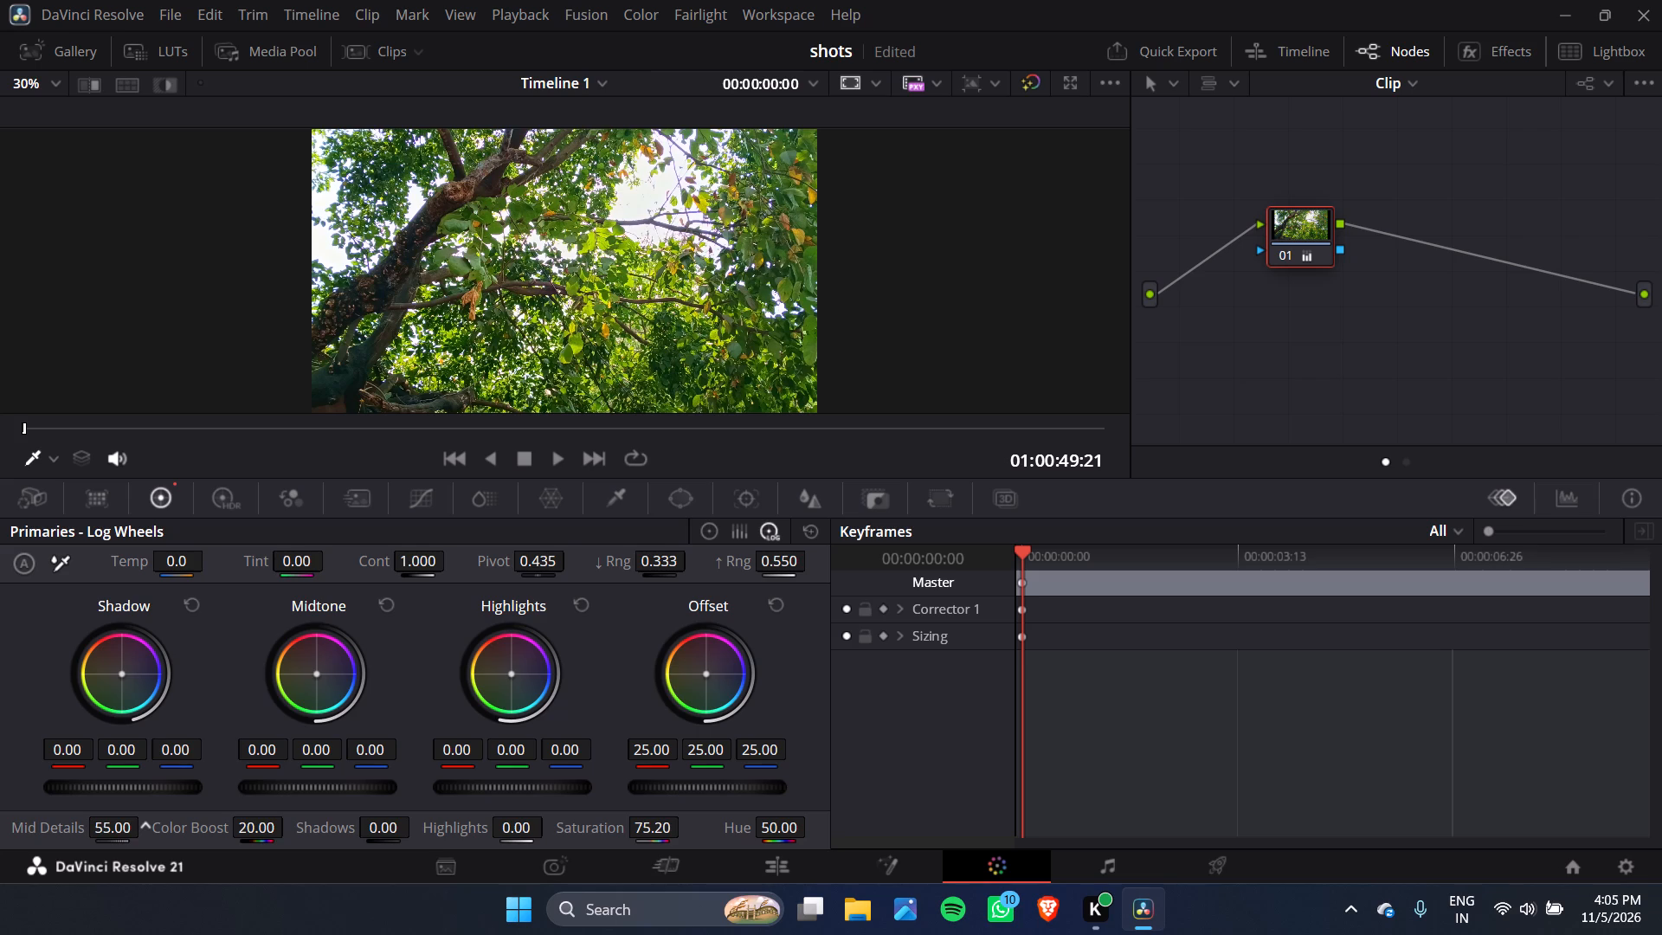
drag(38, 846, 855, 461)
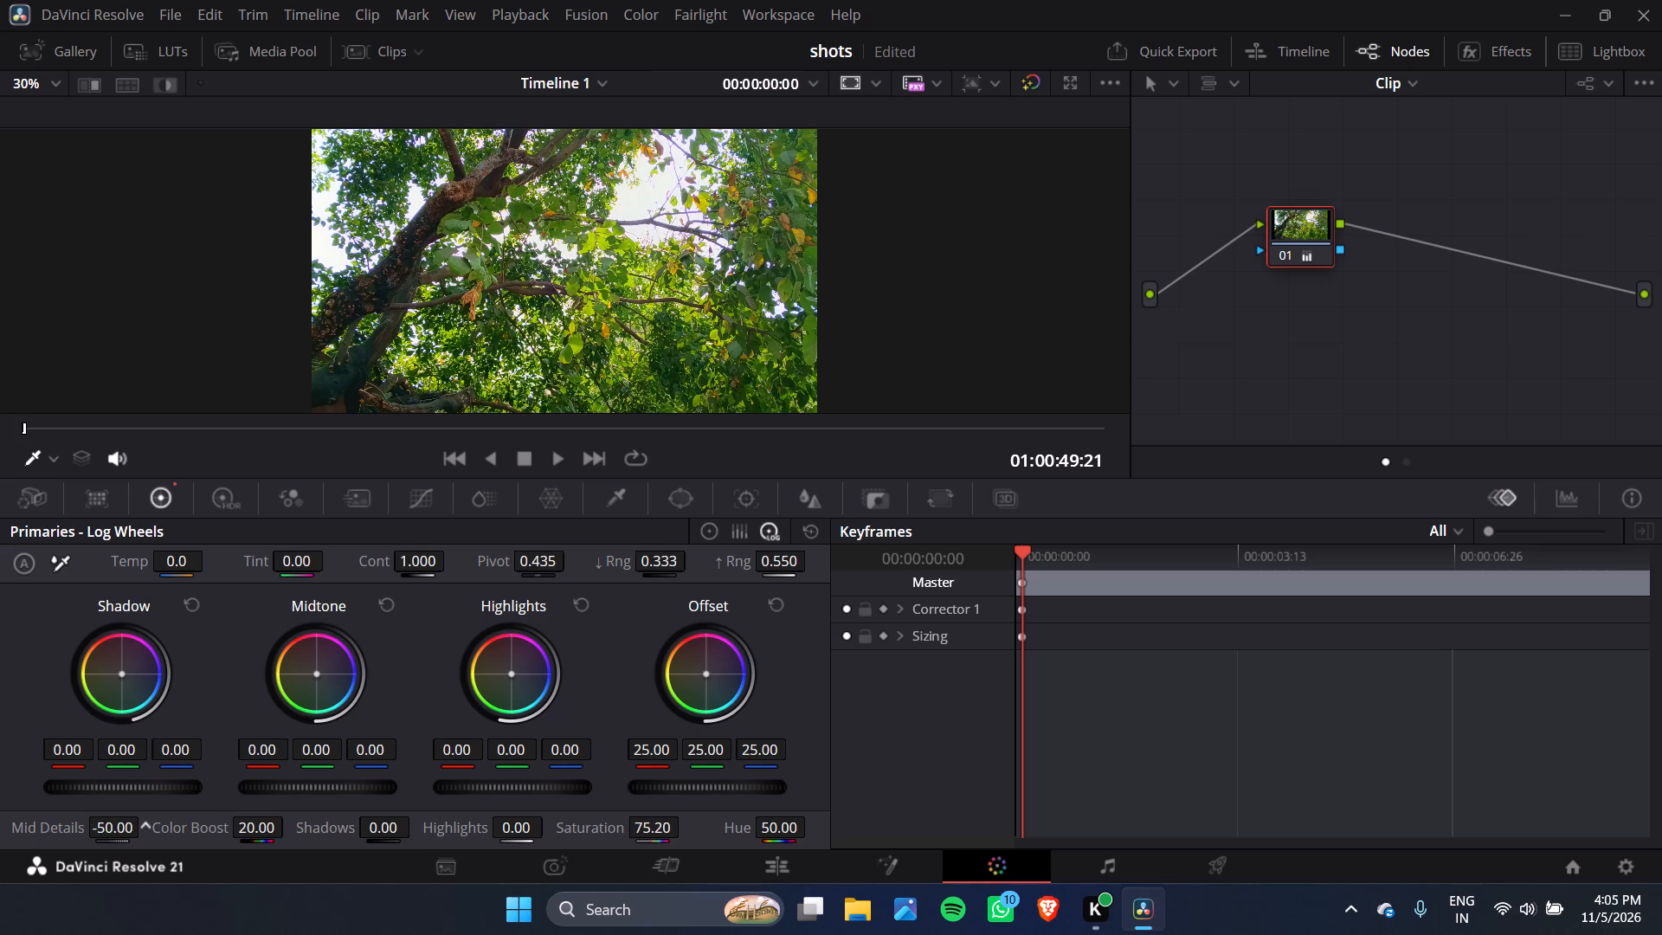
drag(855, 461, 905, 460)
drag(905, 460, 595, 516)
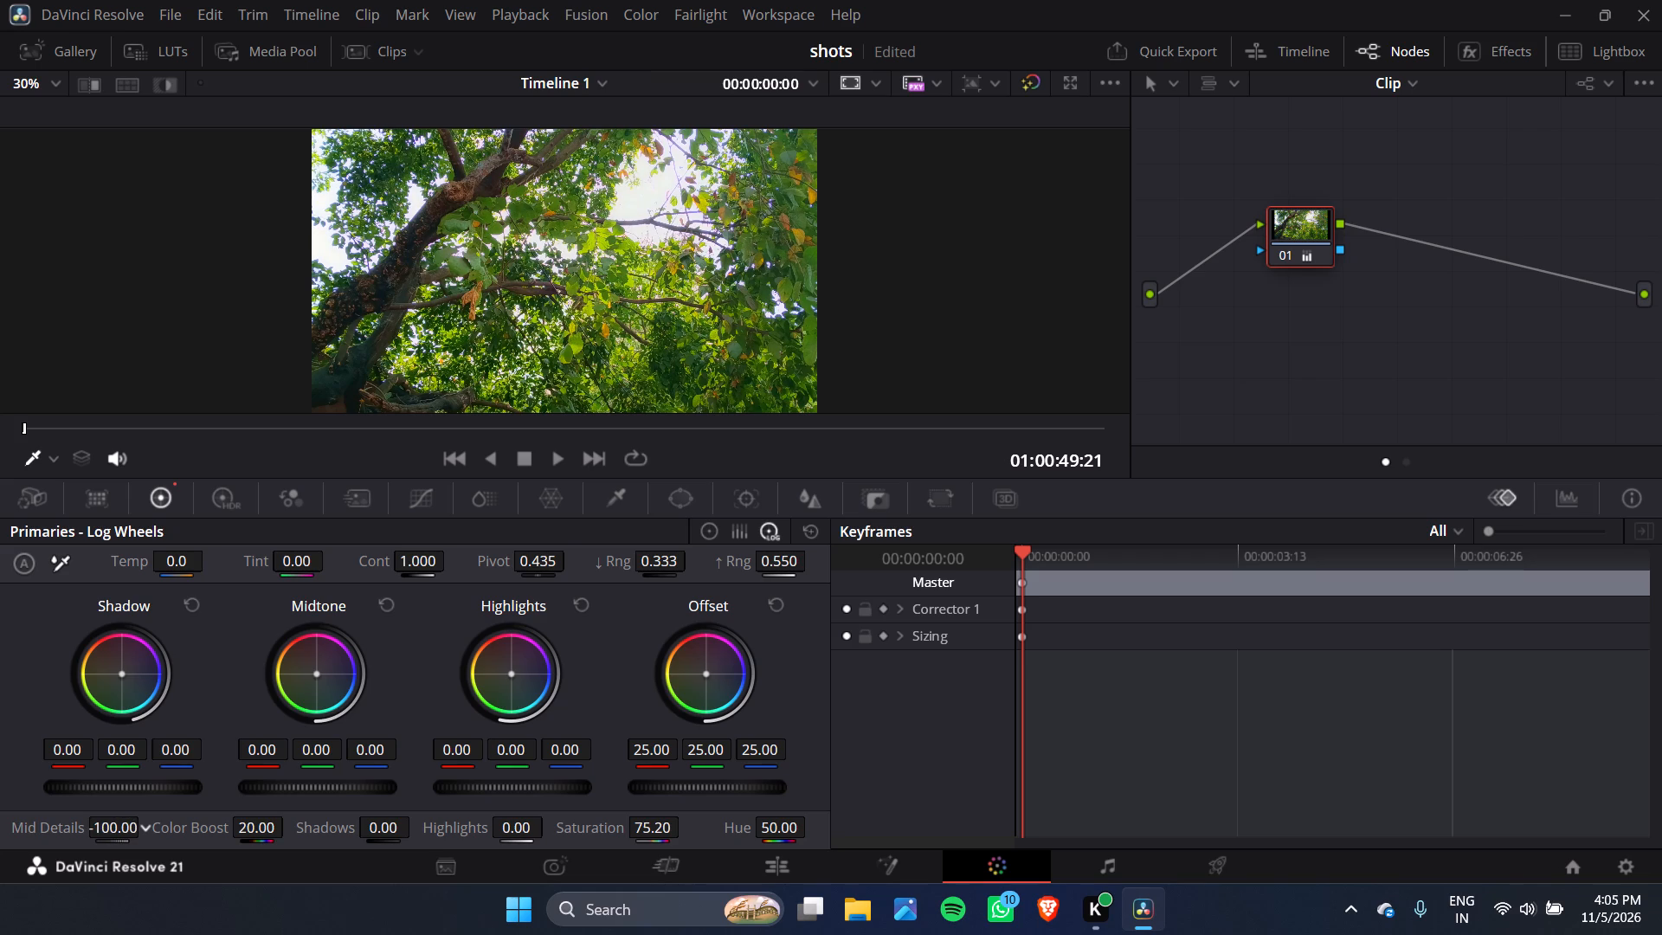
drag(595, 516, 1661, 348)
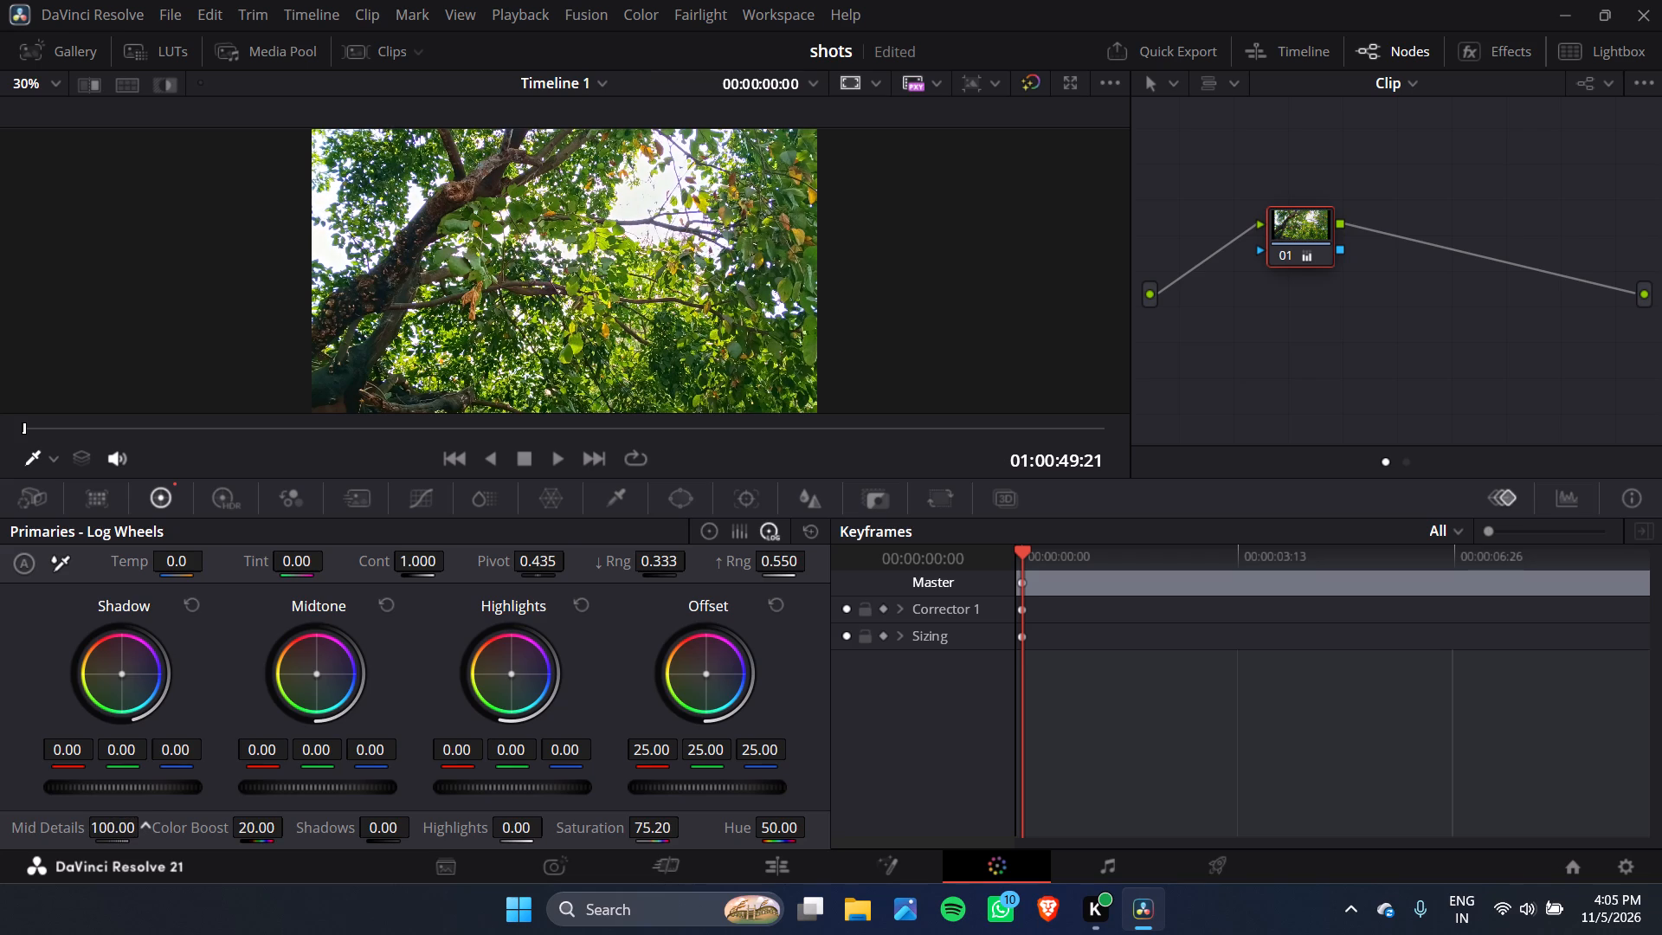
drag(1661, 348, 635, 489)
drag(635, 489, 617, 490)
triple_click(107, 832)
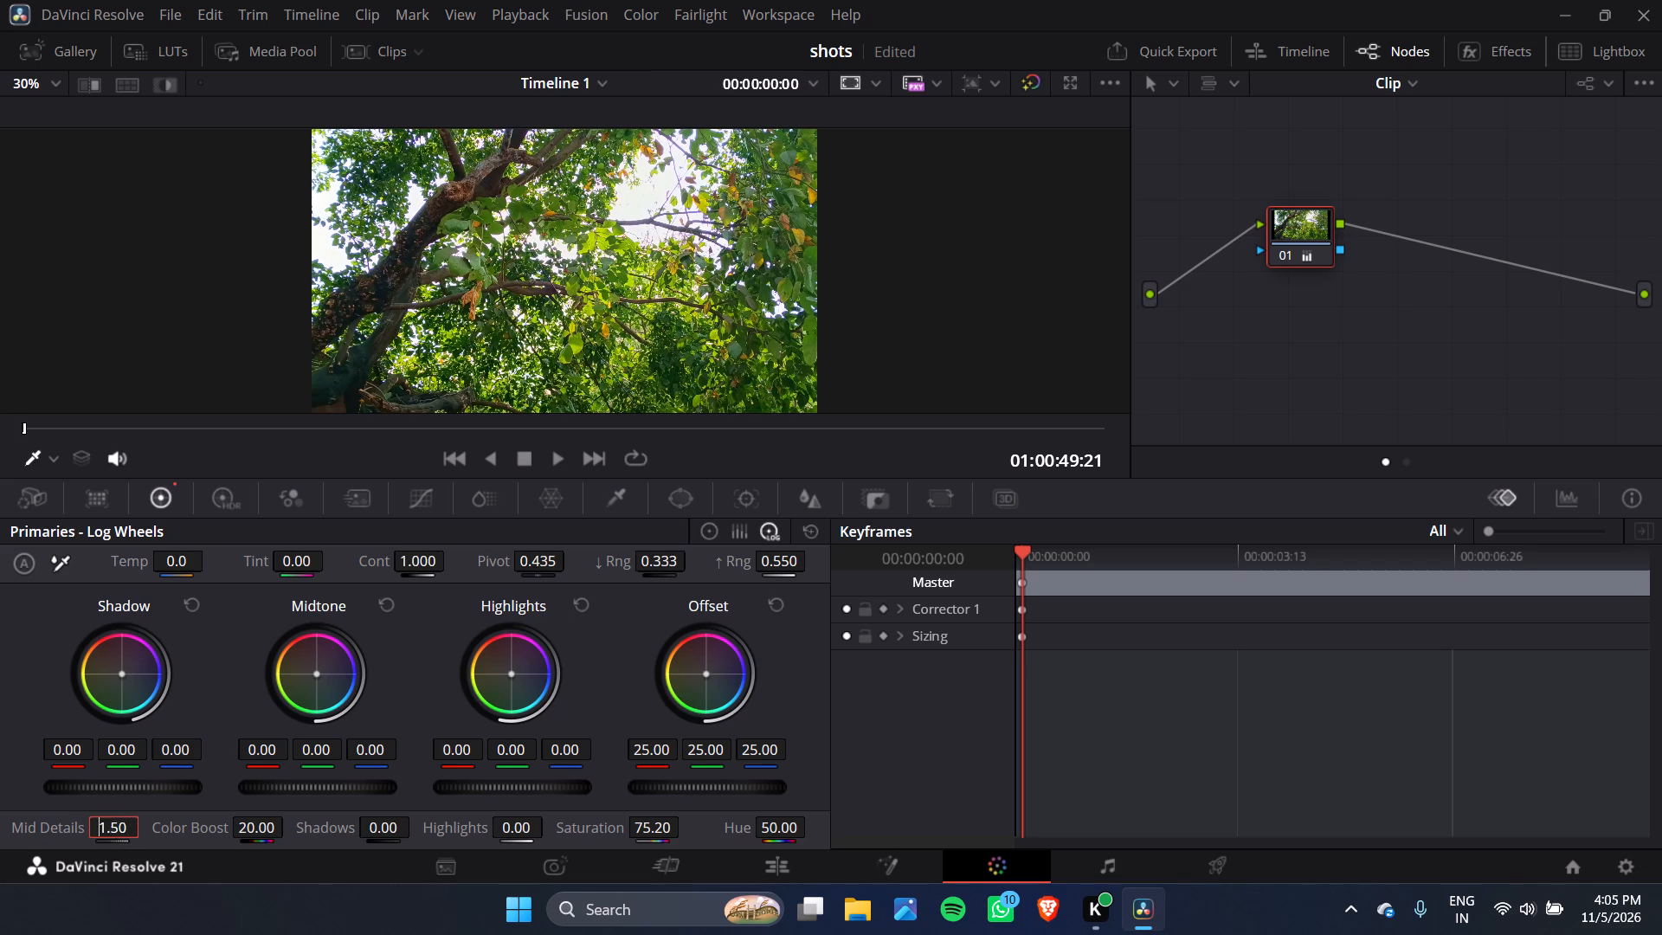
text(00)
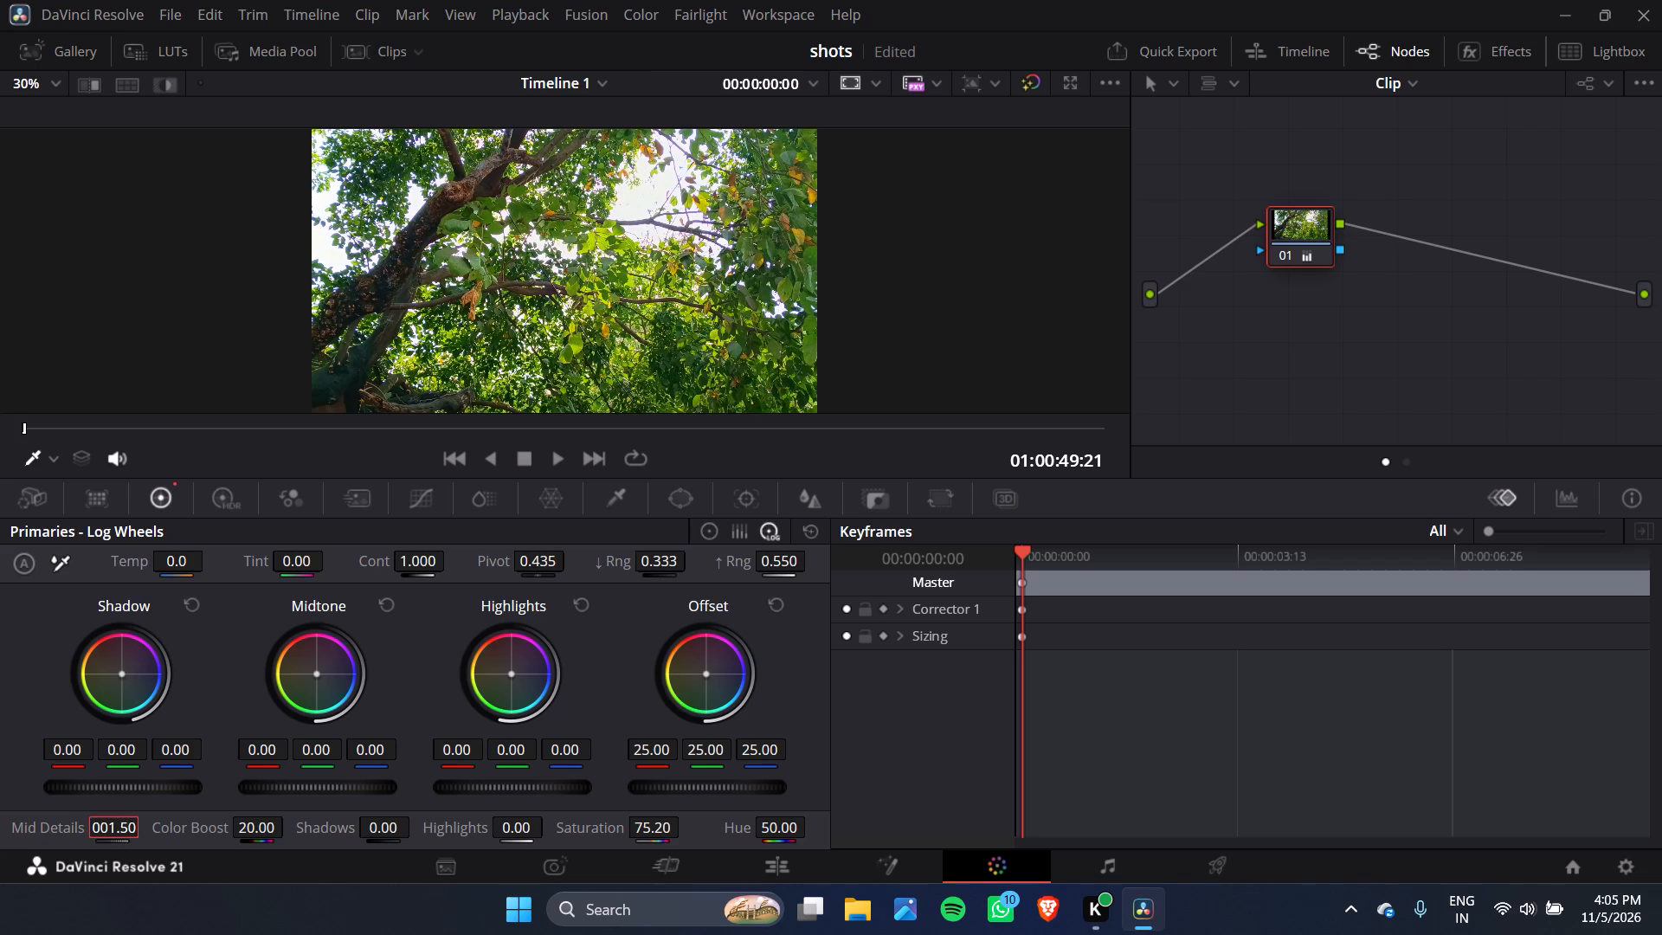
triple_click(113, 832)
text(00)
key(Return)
Open the custom curves, isolate the luminance channel, and add midtone, highlight and shadow control points to its curve.
click(416, 502)
click(167, 492)
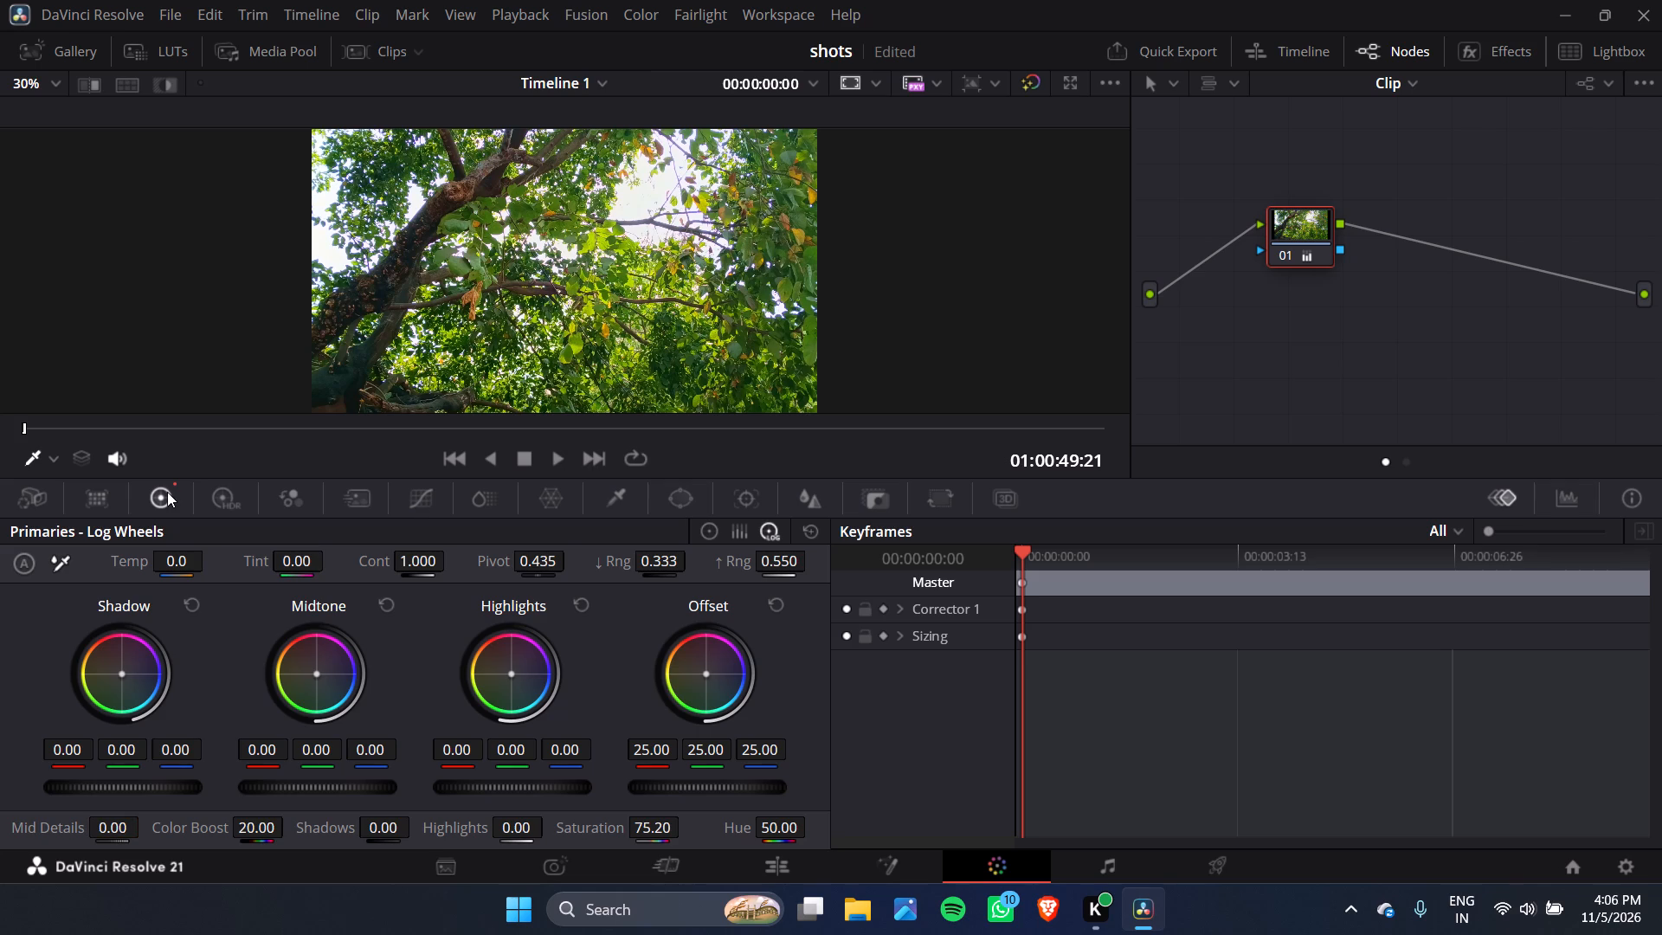
click(435, 493)
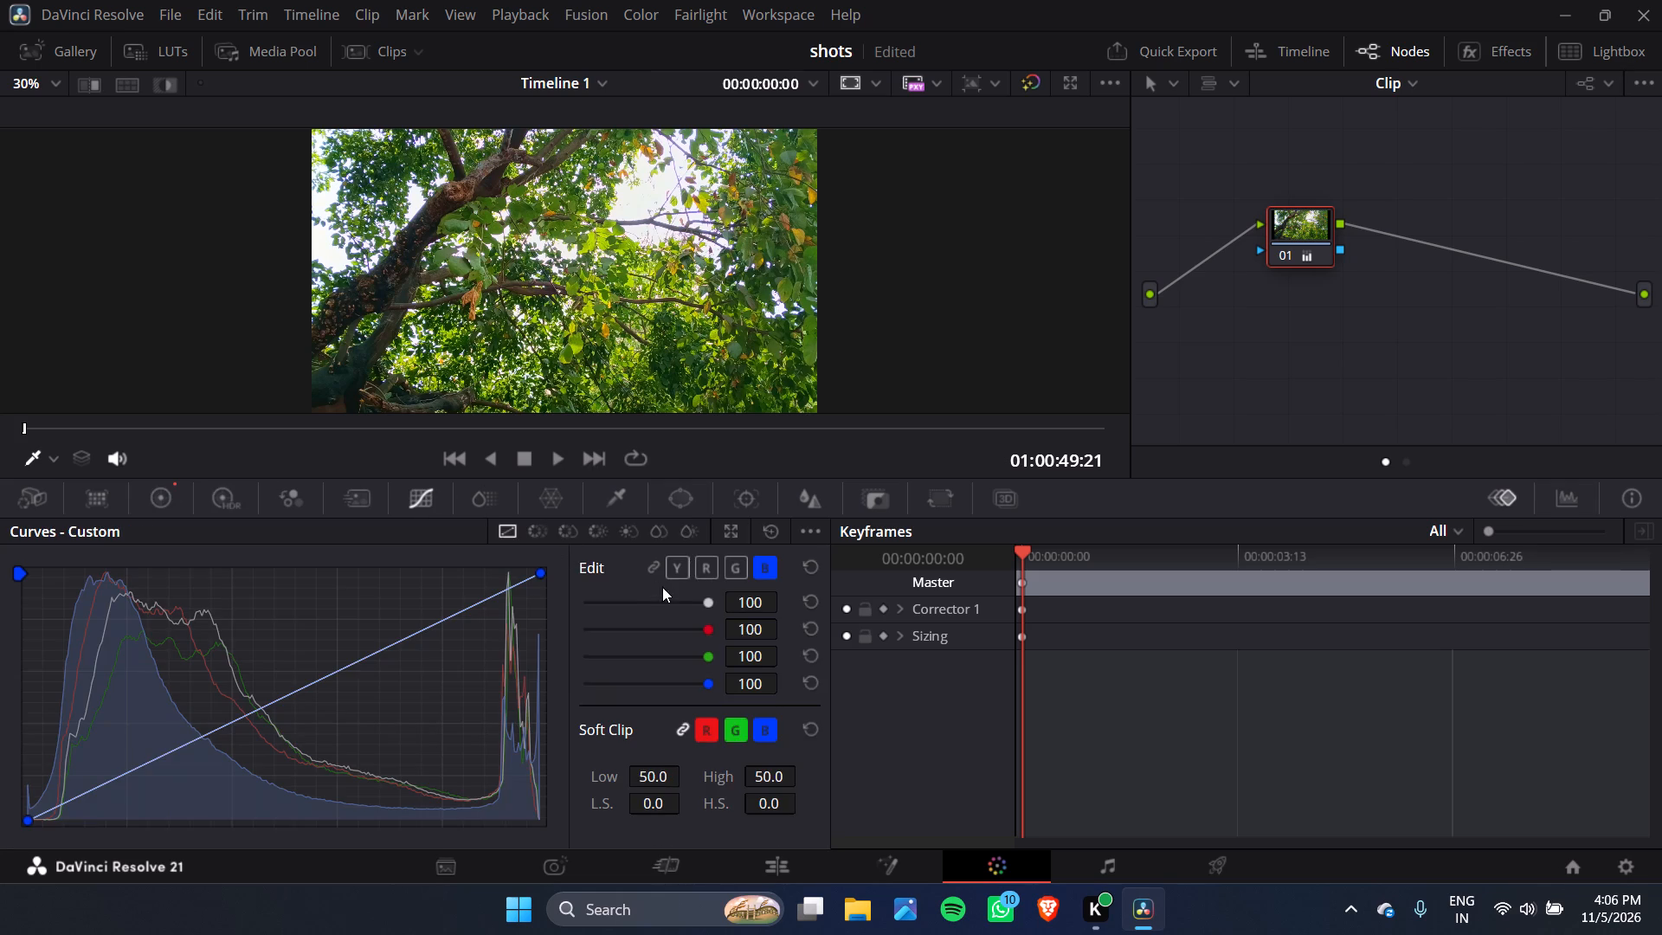
click(654, 569)
click(649, 563)
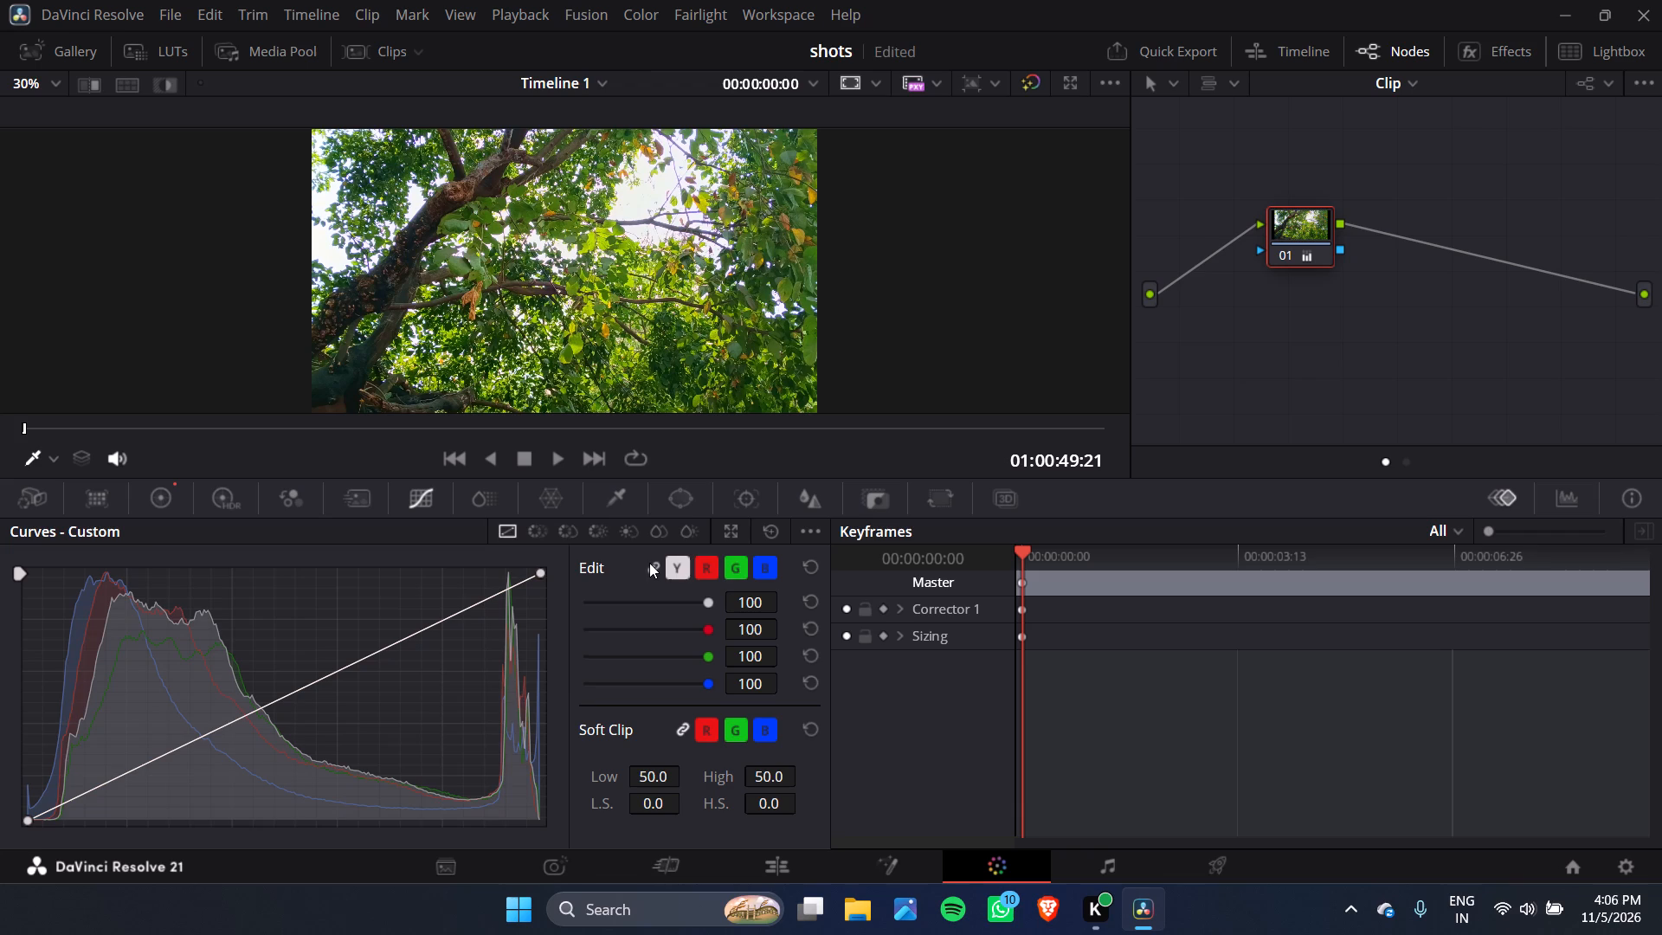
click(288, 688)
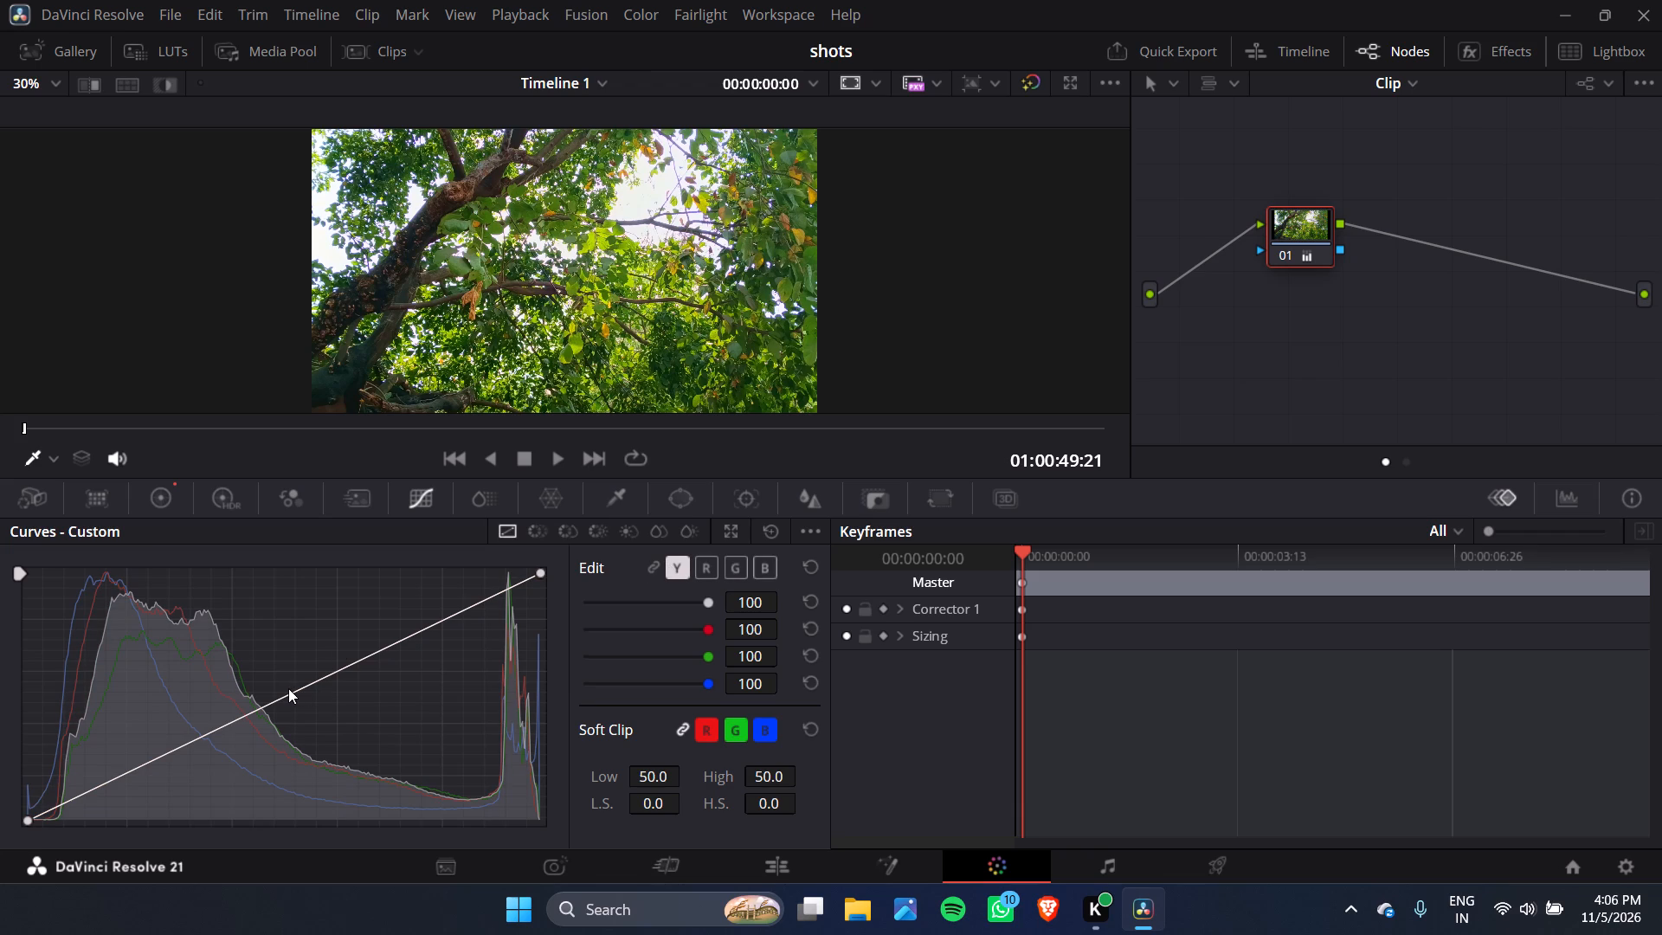
click(449, 615)
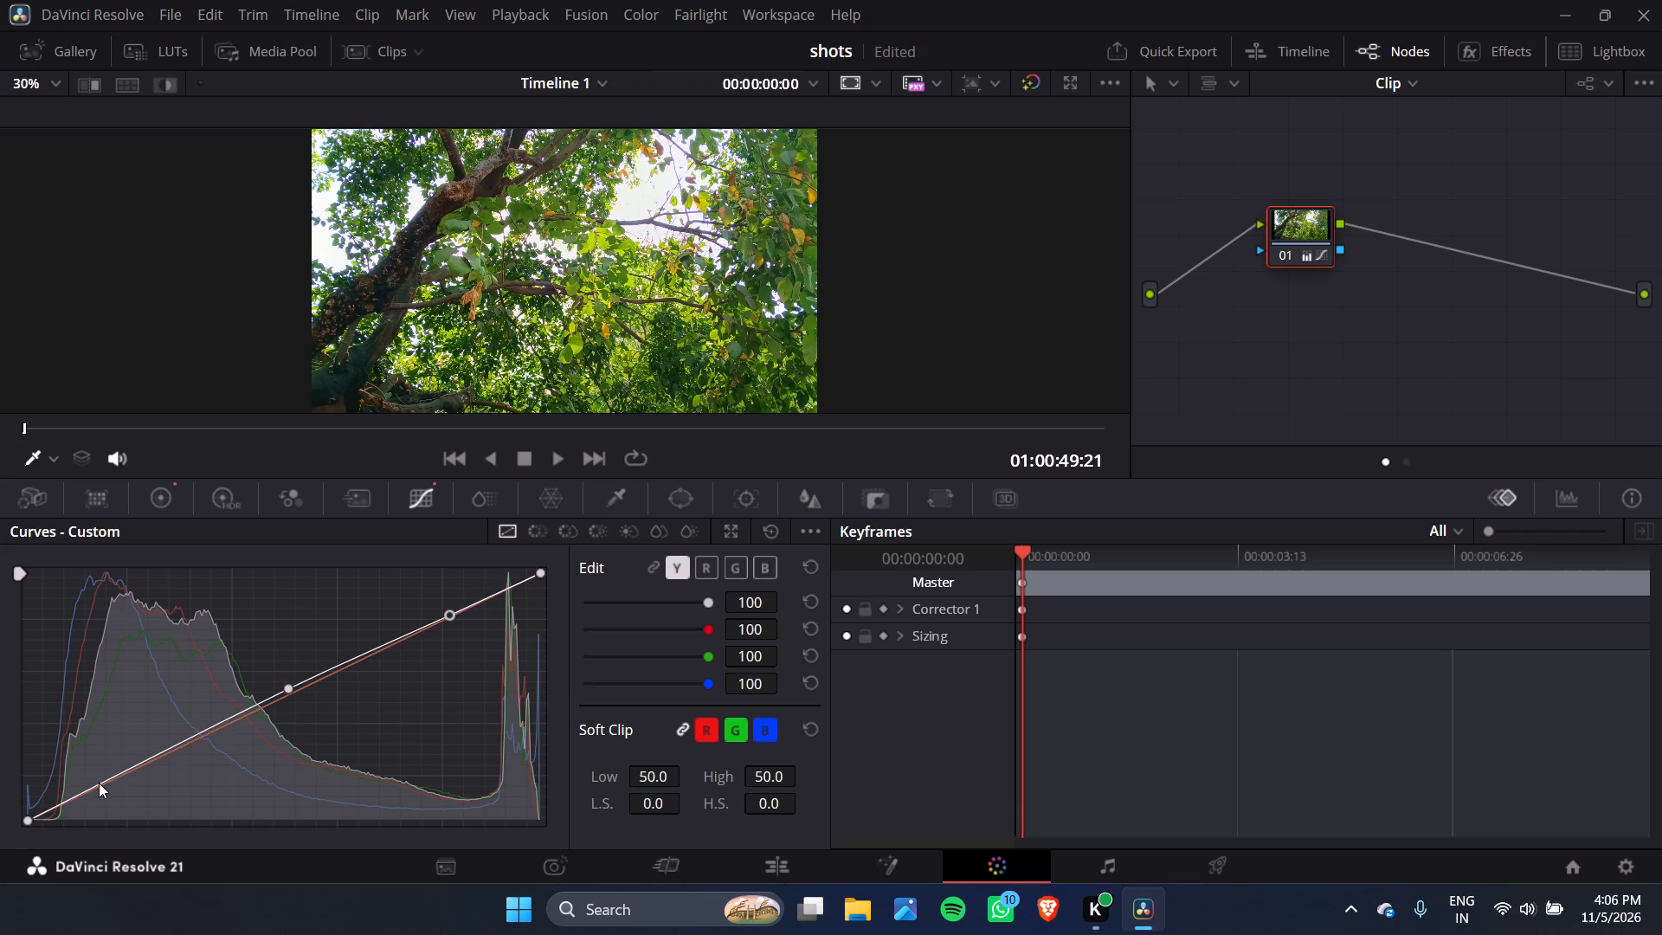
click(100, 780)
Raise the highlight point of the luminance curve above the diagonal and settle the midtone point close to the diagonal.
drag(447, 610, 448, 601)
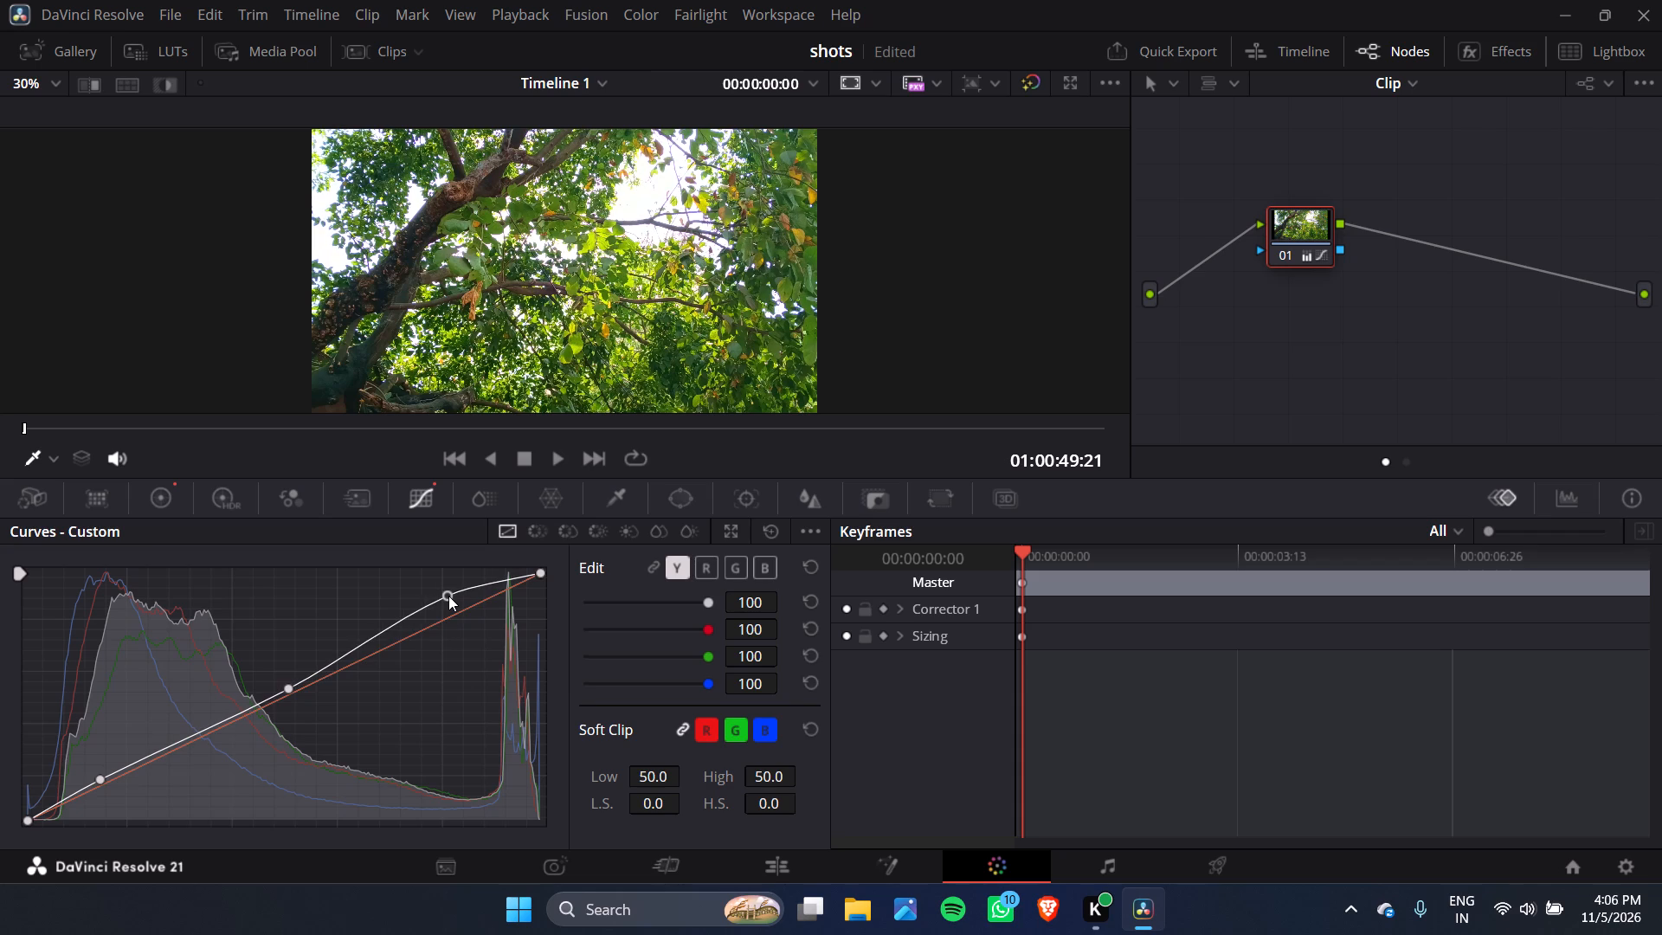
drag(286, 685, 448, 596)
drag(448, 596, 265, 707)
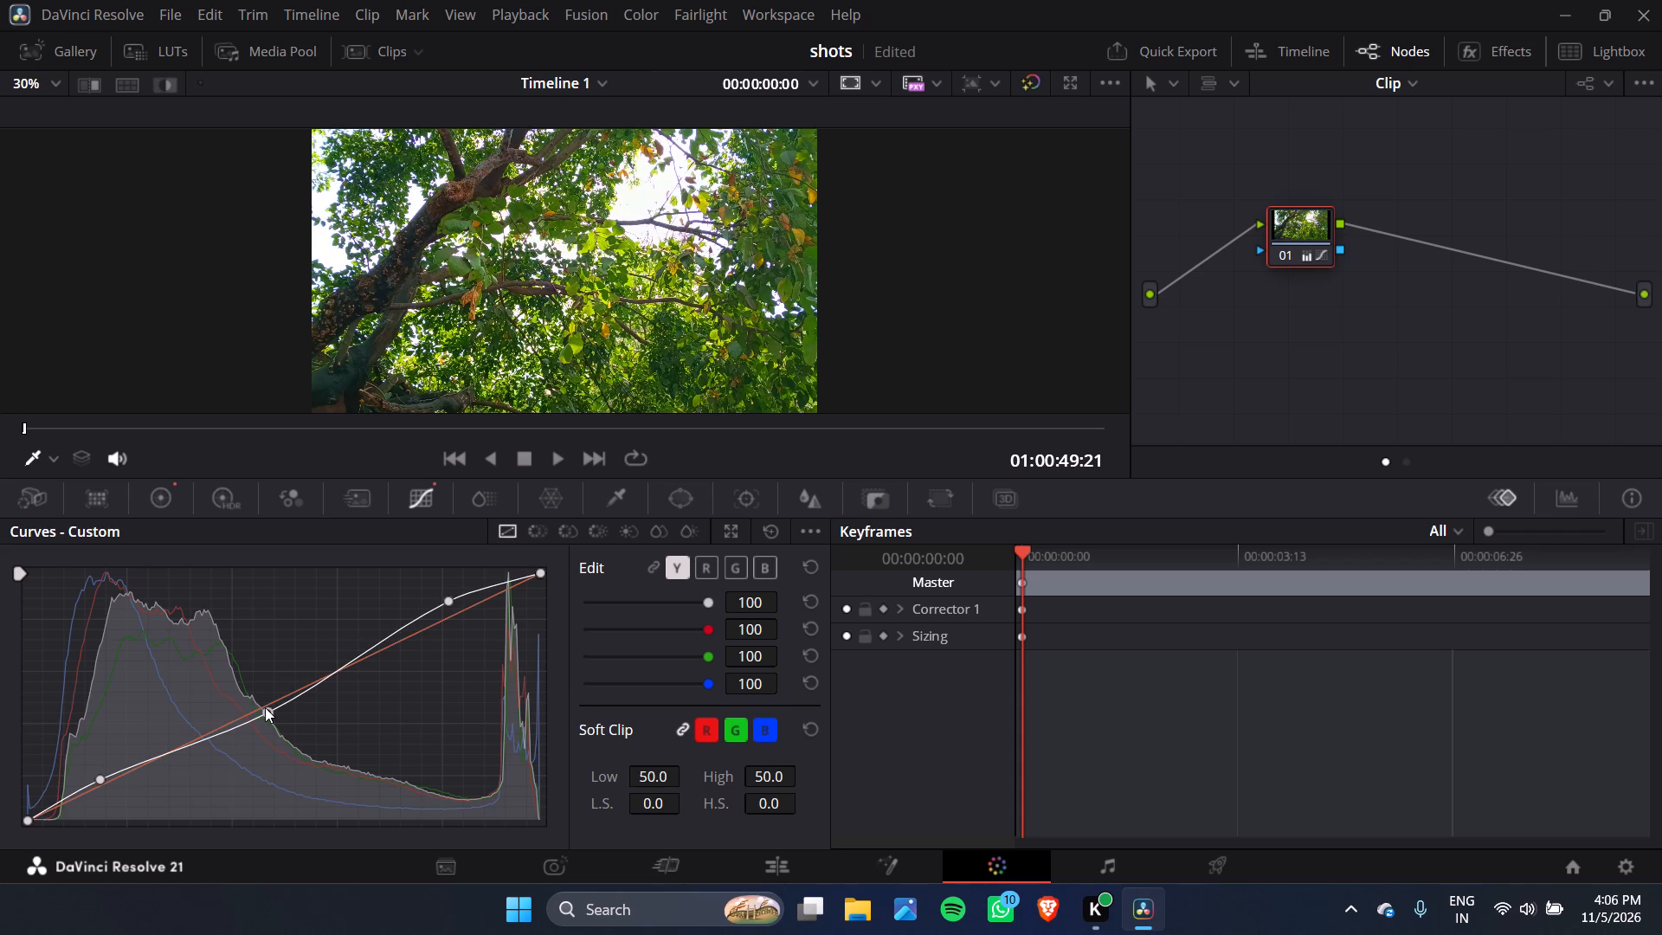
drag(265, 707, 258, 706)
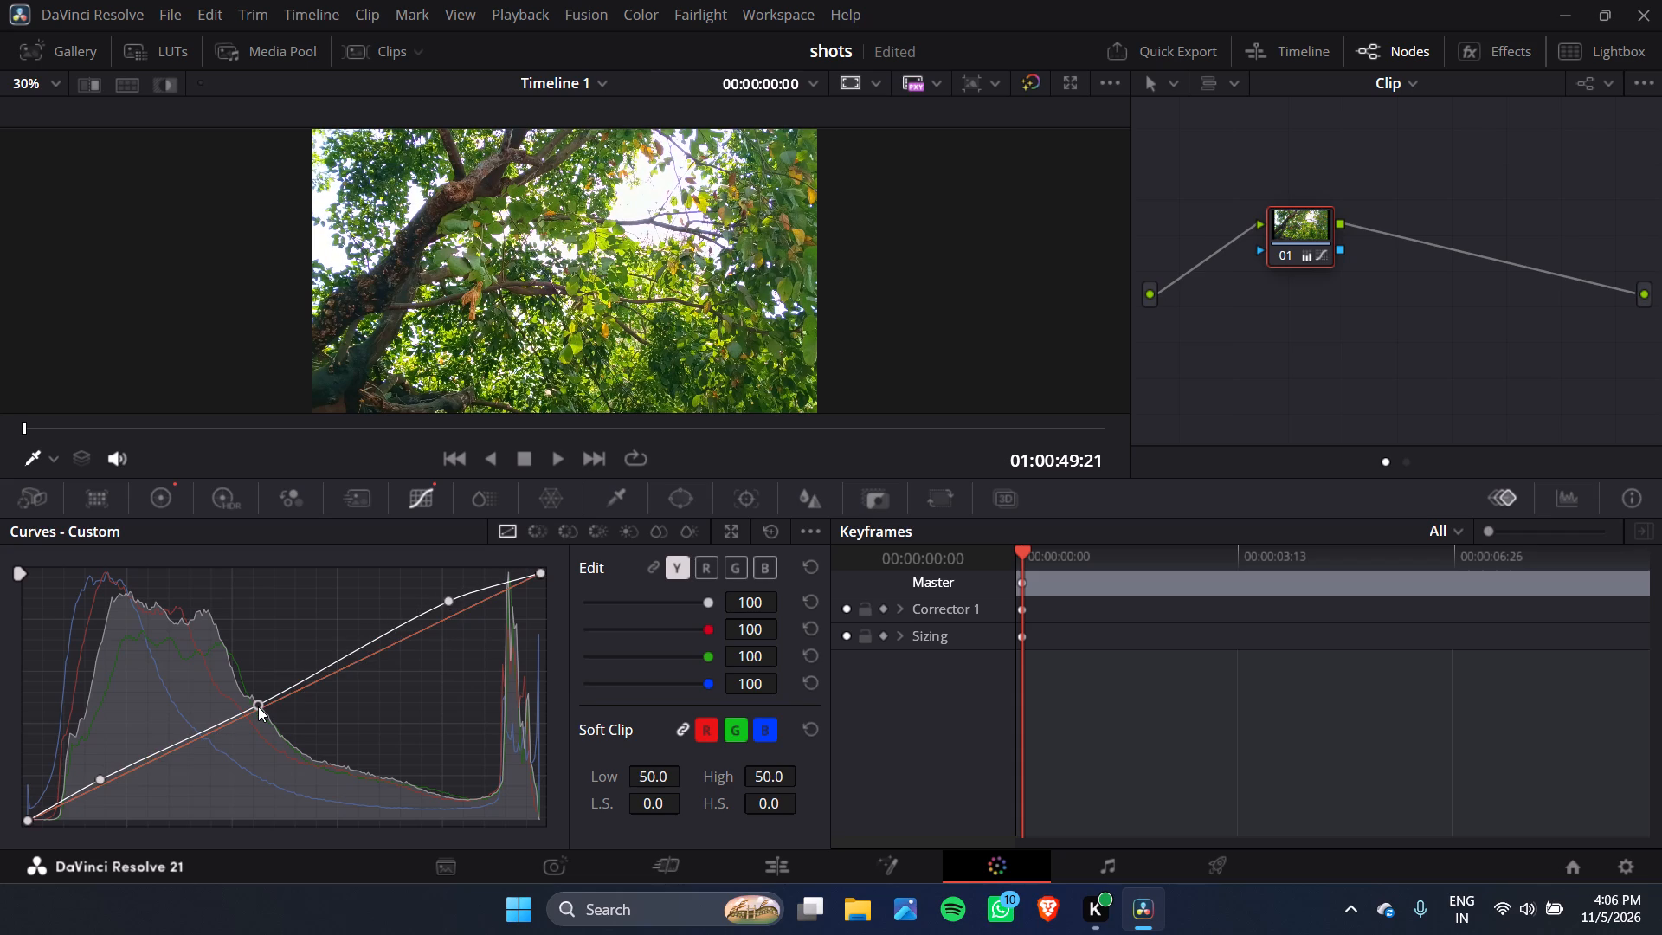
drag(258, 706, 261, 702)
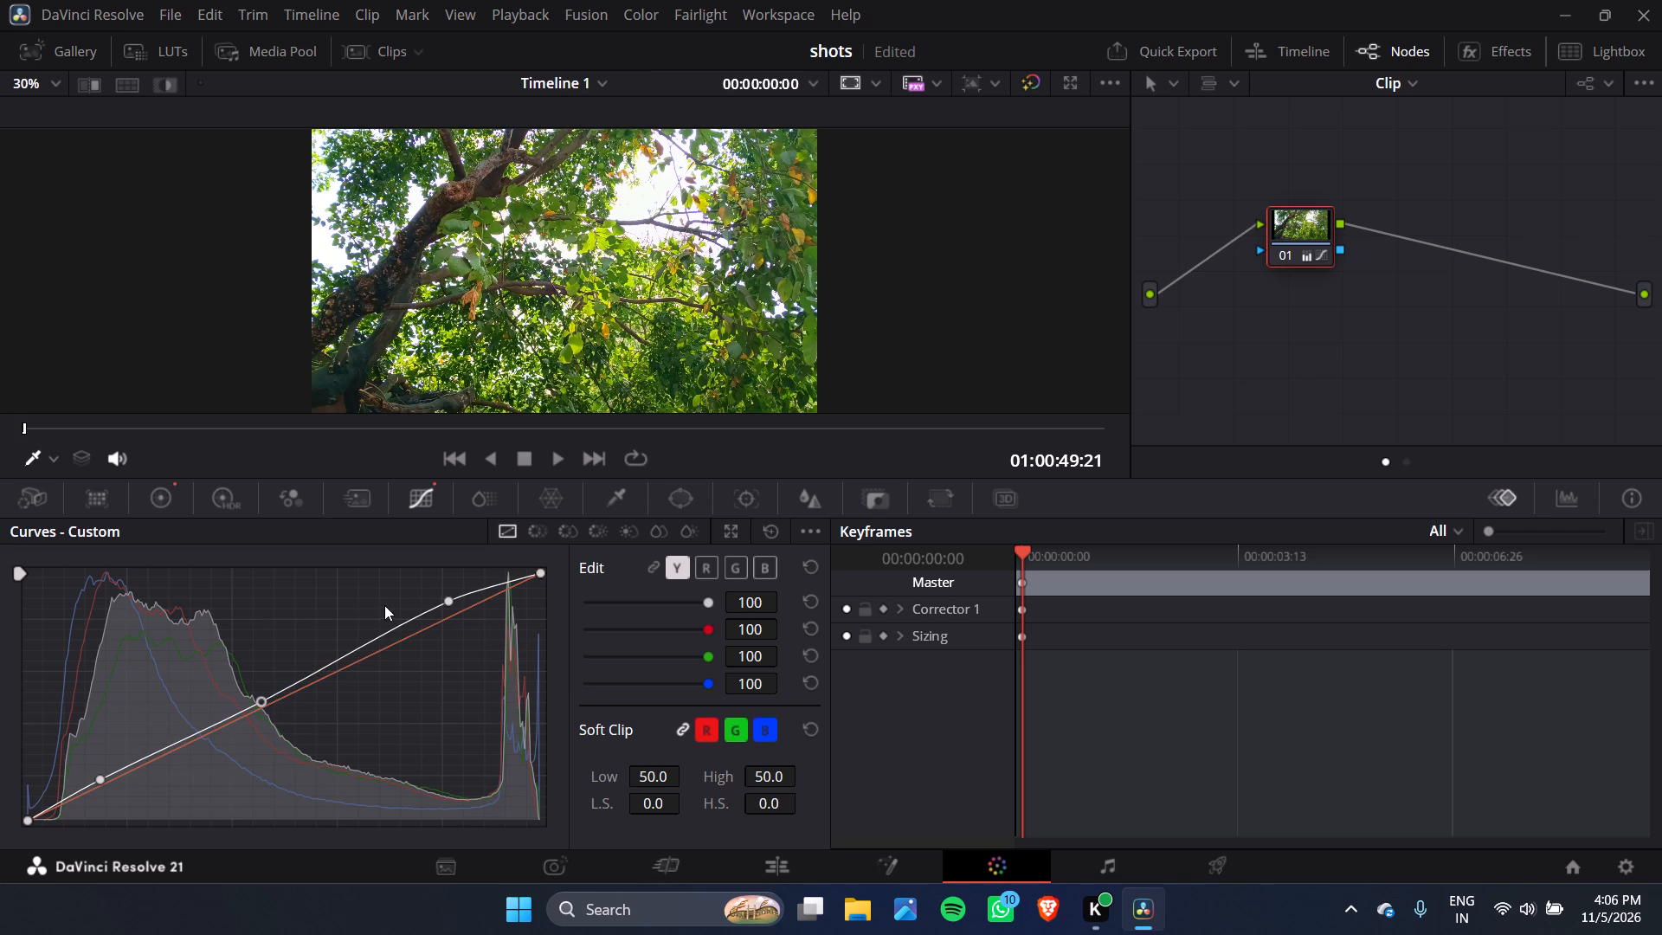
drag(446, 600, 429, 600)
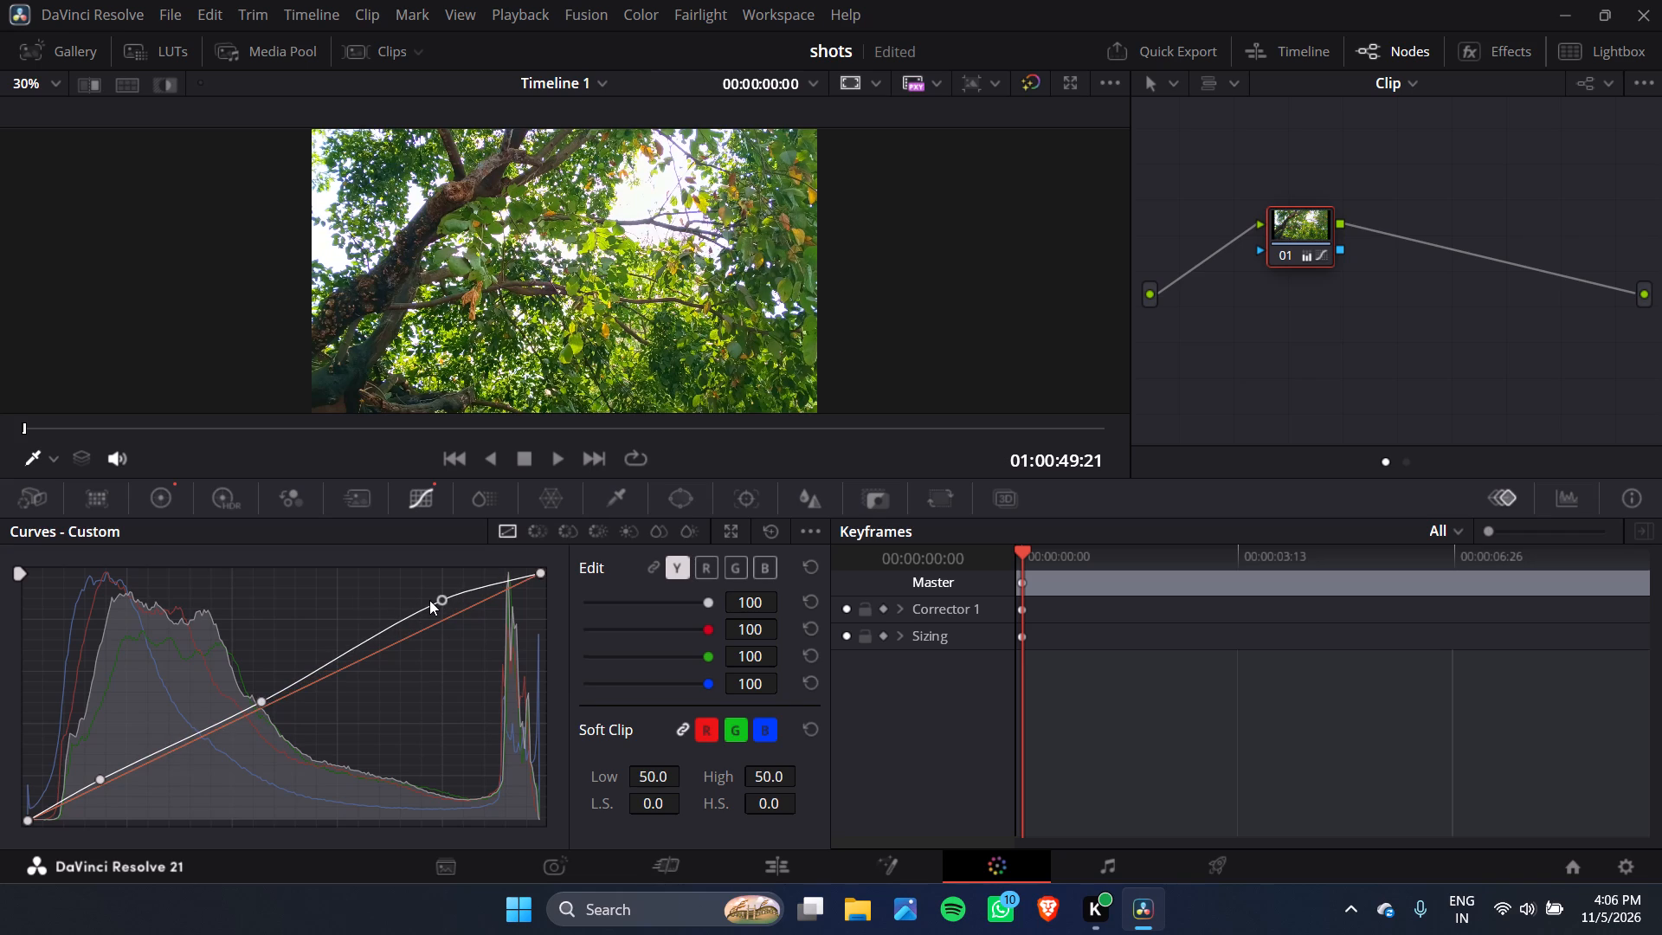
drag(429, 600, 424, 600)
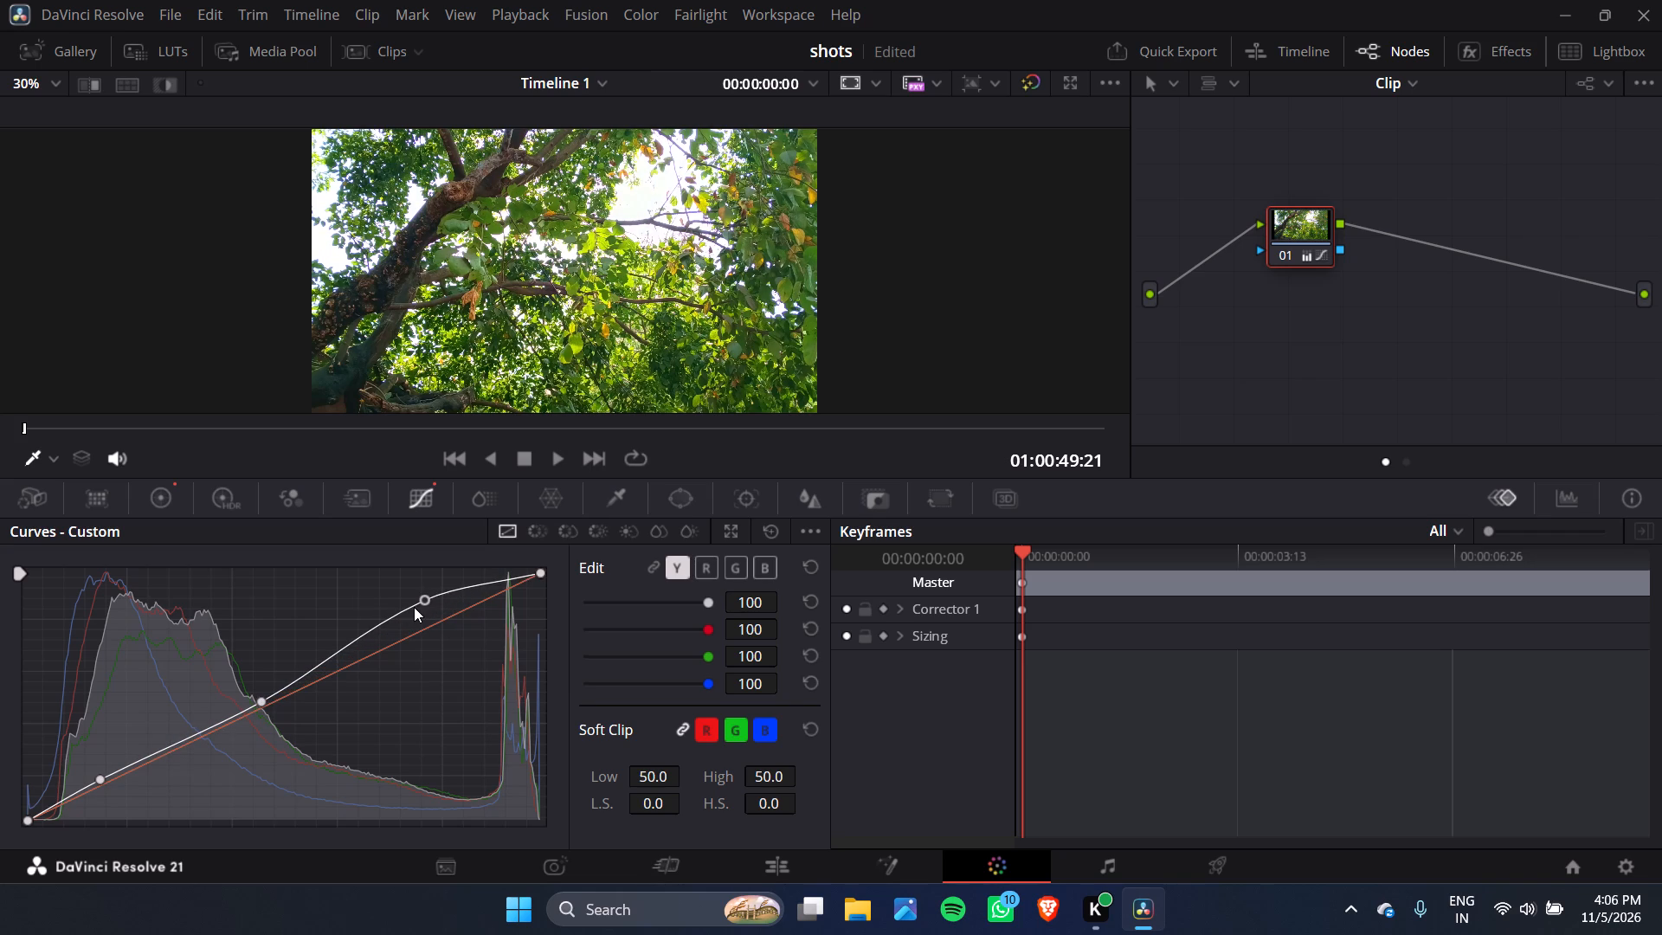
click(260, 699)
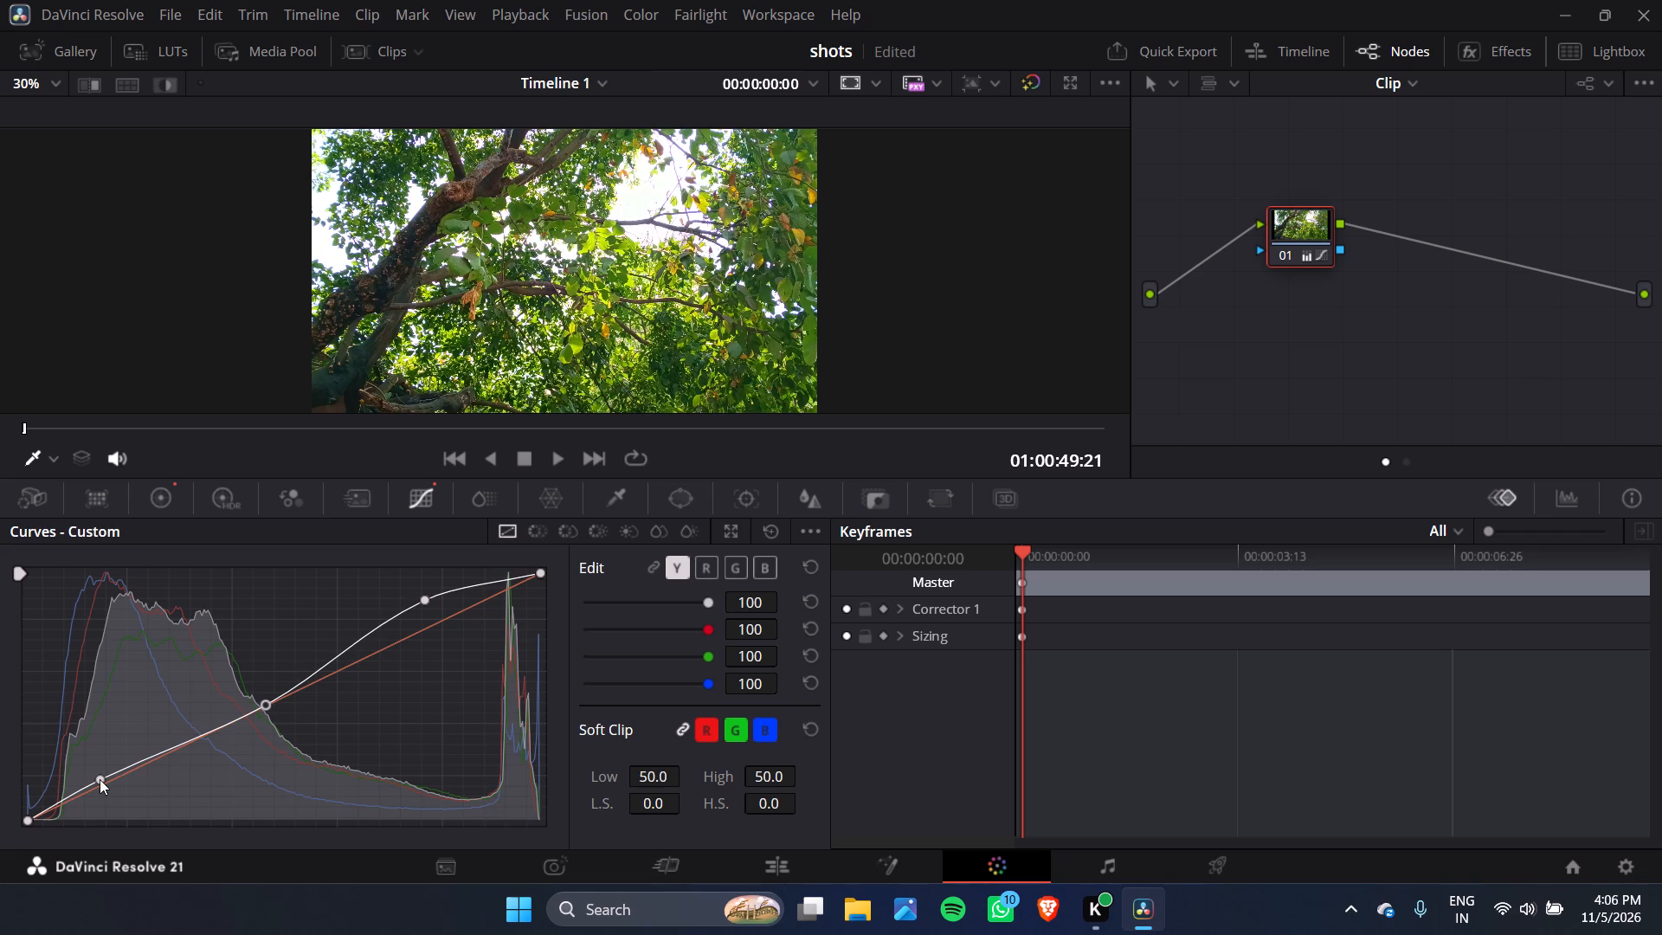
Lower the shadow point of the luminance curve slightly below the diagonal to form a gentle S-curve.
drag(100, 779, 100, 780)
drag(100, 780, 106, 799)
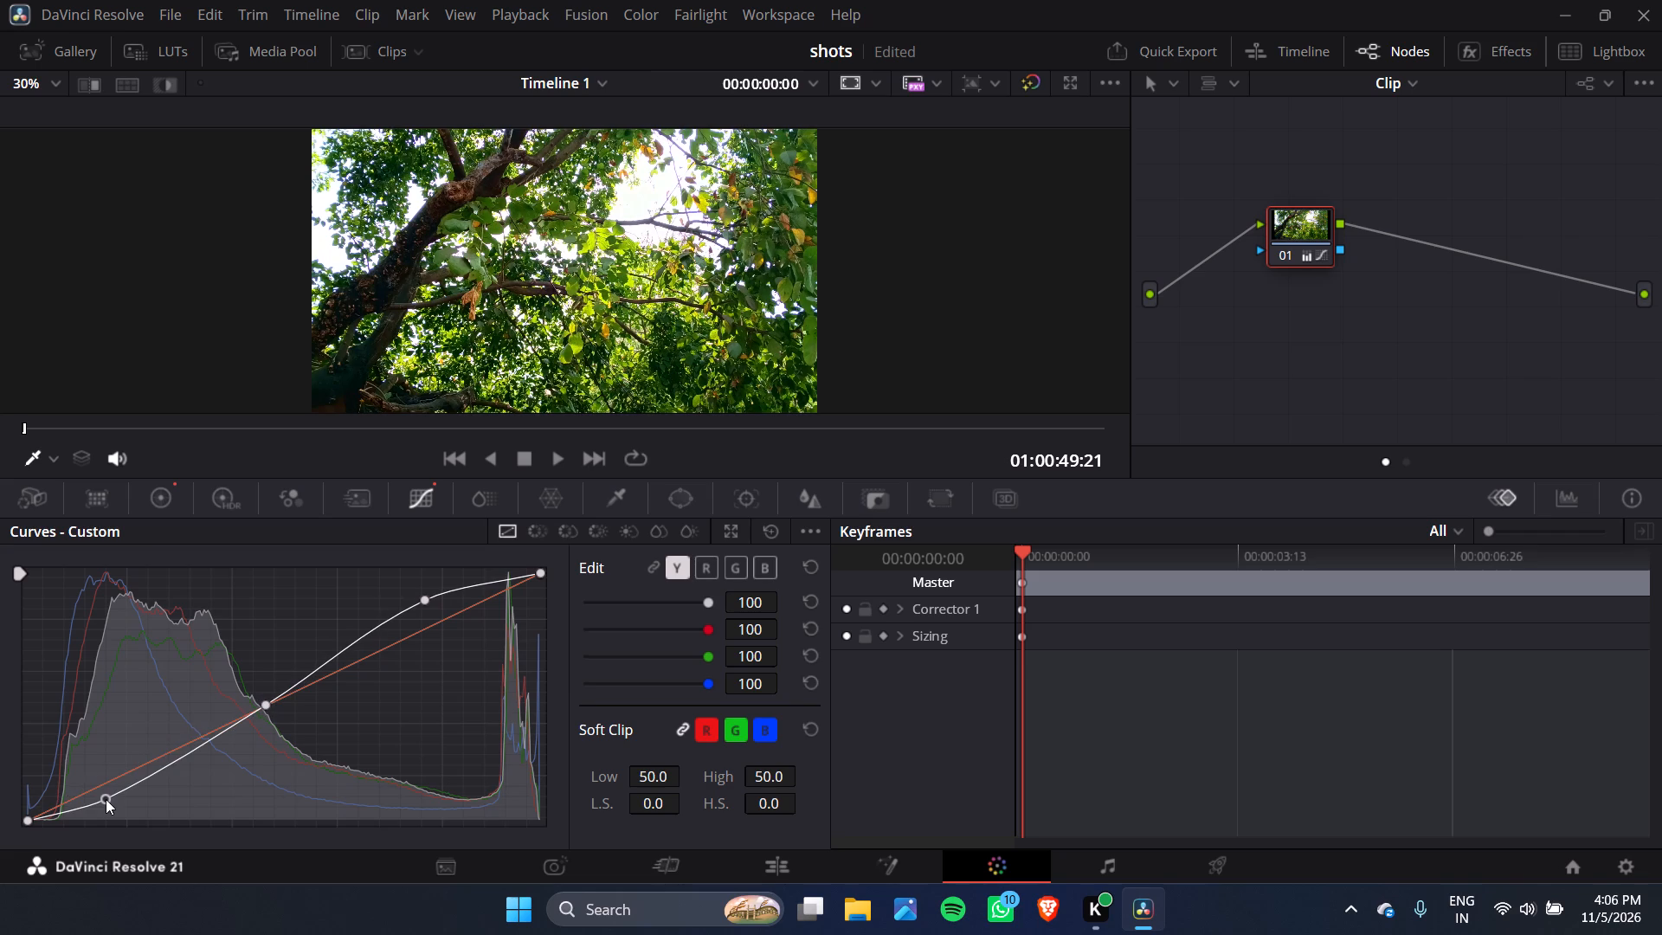
drag(106, 799, 100, 797)
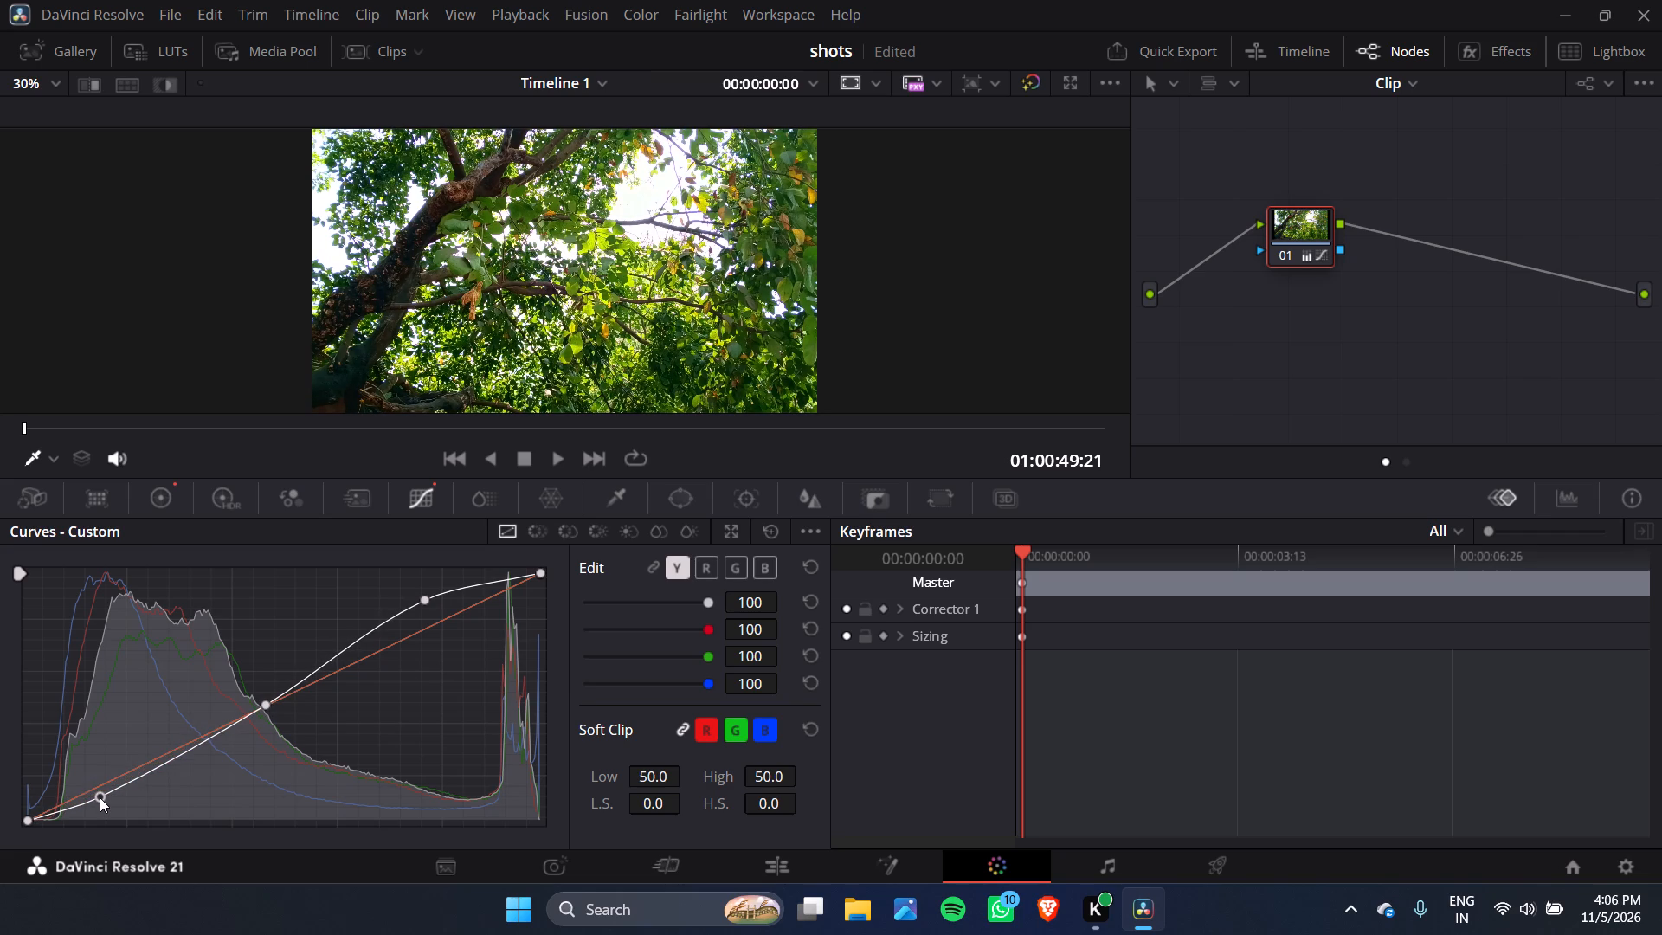
drag(100, 797, 94, 790)
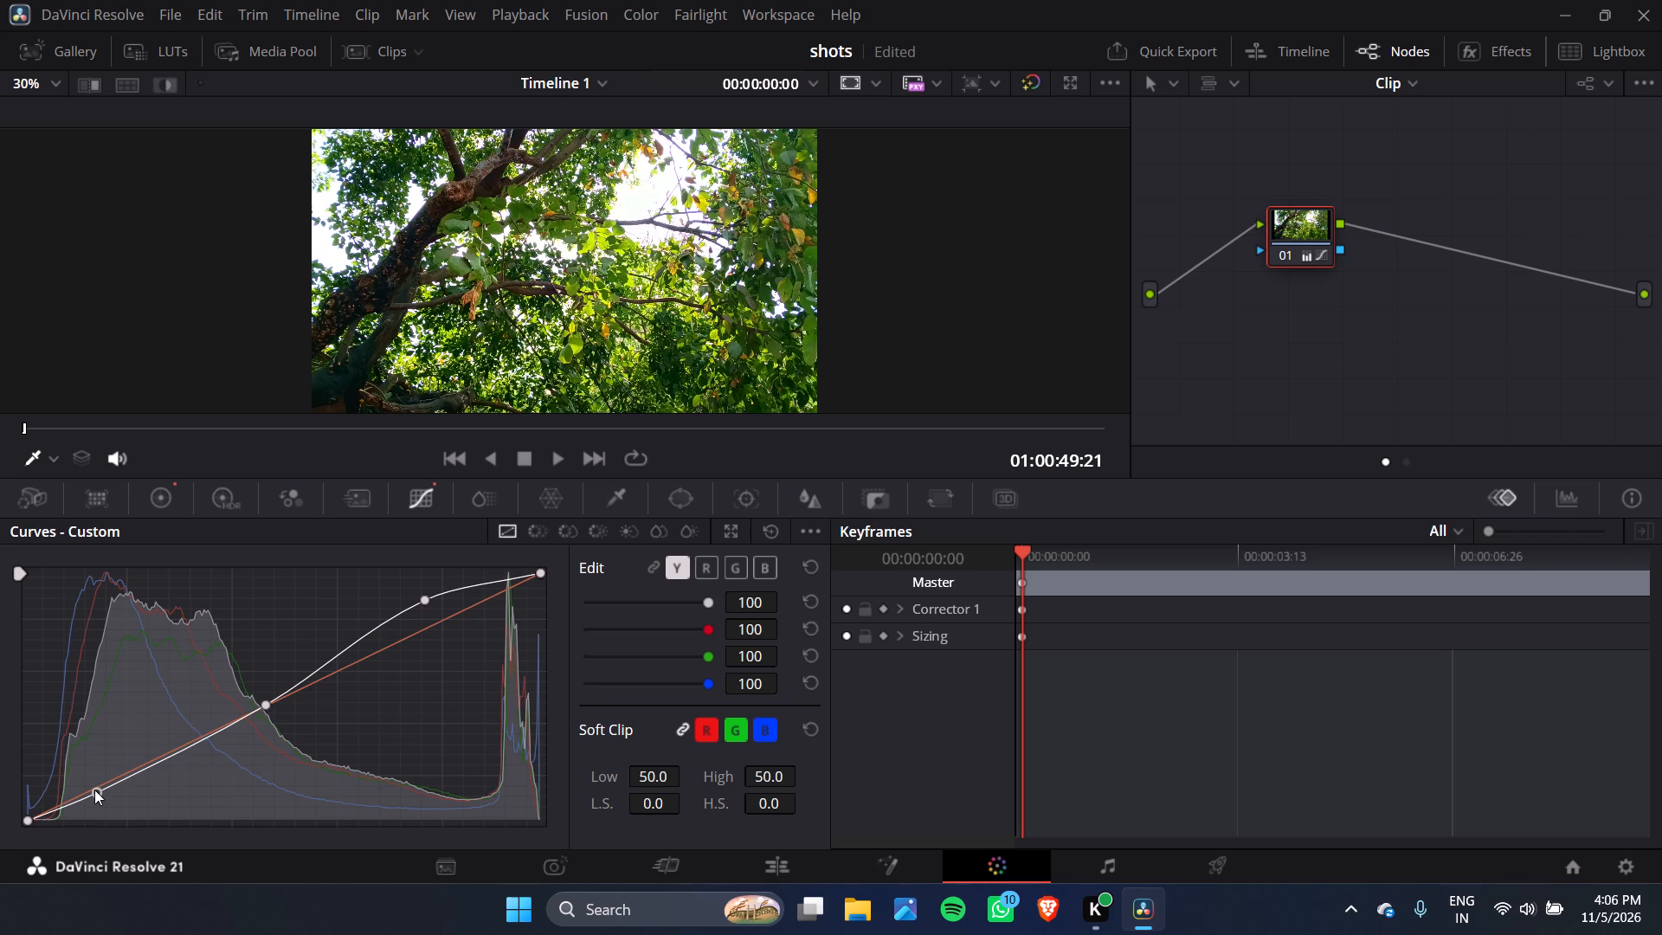
Fine-tune the luminance curve by nudging its shadow point and moving the highlight point slightly closer to the diagonal.
drag(94, 790, 96, 790)
click(96, 790)
drag(421, 601, 432, 604)
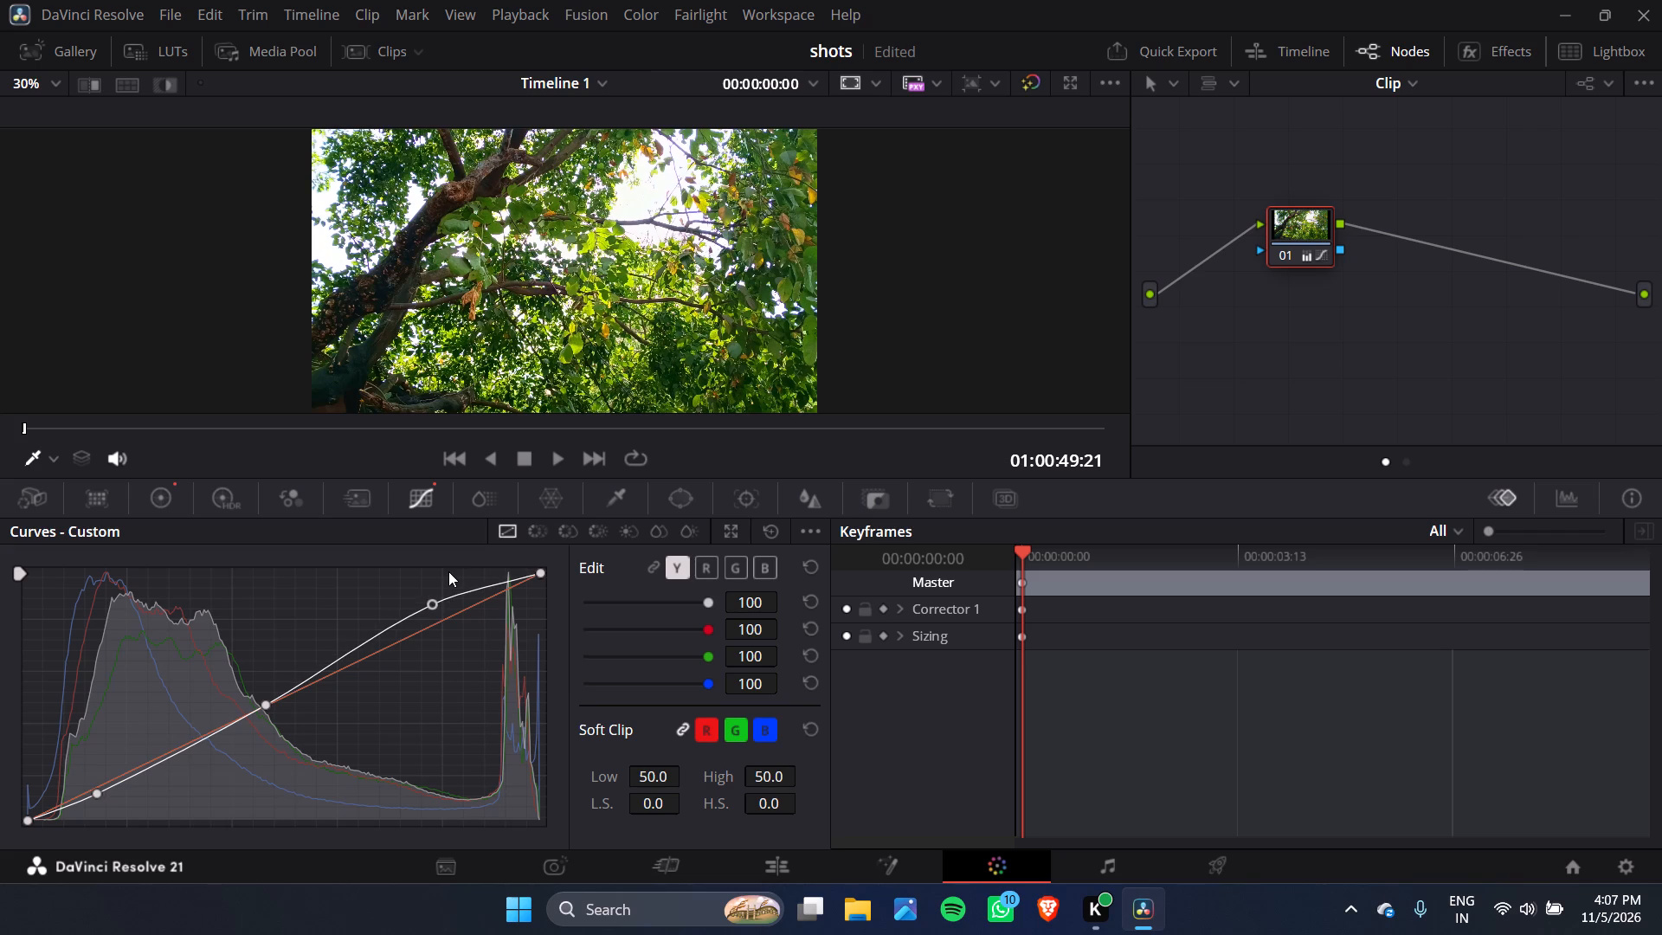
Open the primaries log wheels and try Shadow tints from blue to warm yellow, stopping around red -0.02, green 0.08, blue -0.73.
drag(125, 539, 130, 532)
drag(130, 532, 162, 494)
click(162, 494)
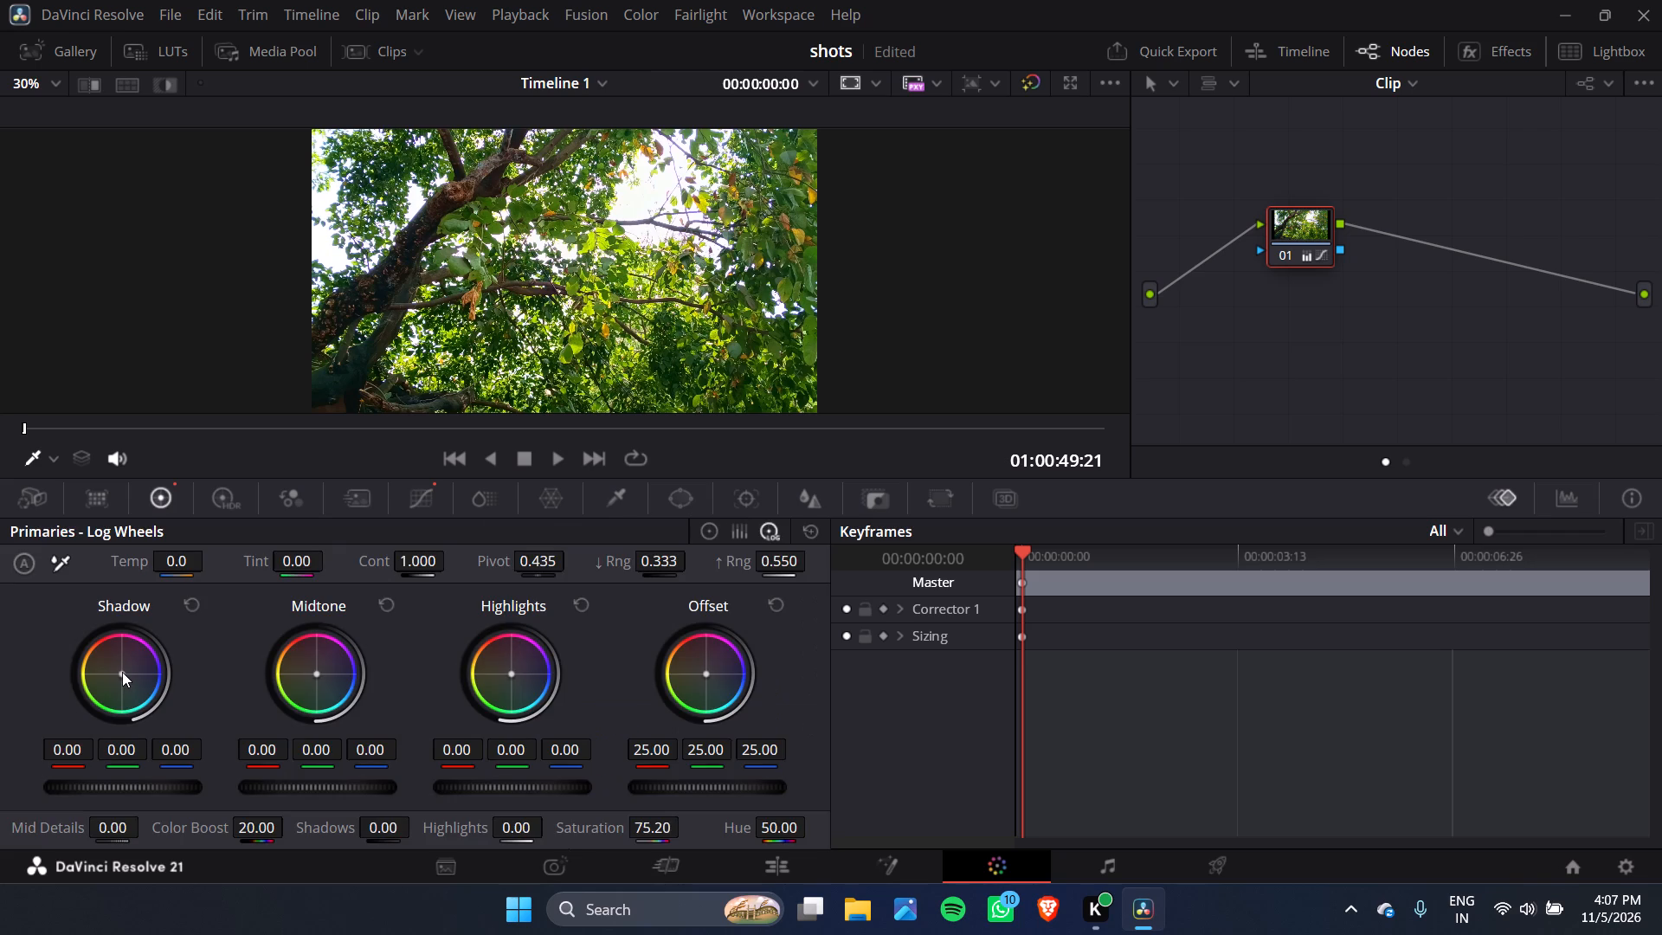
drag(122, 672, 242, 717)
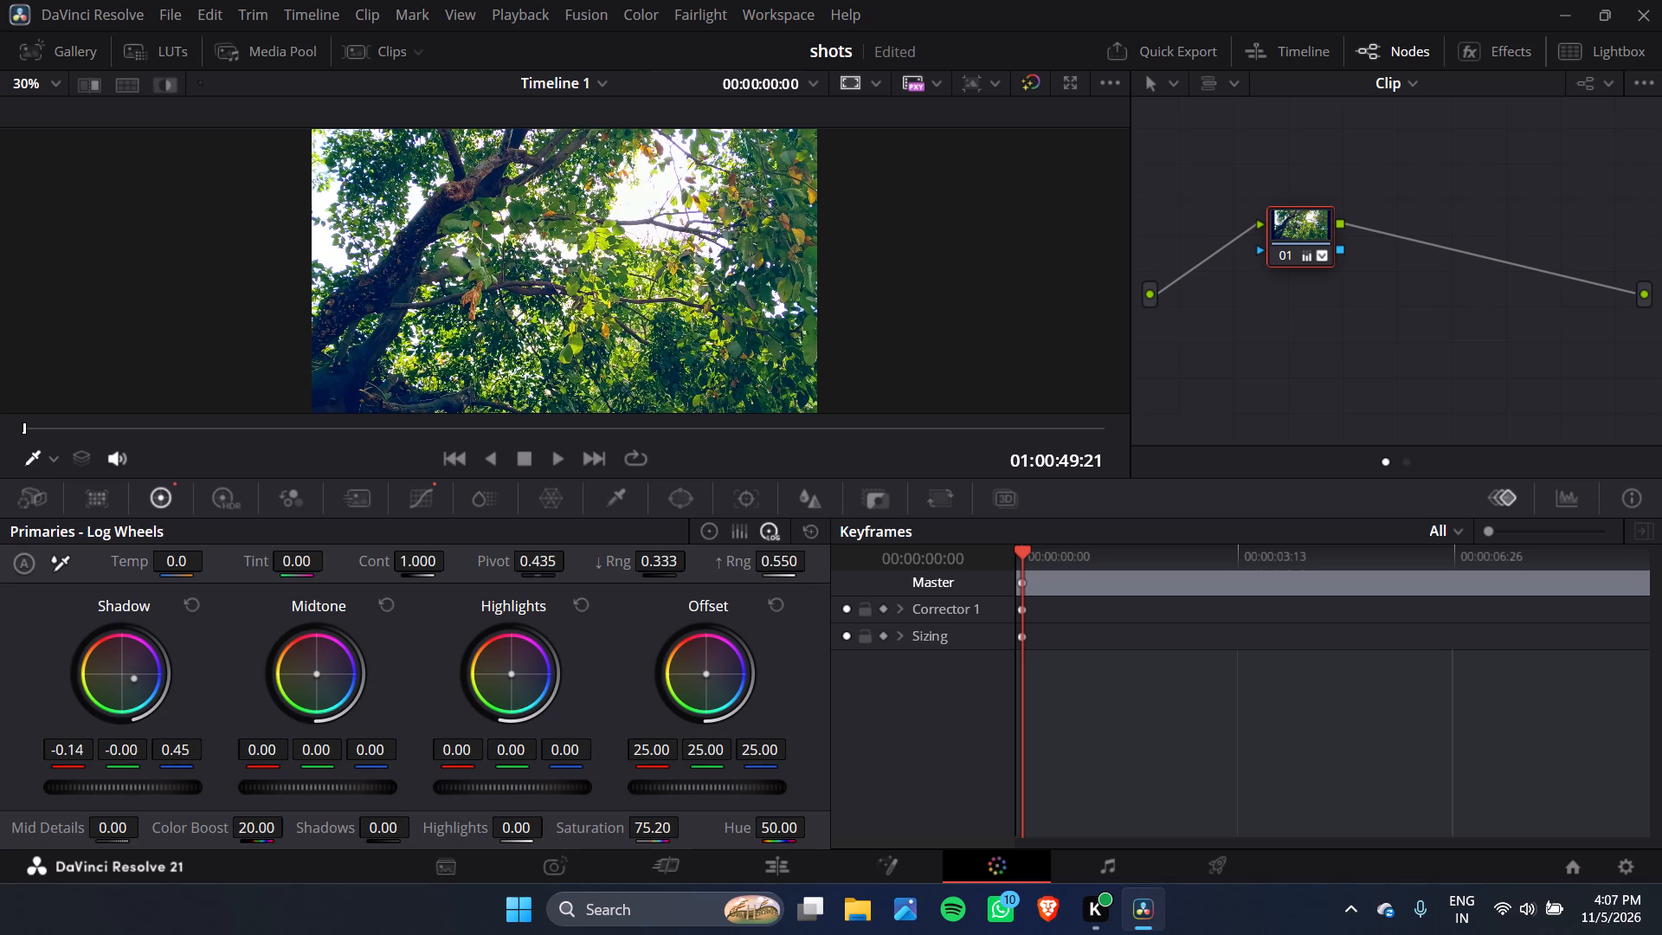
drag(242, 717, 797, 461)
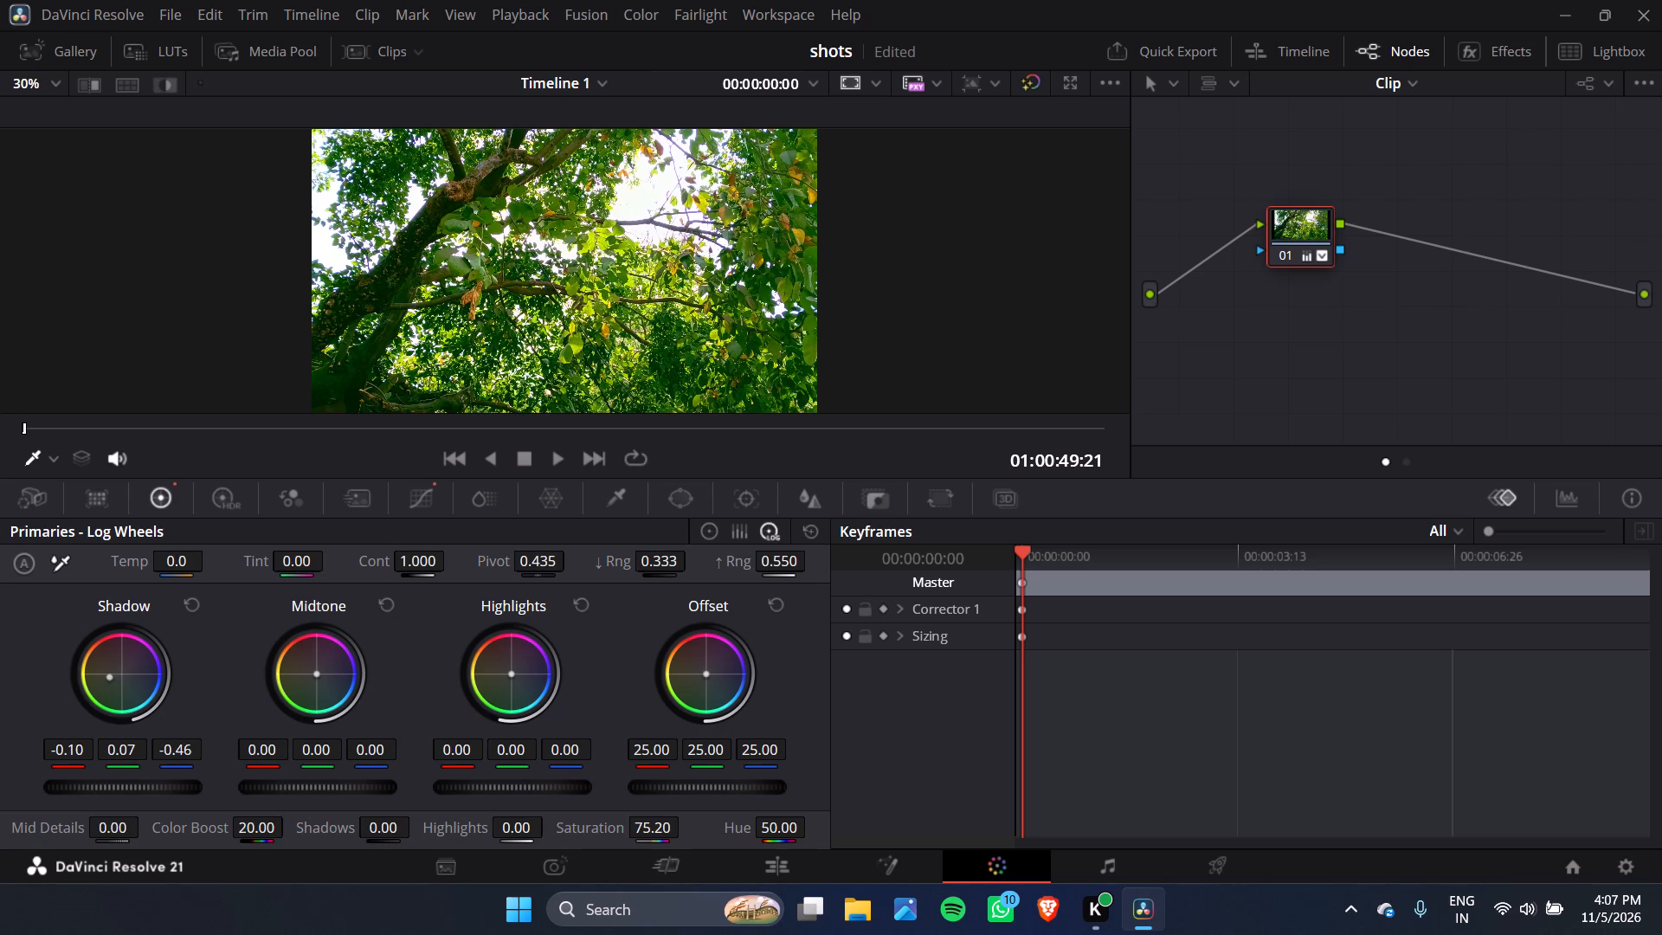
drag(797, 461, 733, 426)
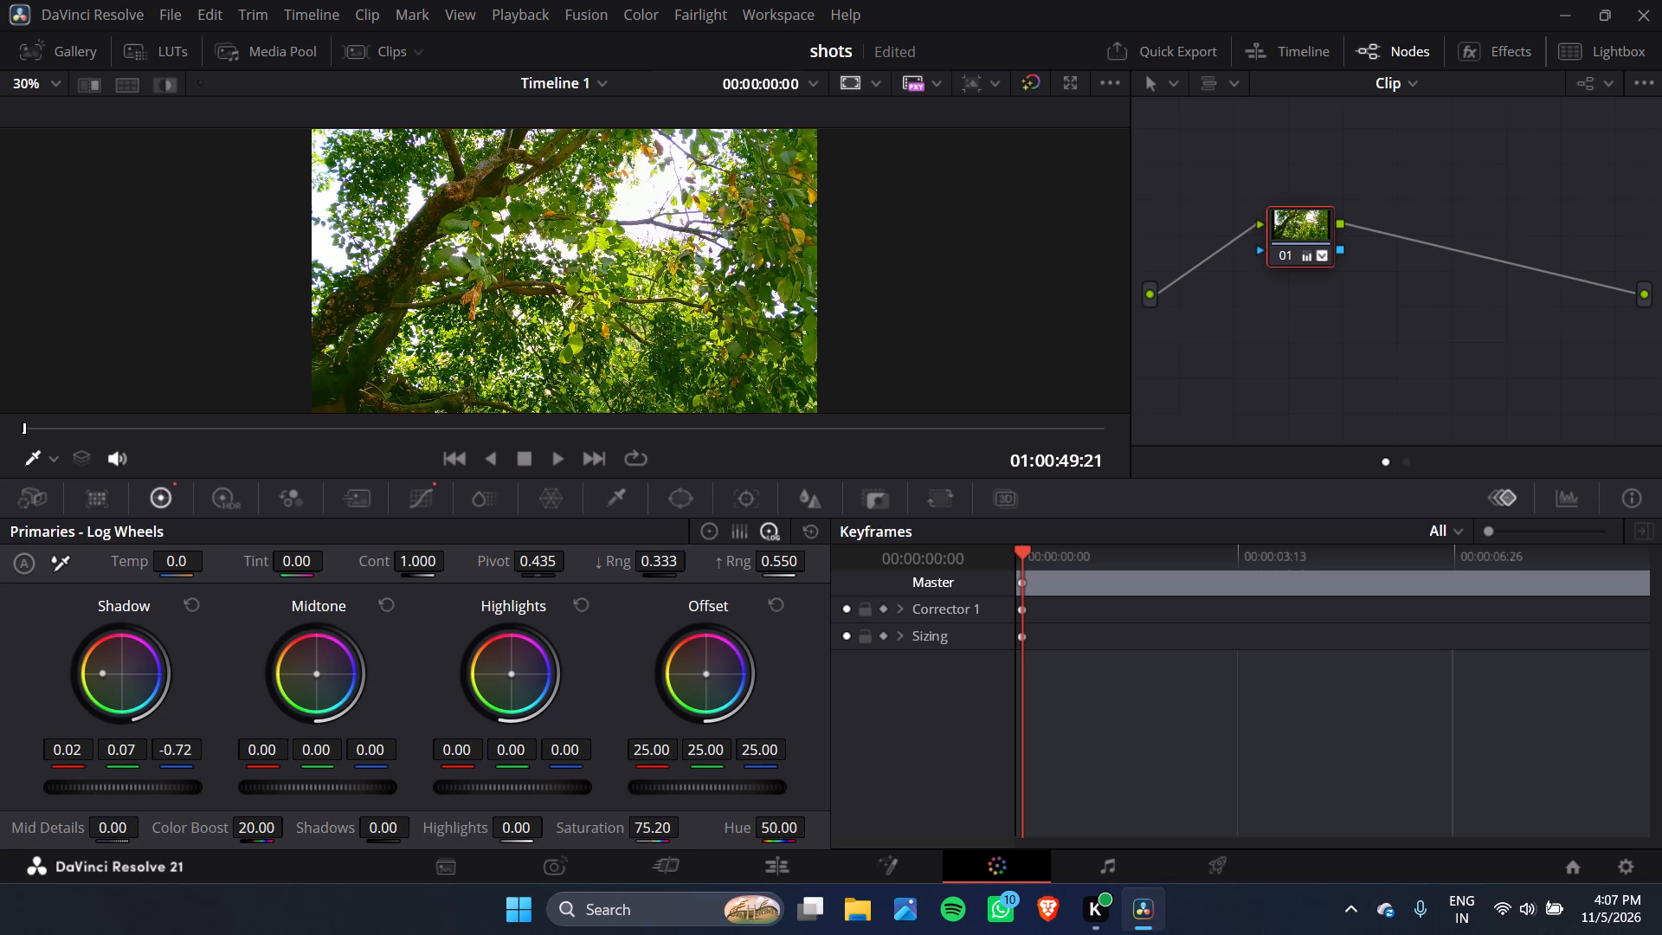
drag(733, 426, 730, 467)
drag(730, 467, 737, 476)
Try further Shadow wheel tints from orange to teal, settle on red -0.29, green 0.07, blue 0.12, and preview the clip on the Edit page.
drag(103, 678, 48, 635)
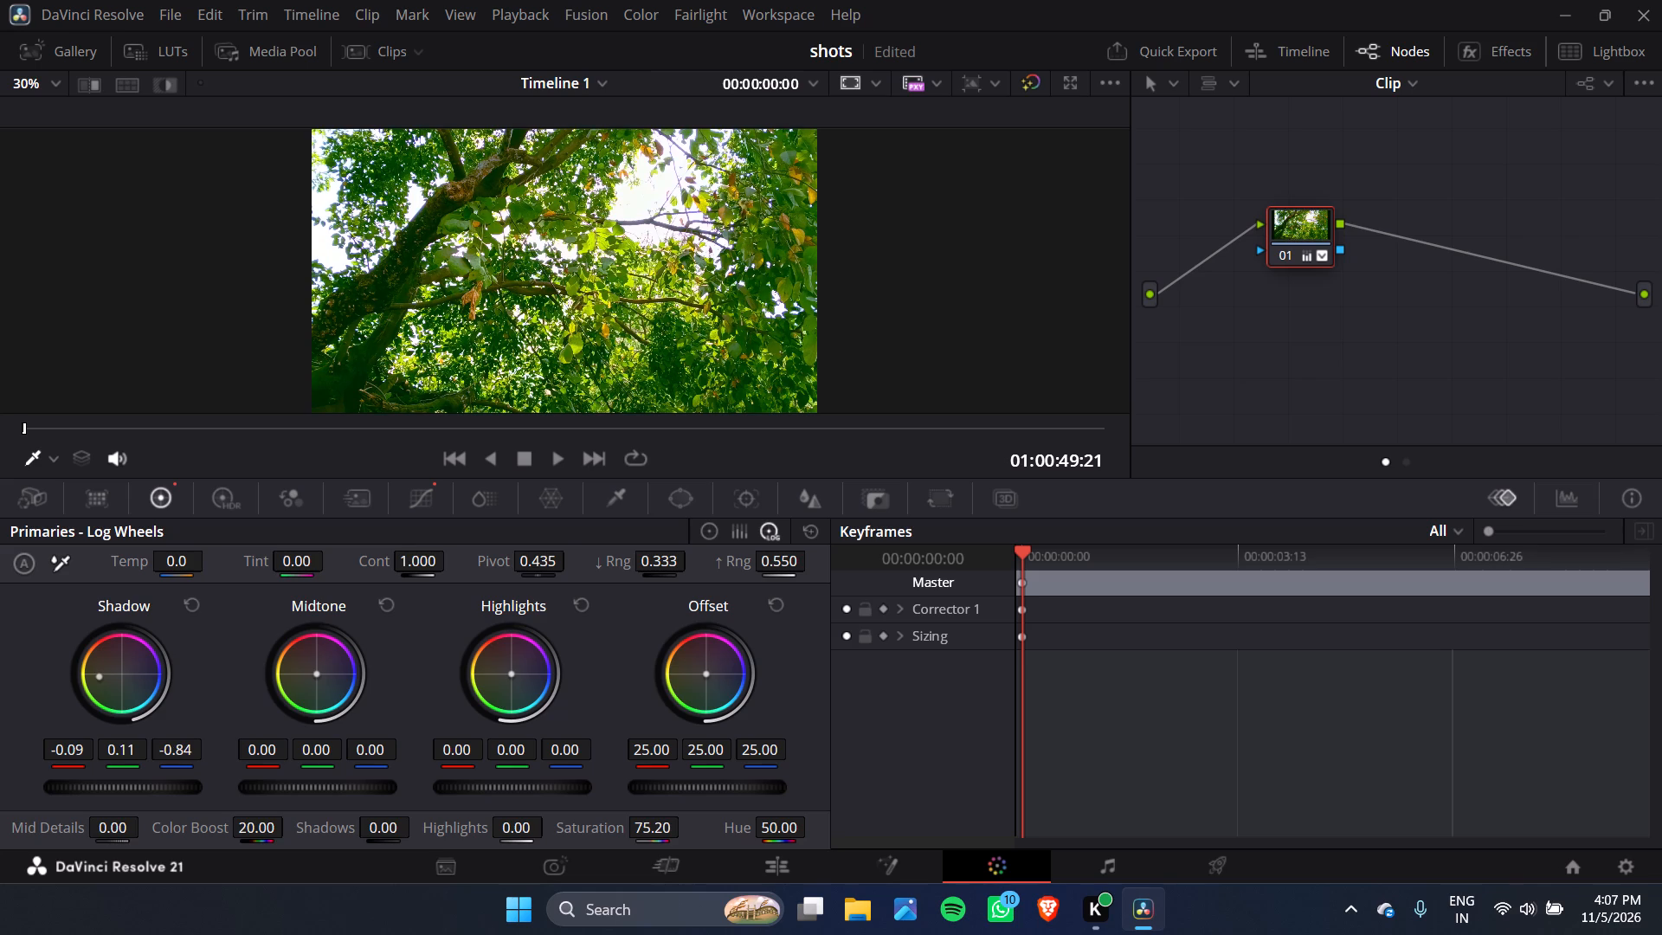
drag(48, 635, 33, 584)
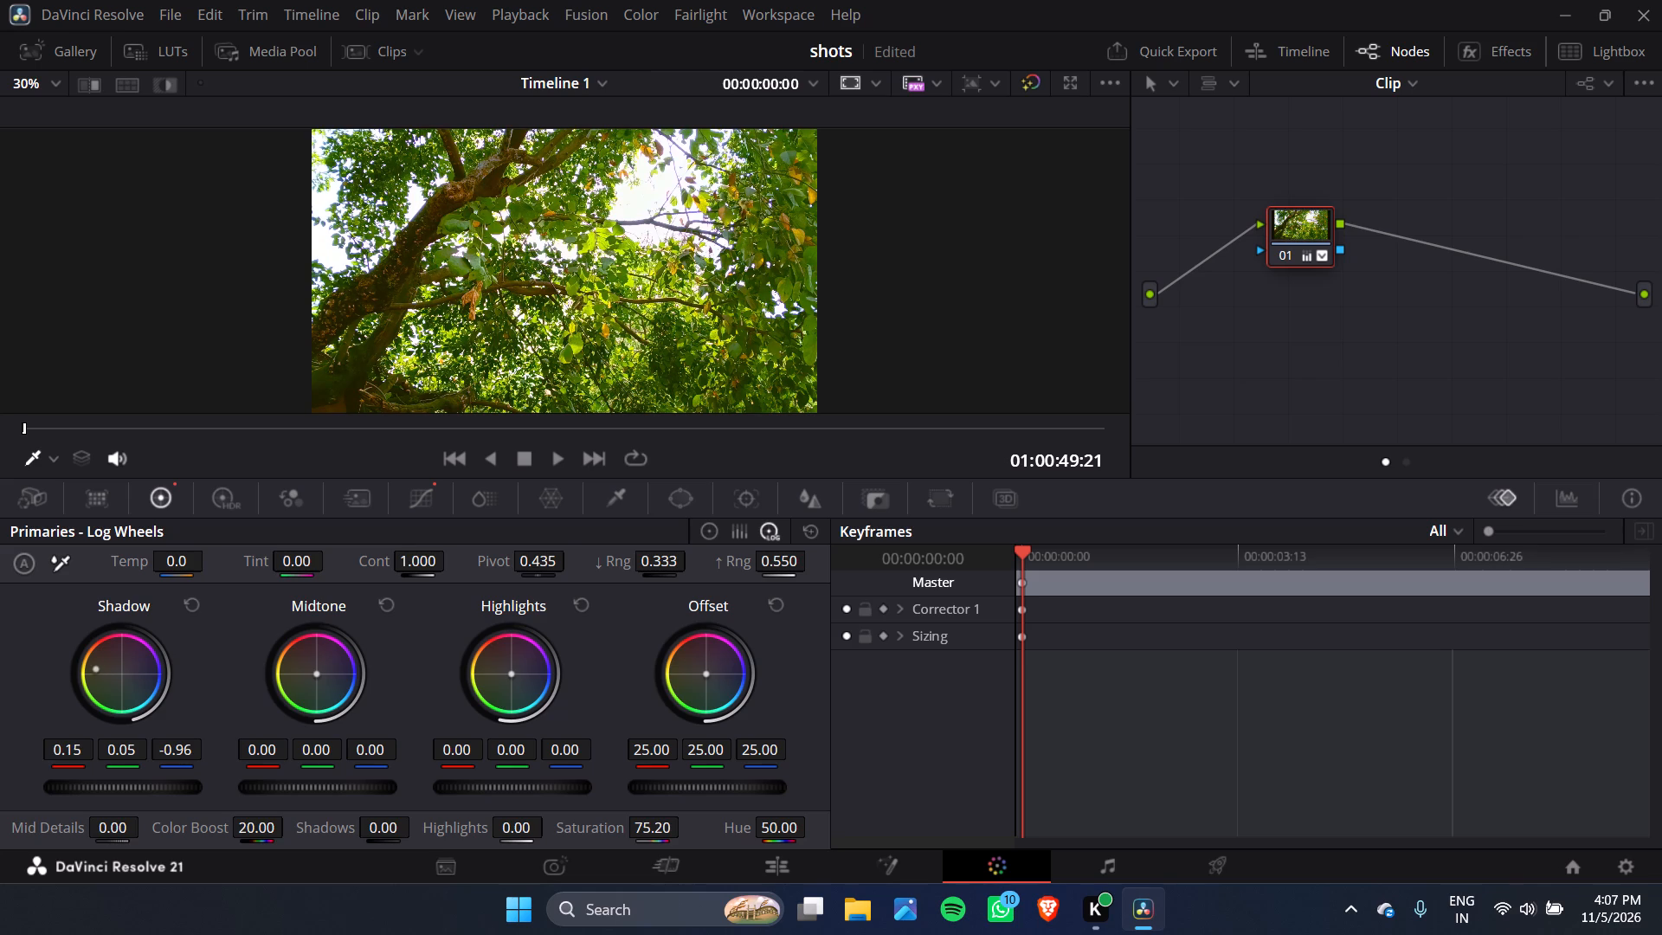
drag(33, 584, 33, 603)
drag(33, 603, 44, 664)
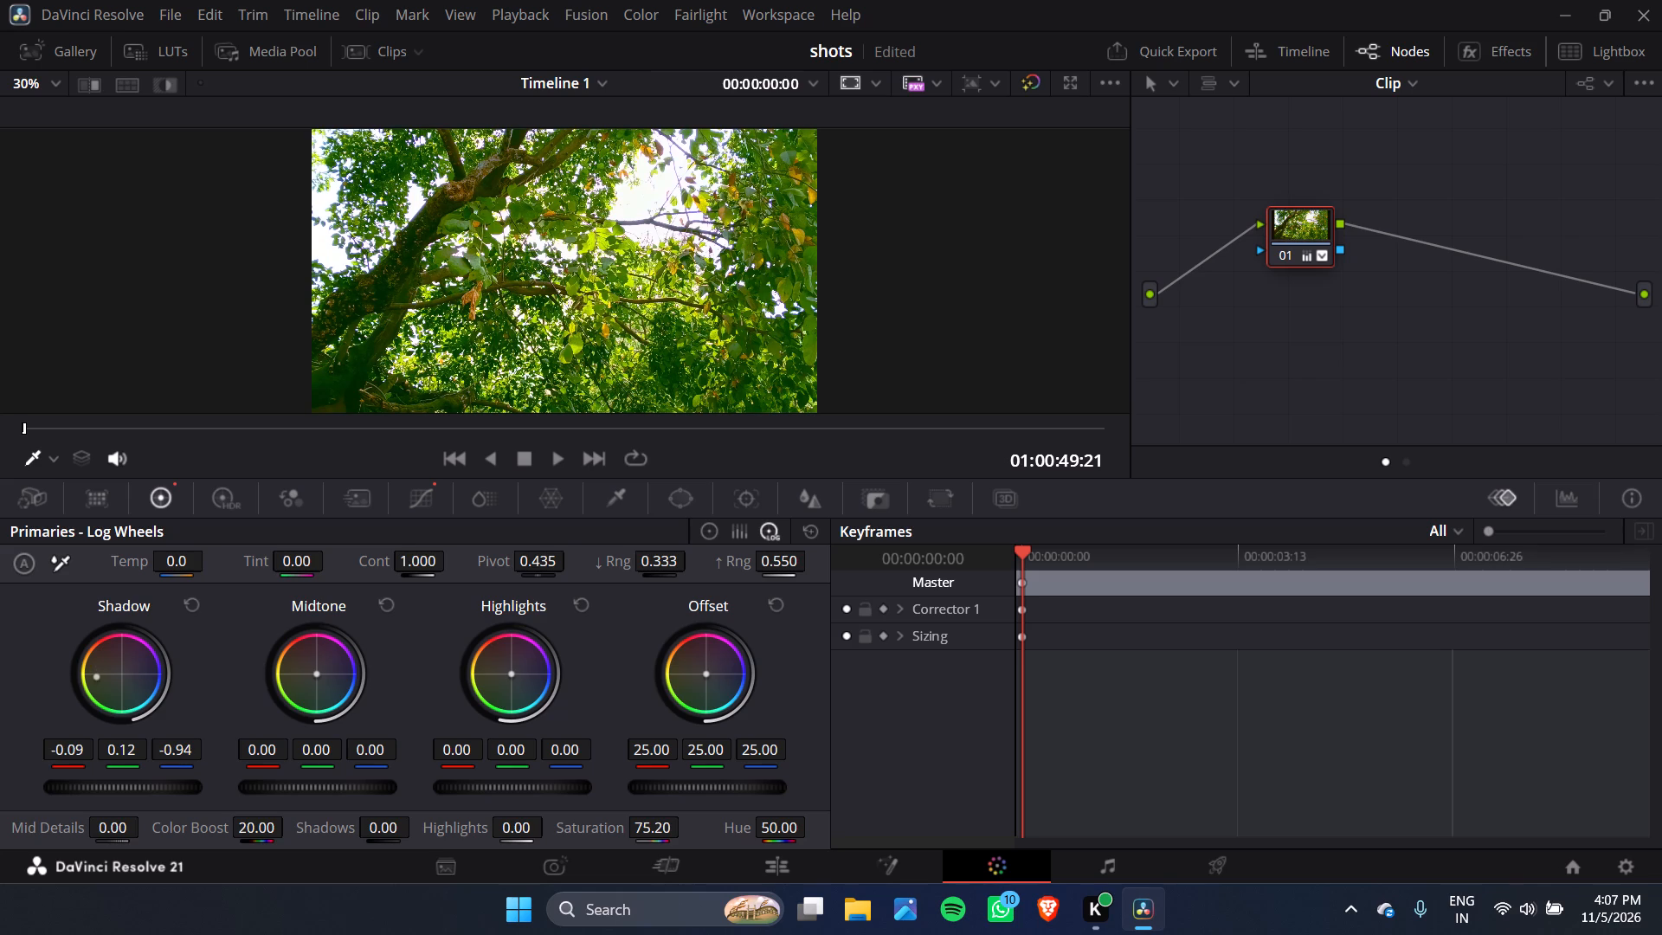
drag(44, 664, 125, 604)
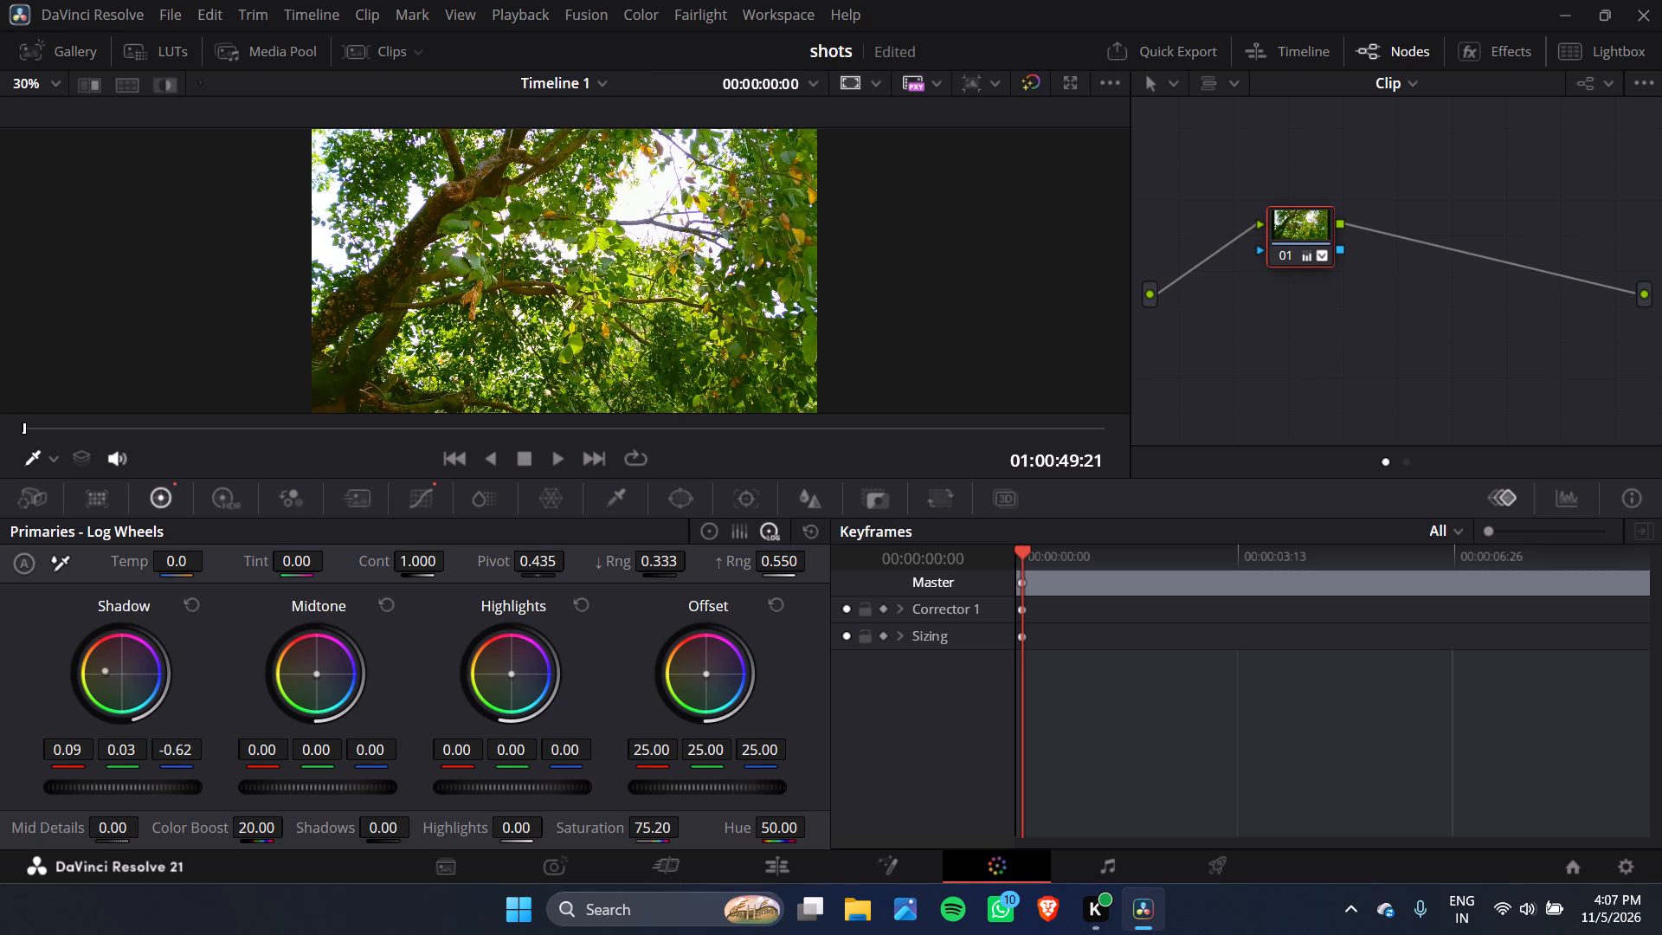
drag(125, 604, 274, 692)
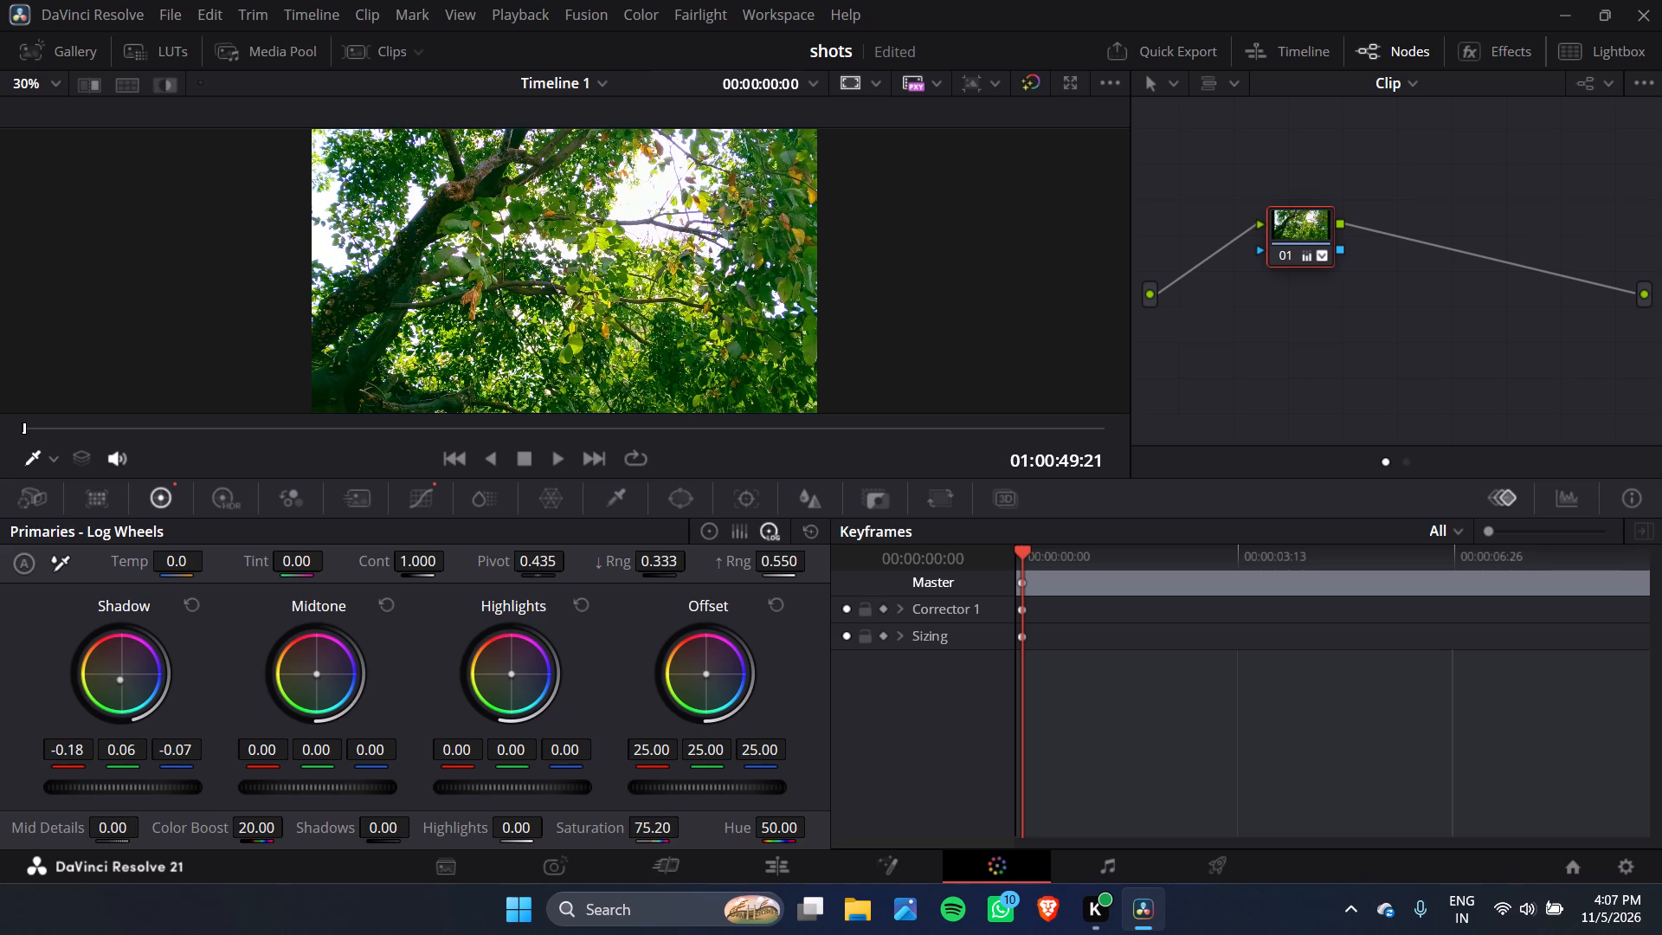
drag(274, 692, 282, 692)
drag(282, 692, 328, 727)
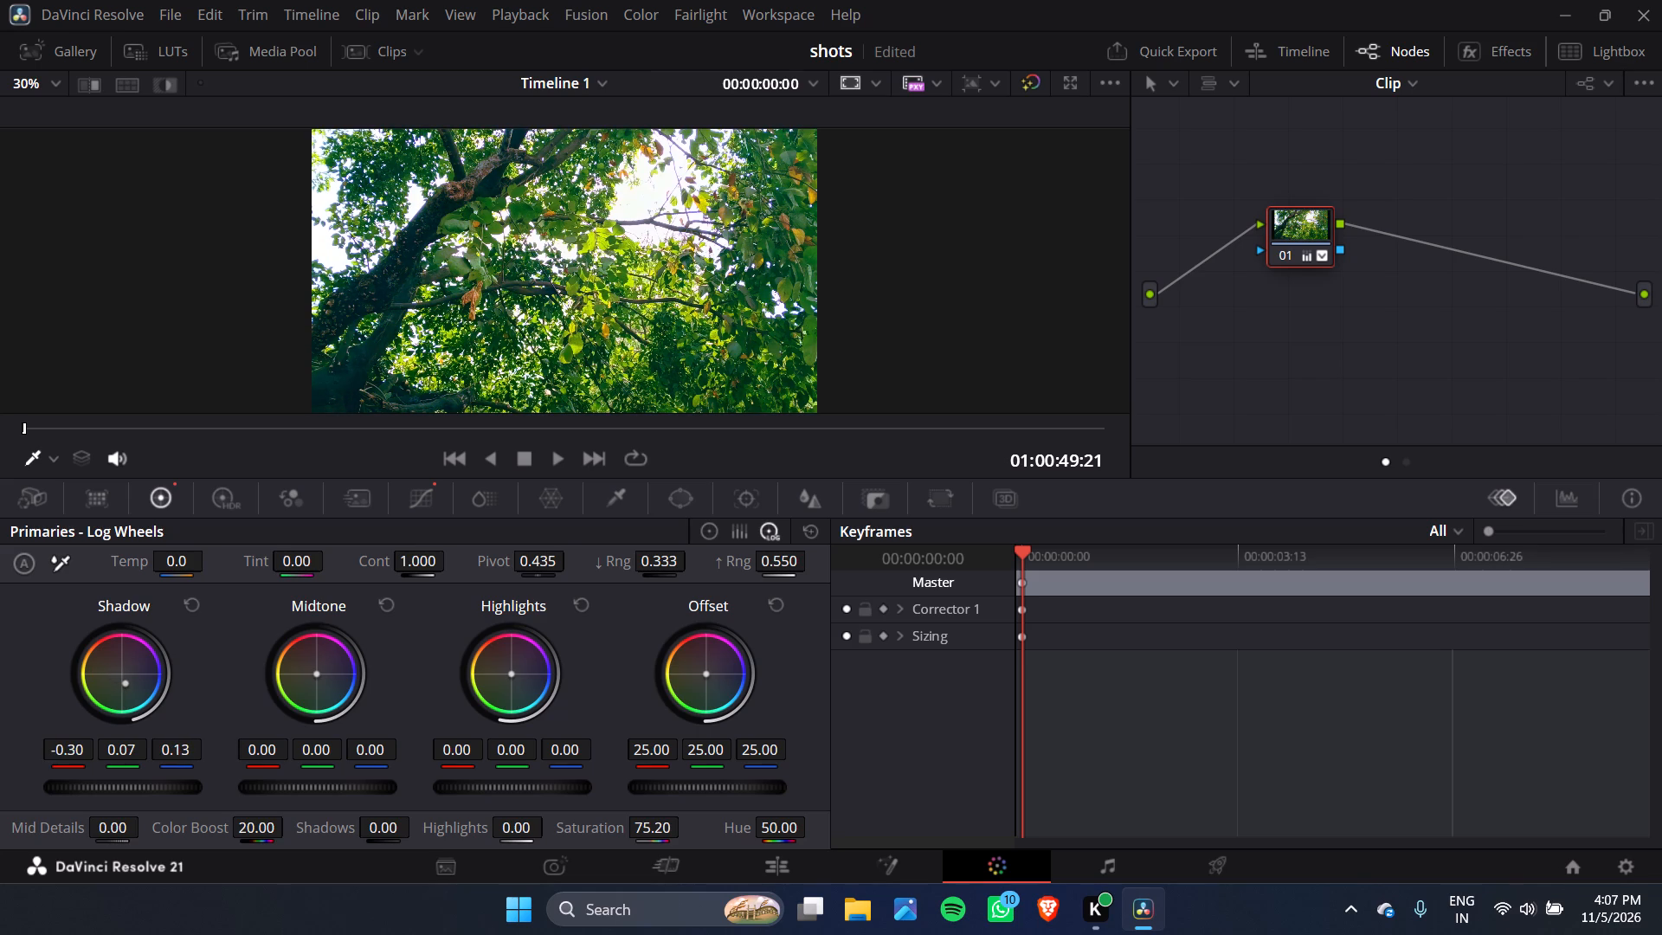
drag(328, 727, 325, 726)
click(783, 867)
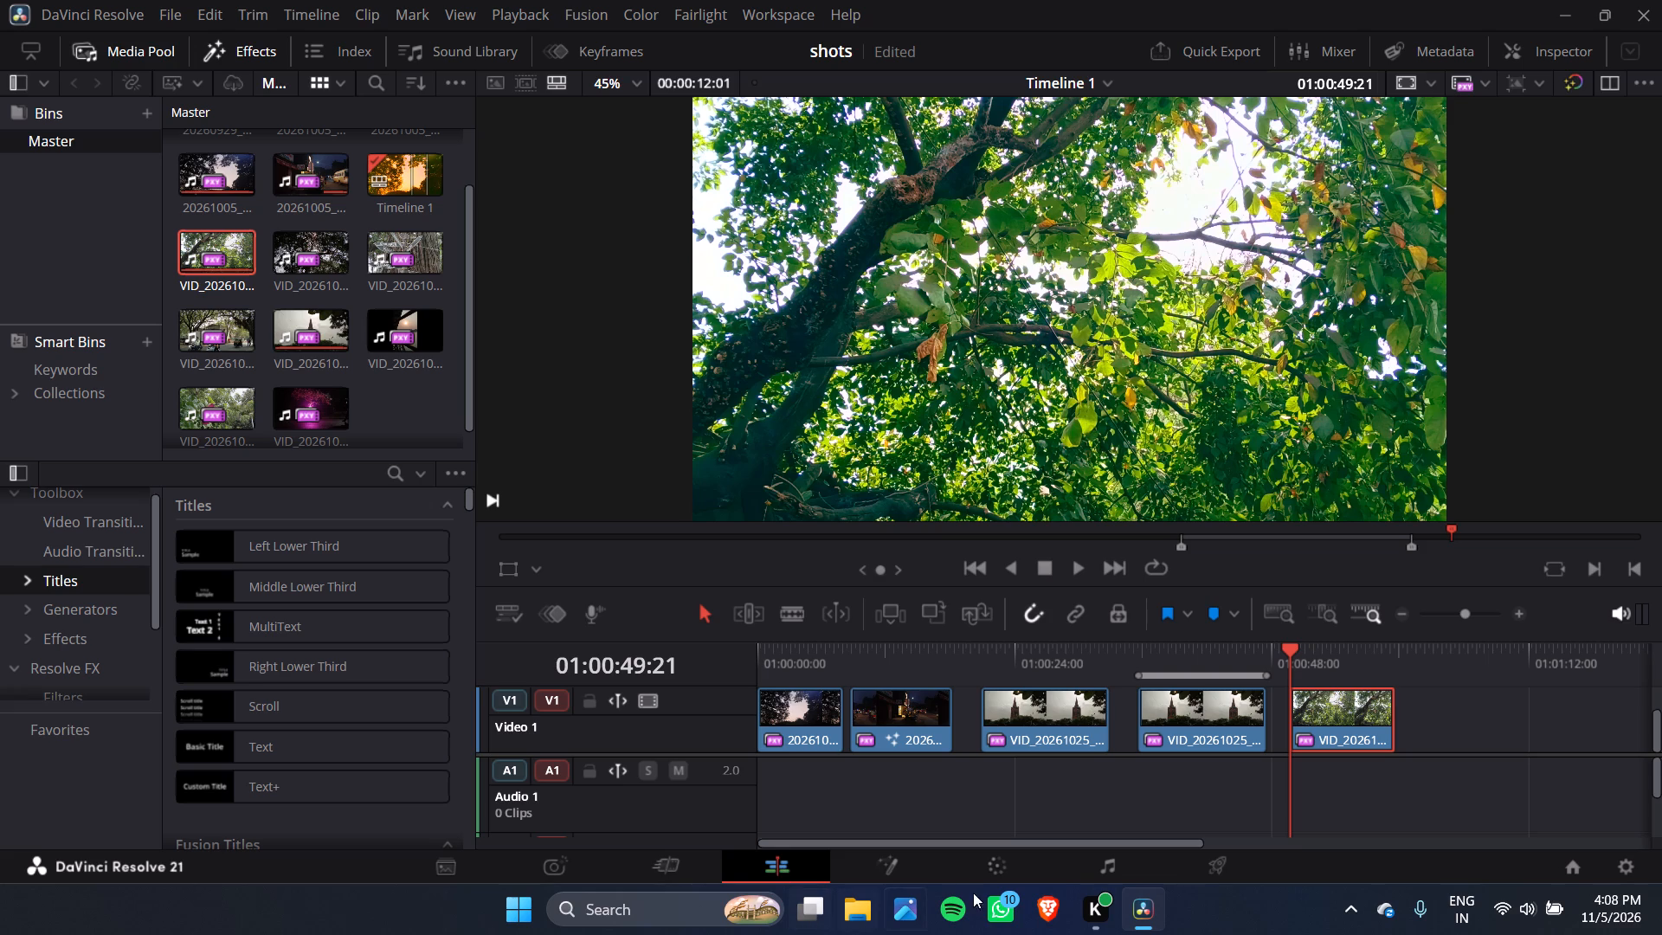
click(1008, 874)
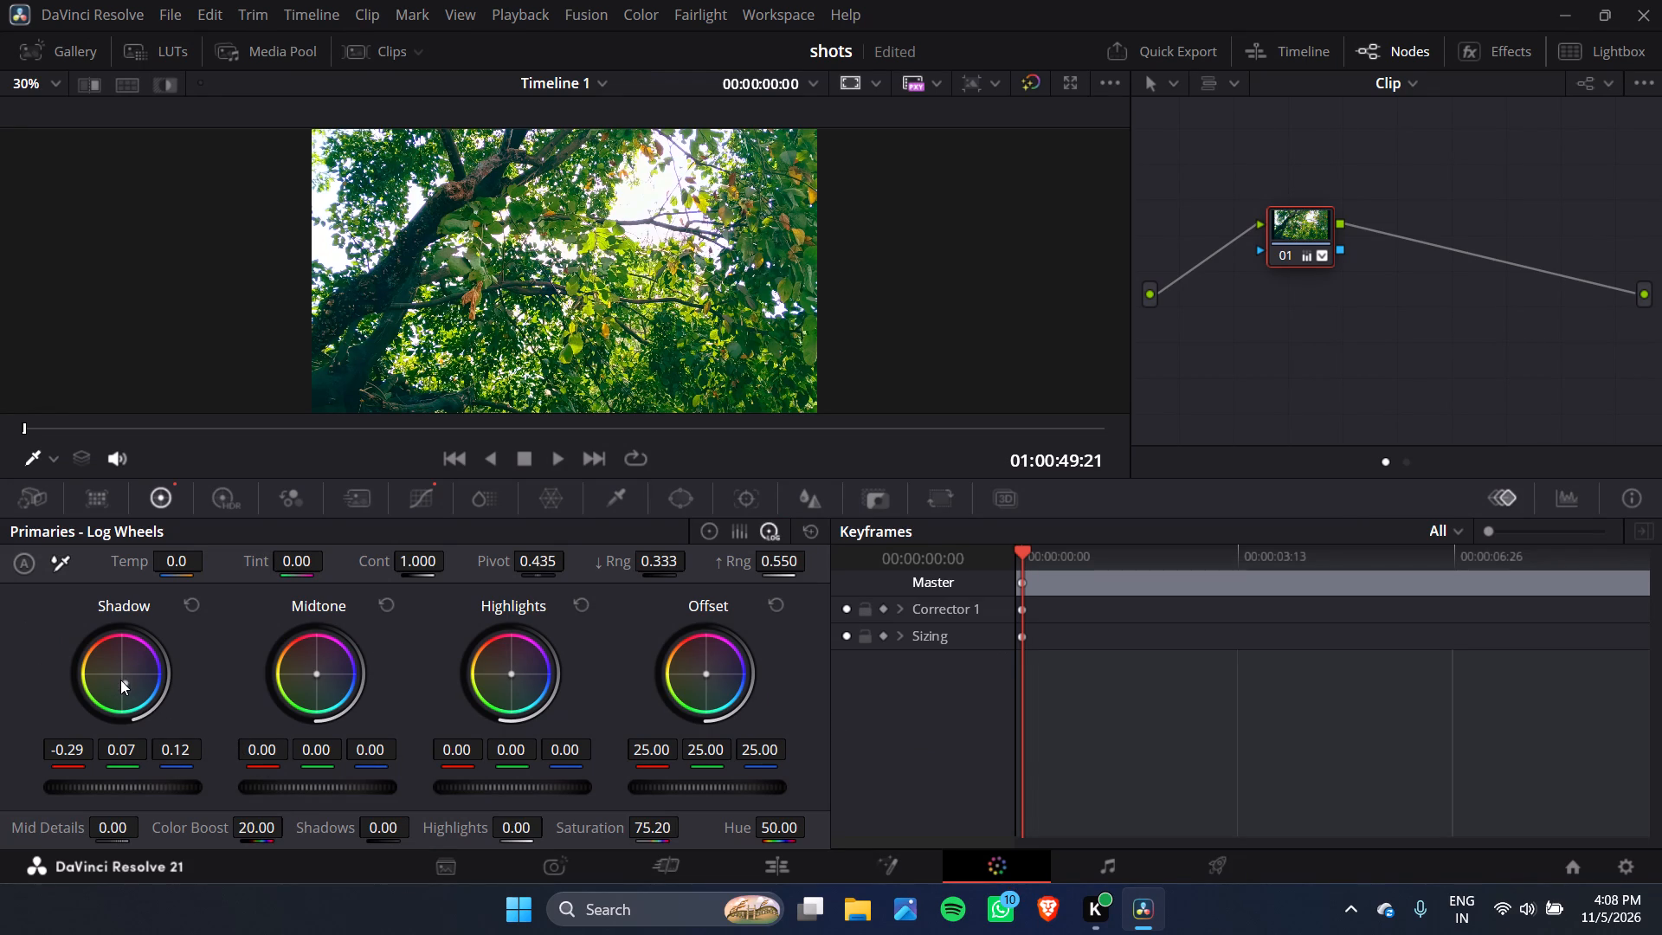
Shift the Shadow wheel to a warm yellow tint of red 0.06, green 0.05, blue -0.69 and preview it on the Edit page.
drag(120, 681, 813, 465)
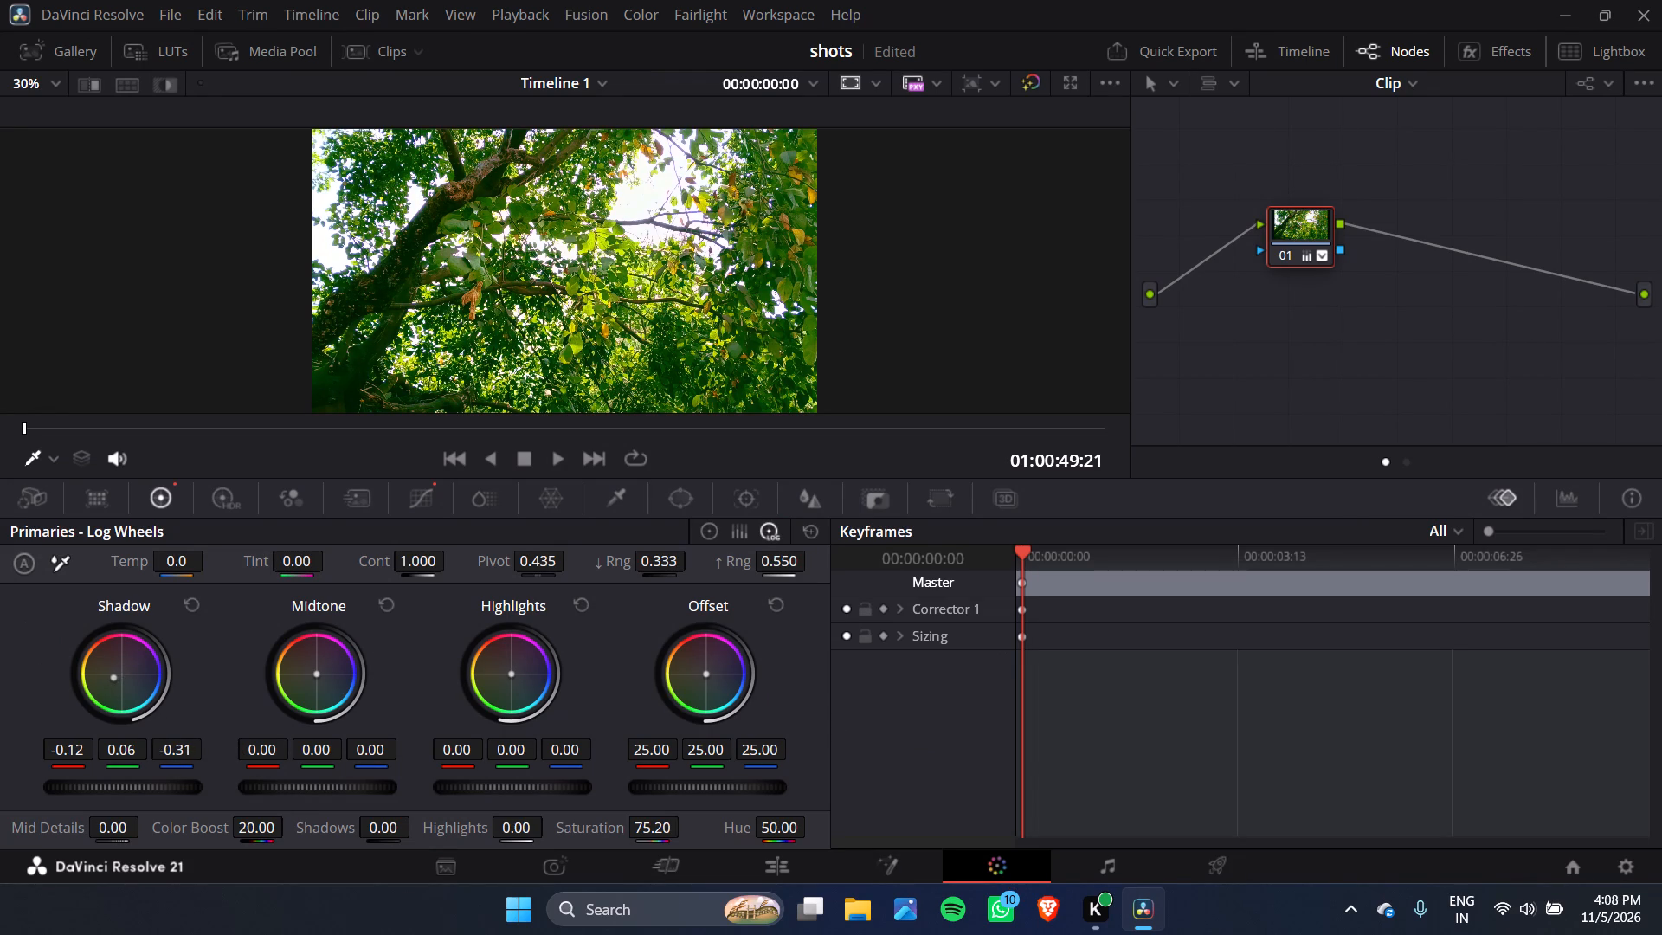
drag(813, 465, 776, 459)
drag(776, 459, 781, 459)
drag(109, 676, 830, 469)
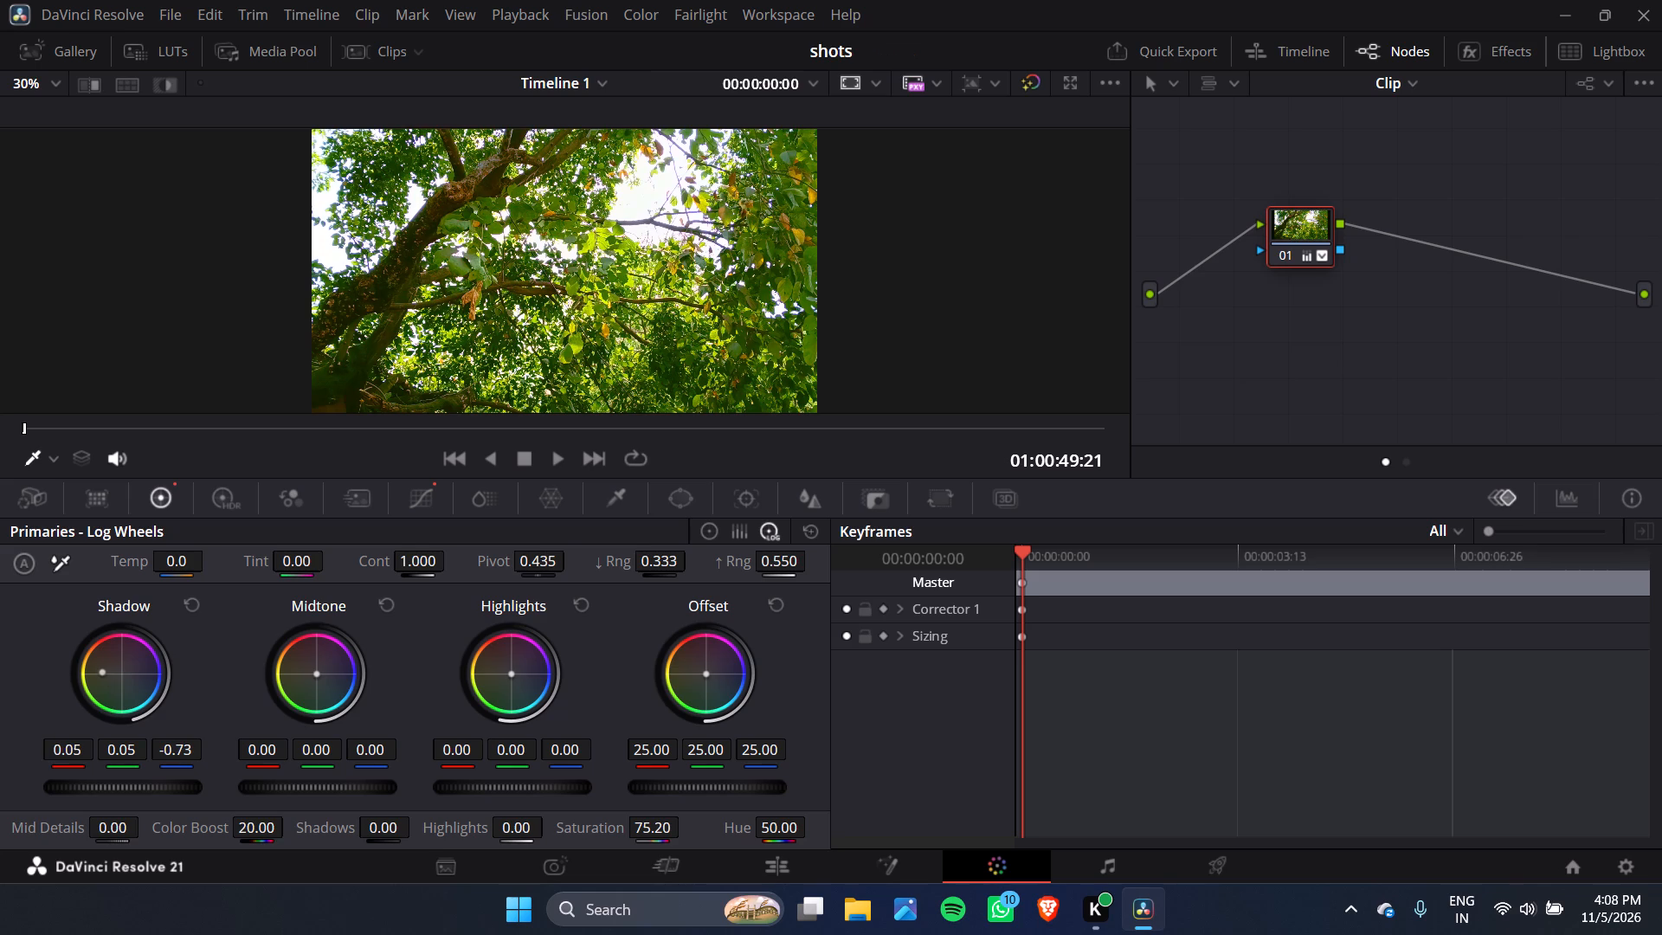
drag(830, 469, 840, 467)
click(767, 869)
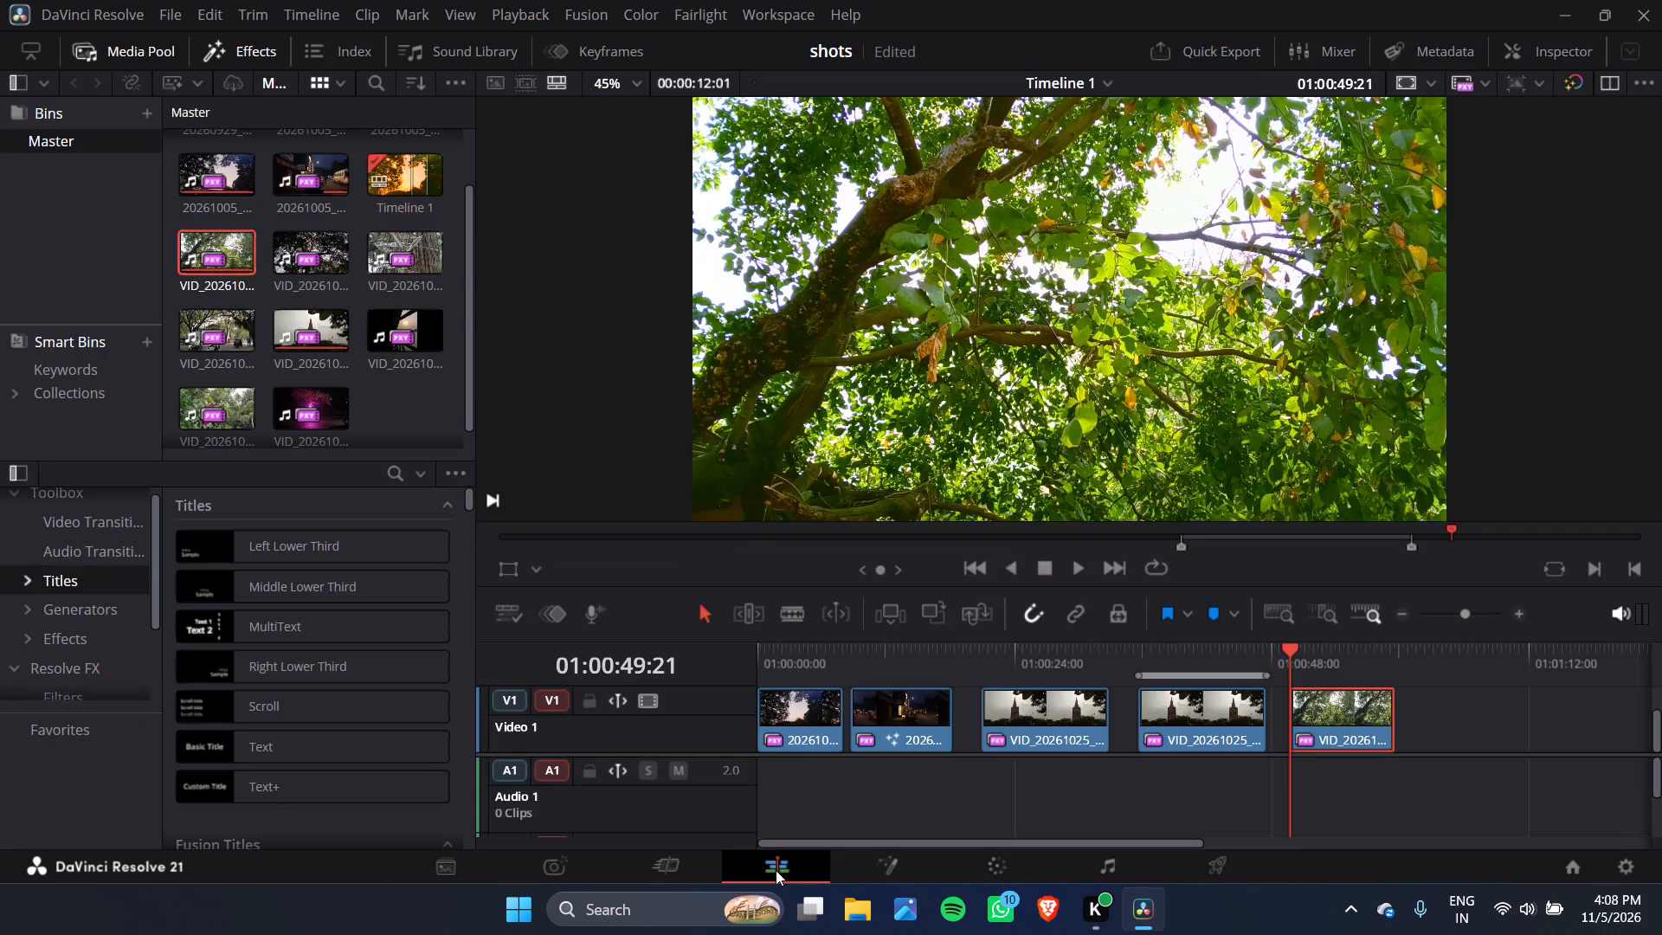
click(994, 866)
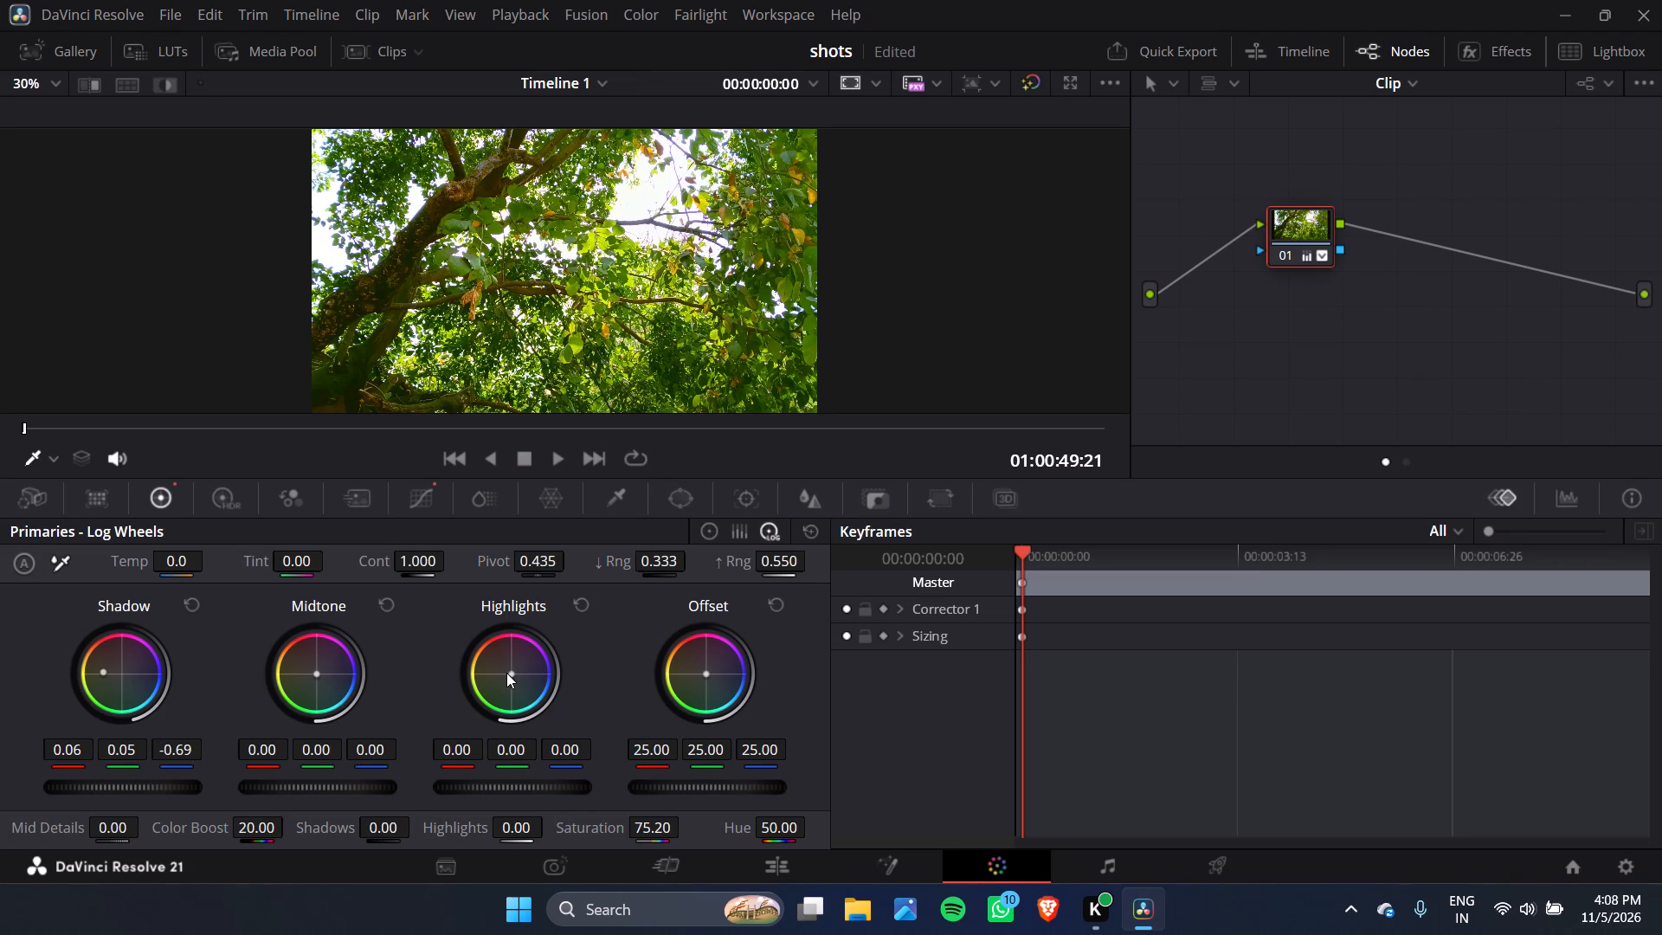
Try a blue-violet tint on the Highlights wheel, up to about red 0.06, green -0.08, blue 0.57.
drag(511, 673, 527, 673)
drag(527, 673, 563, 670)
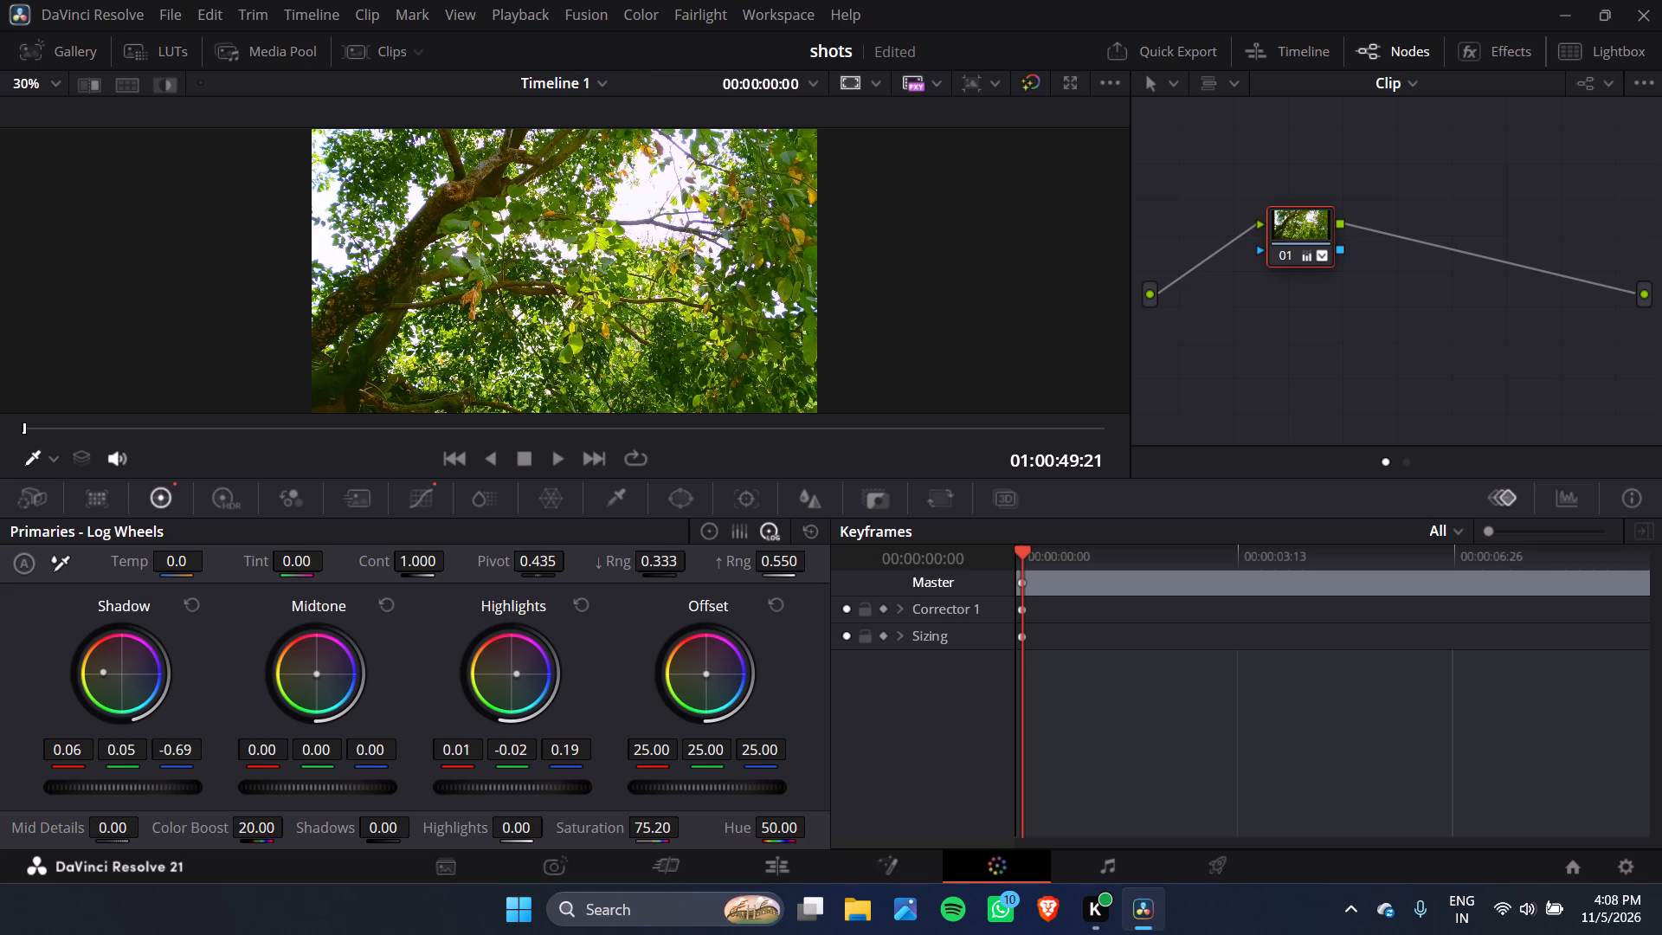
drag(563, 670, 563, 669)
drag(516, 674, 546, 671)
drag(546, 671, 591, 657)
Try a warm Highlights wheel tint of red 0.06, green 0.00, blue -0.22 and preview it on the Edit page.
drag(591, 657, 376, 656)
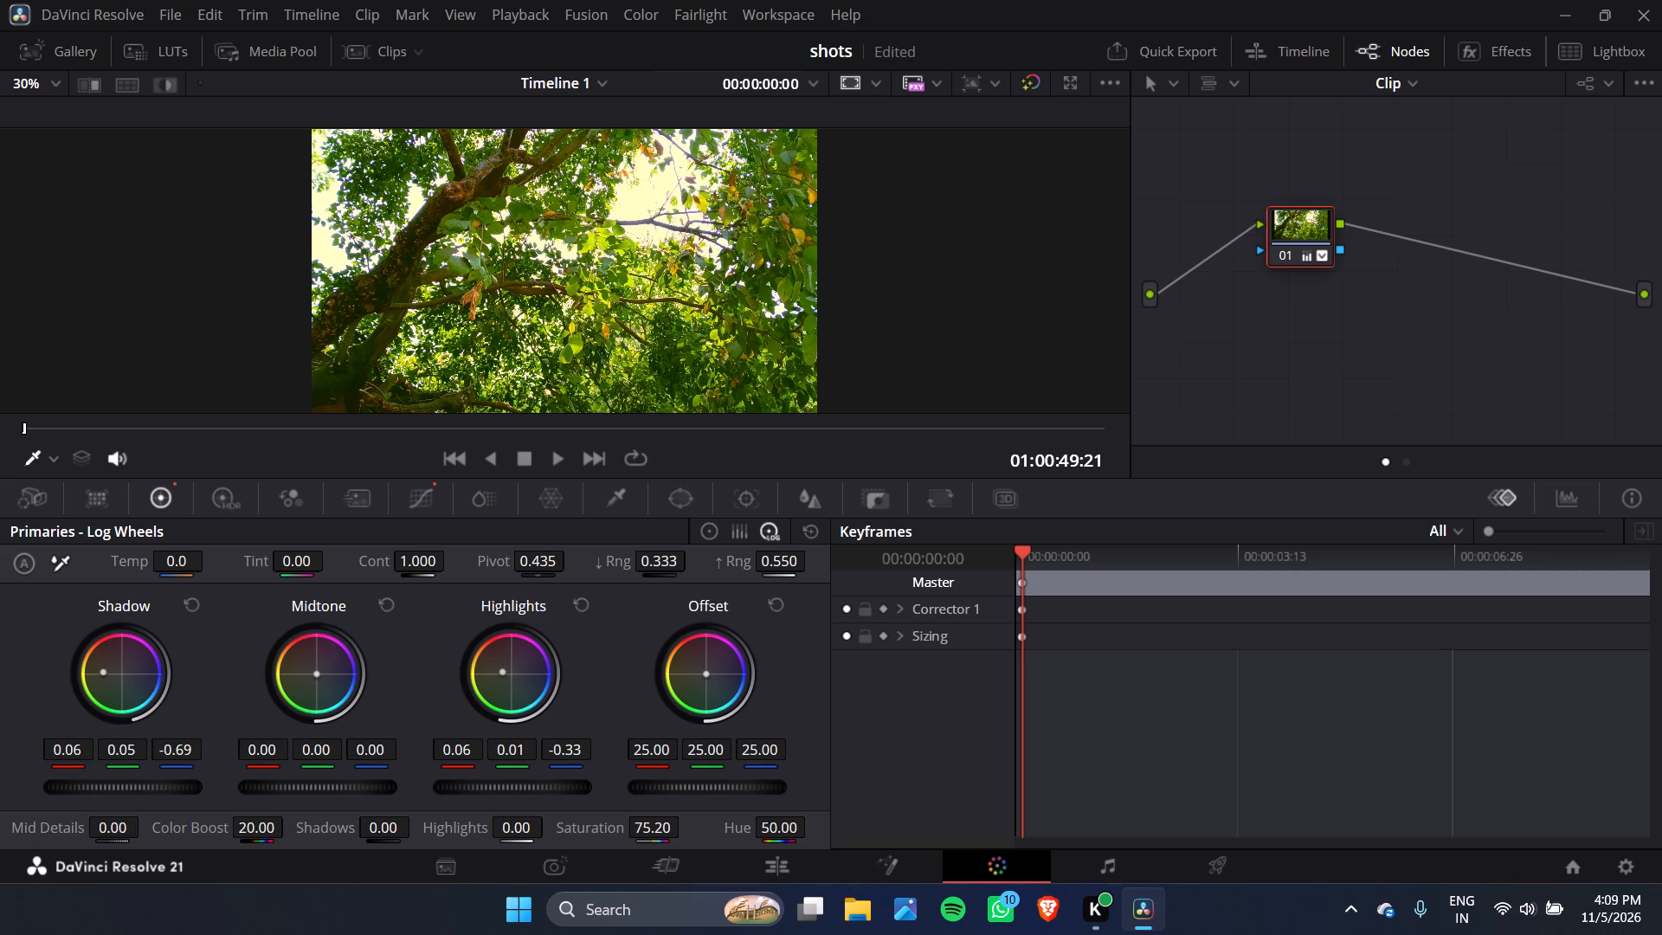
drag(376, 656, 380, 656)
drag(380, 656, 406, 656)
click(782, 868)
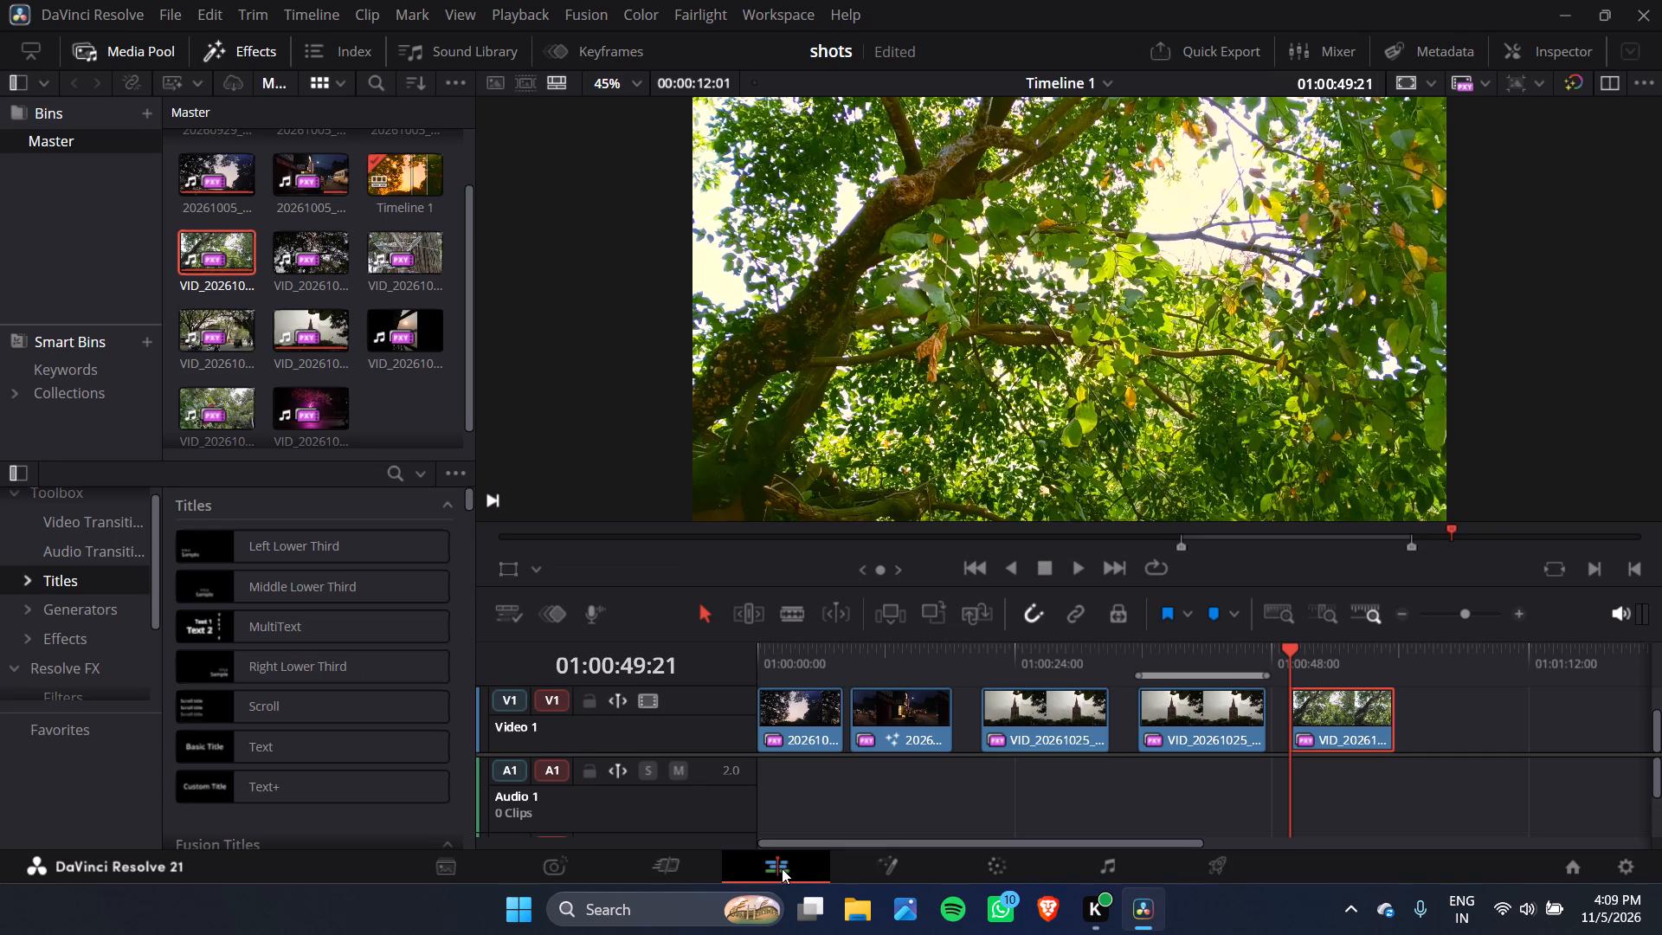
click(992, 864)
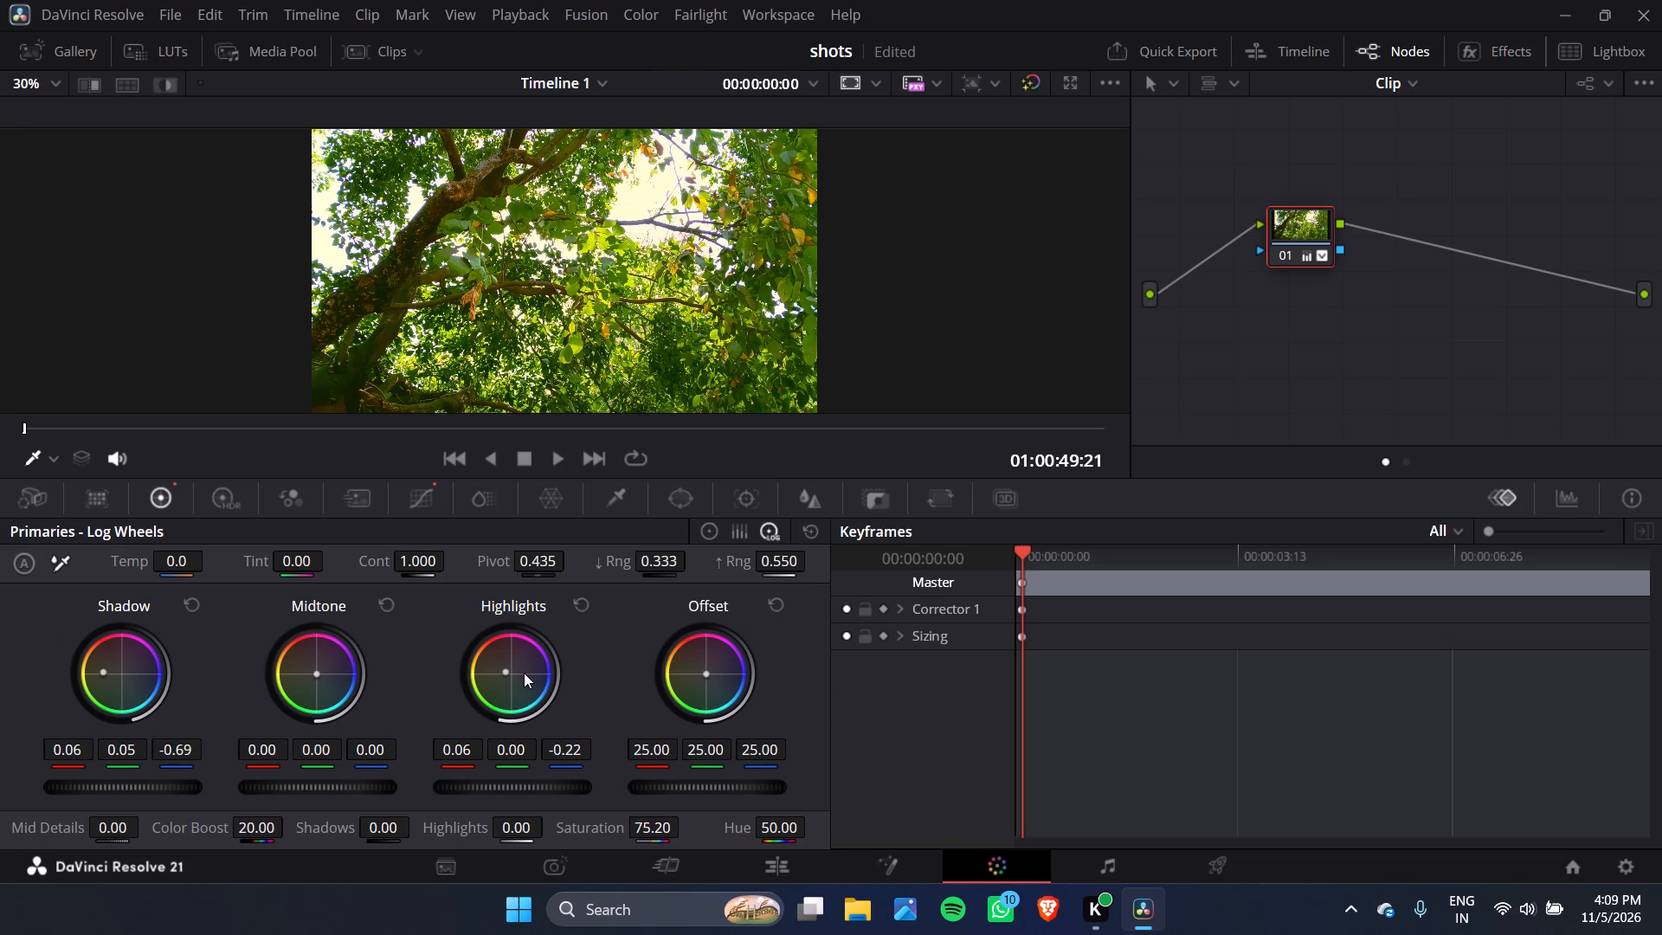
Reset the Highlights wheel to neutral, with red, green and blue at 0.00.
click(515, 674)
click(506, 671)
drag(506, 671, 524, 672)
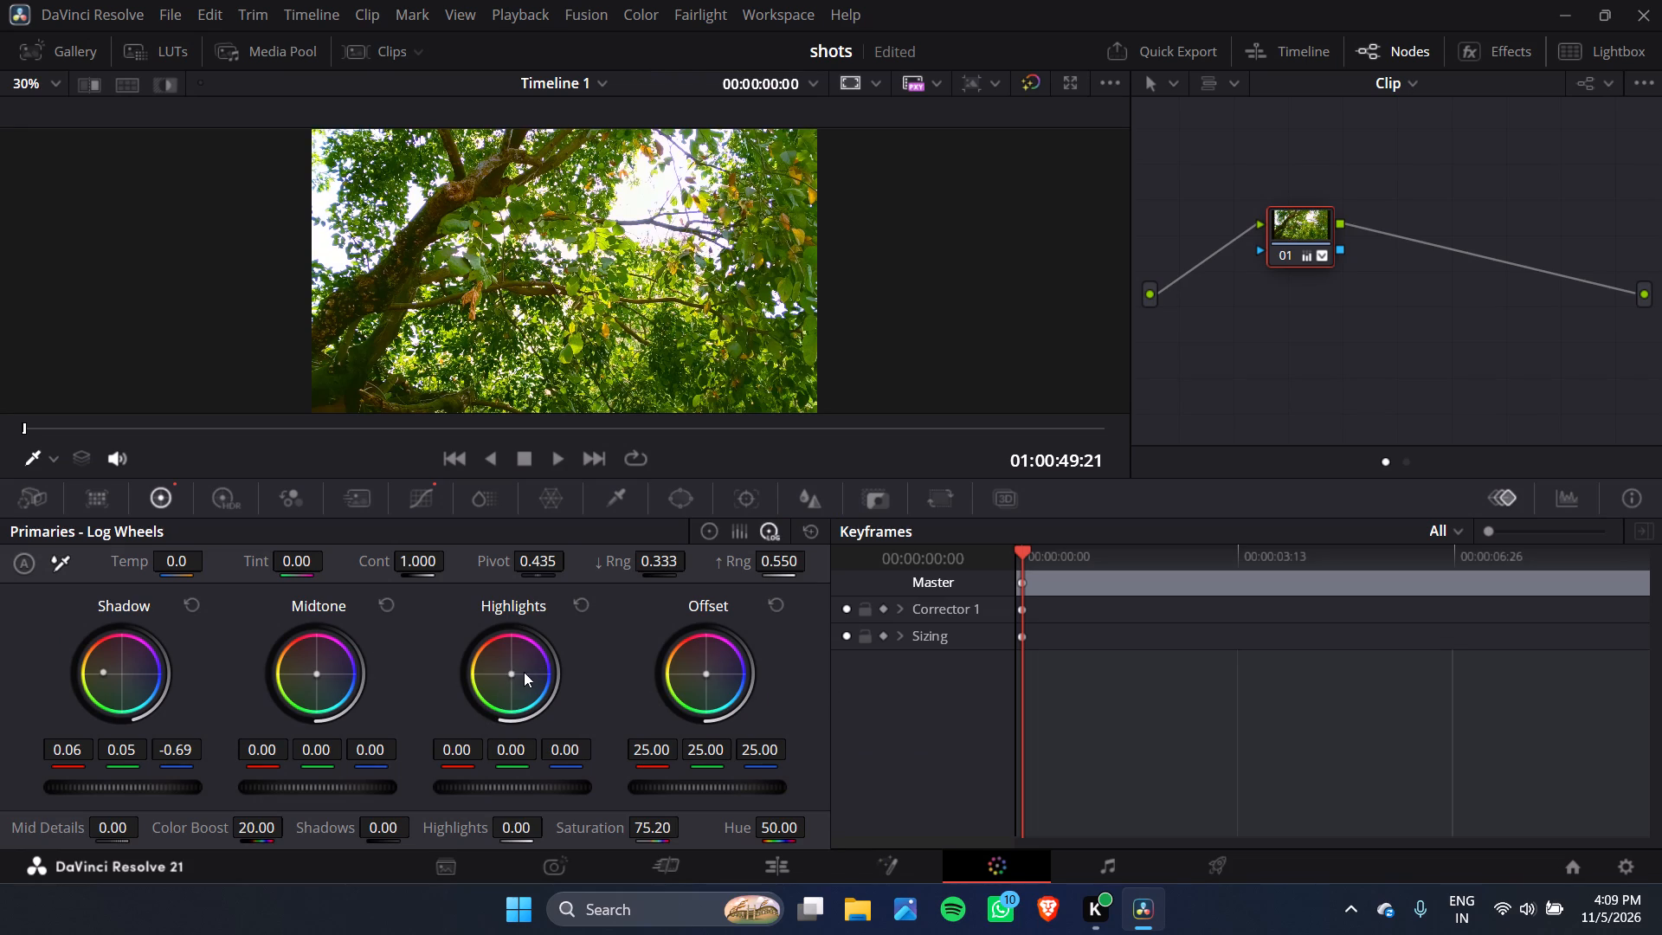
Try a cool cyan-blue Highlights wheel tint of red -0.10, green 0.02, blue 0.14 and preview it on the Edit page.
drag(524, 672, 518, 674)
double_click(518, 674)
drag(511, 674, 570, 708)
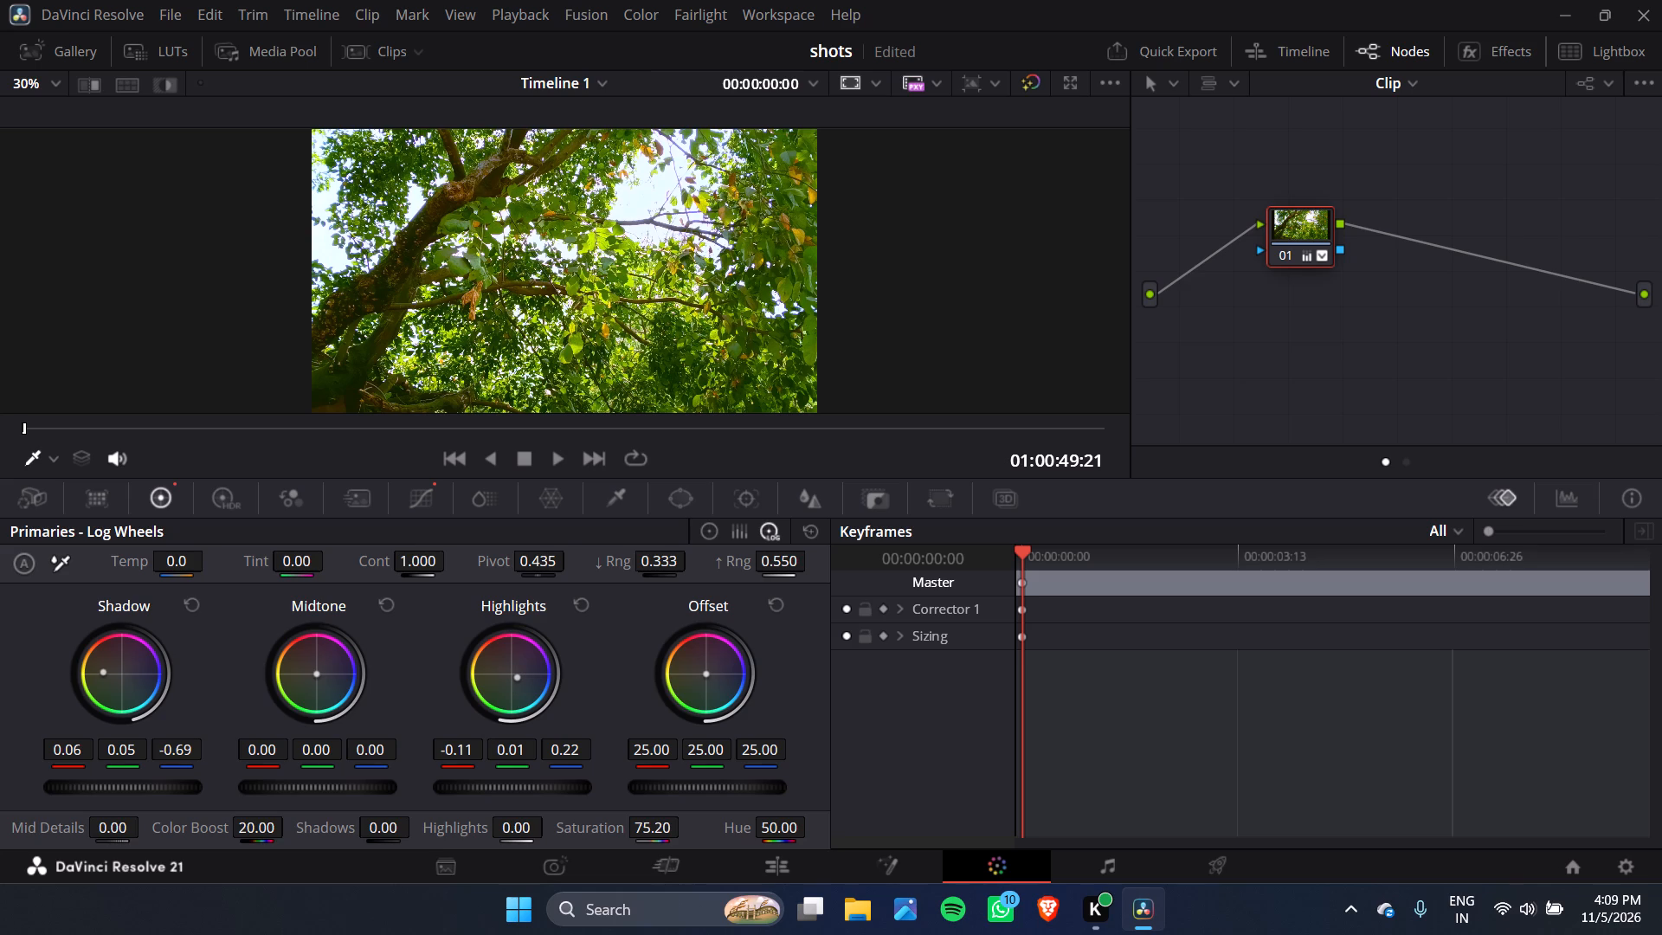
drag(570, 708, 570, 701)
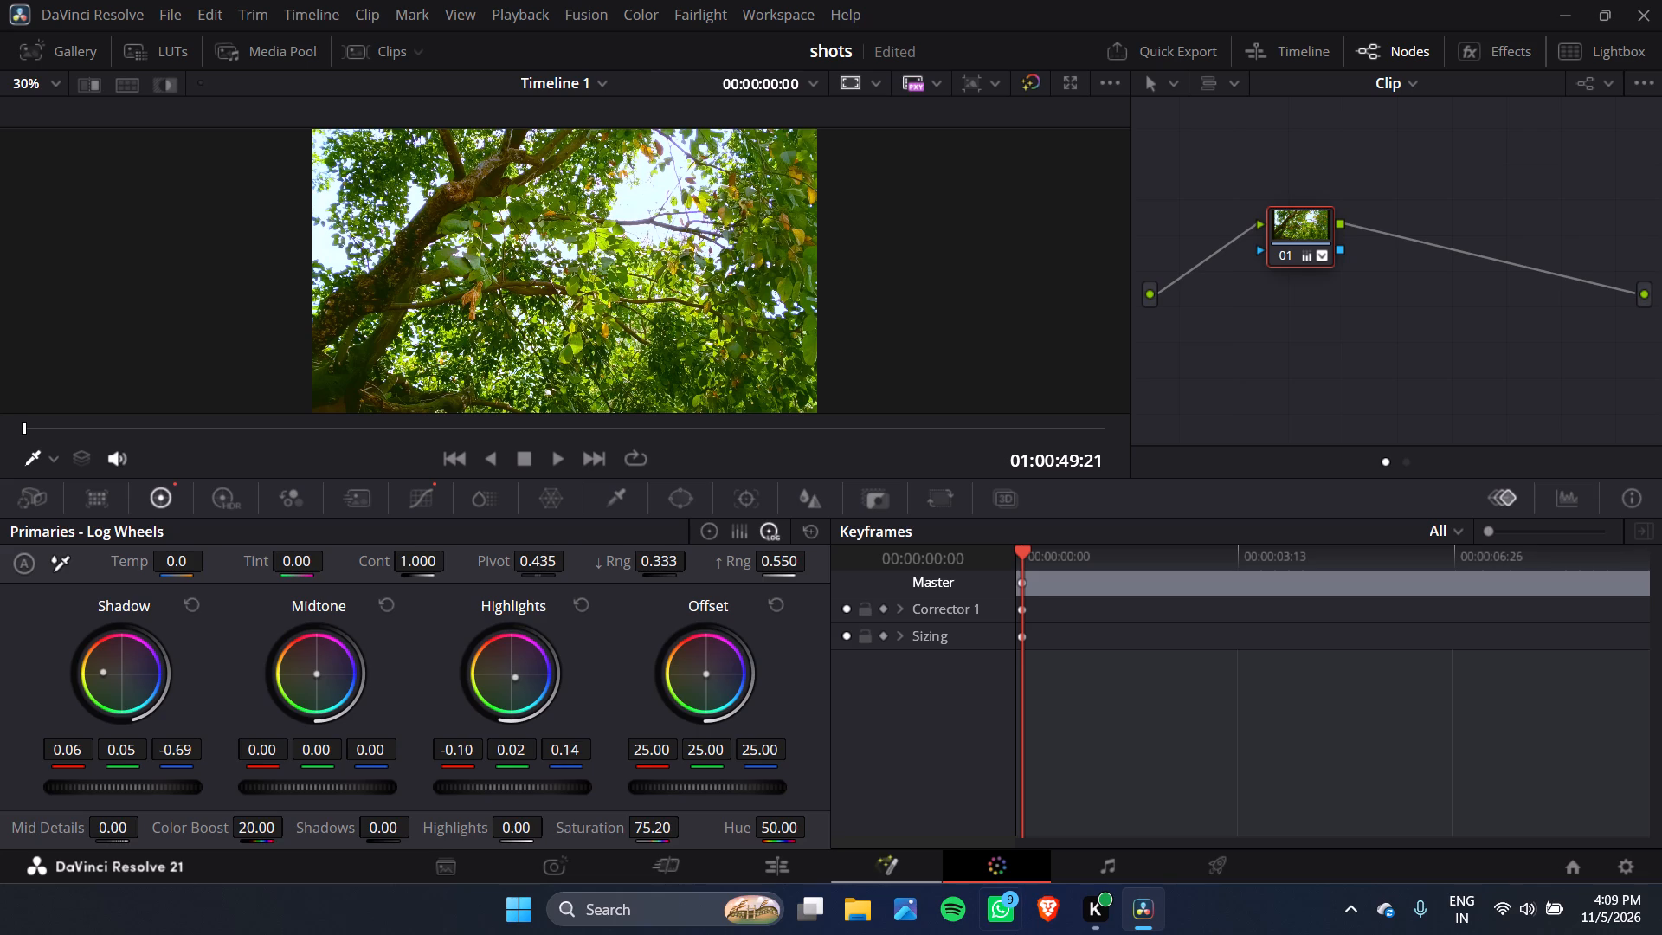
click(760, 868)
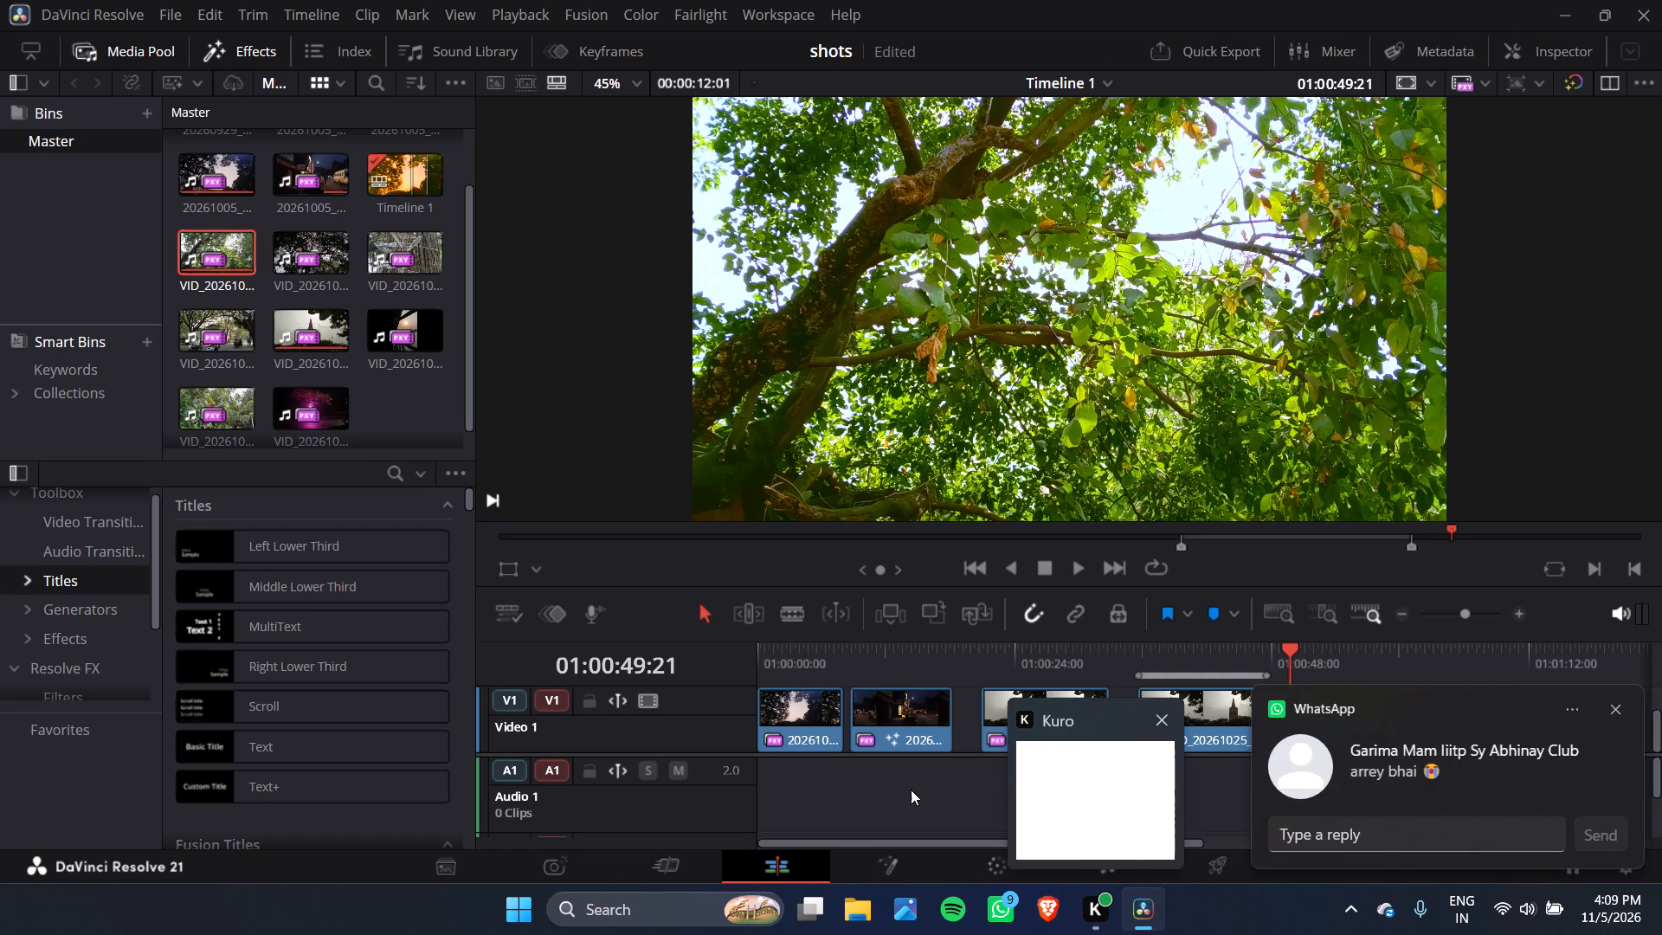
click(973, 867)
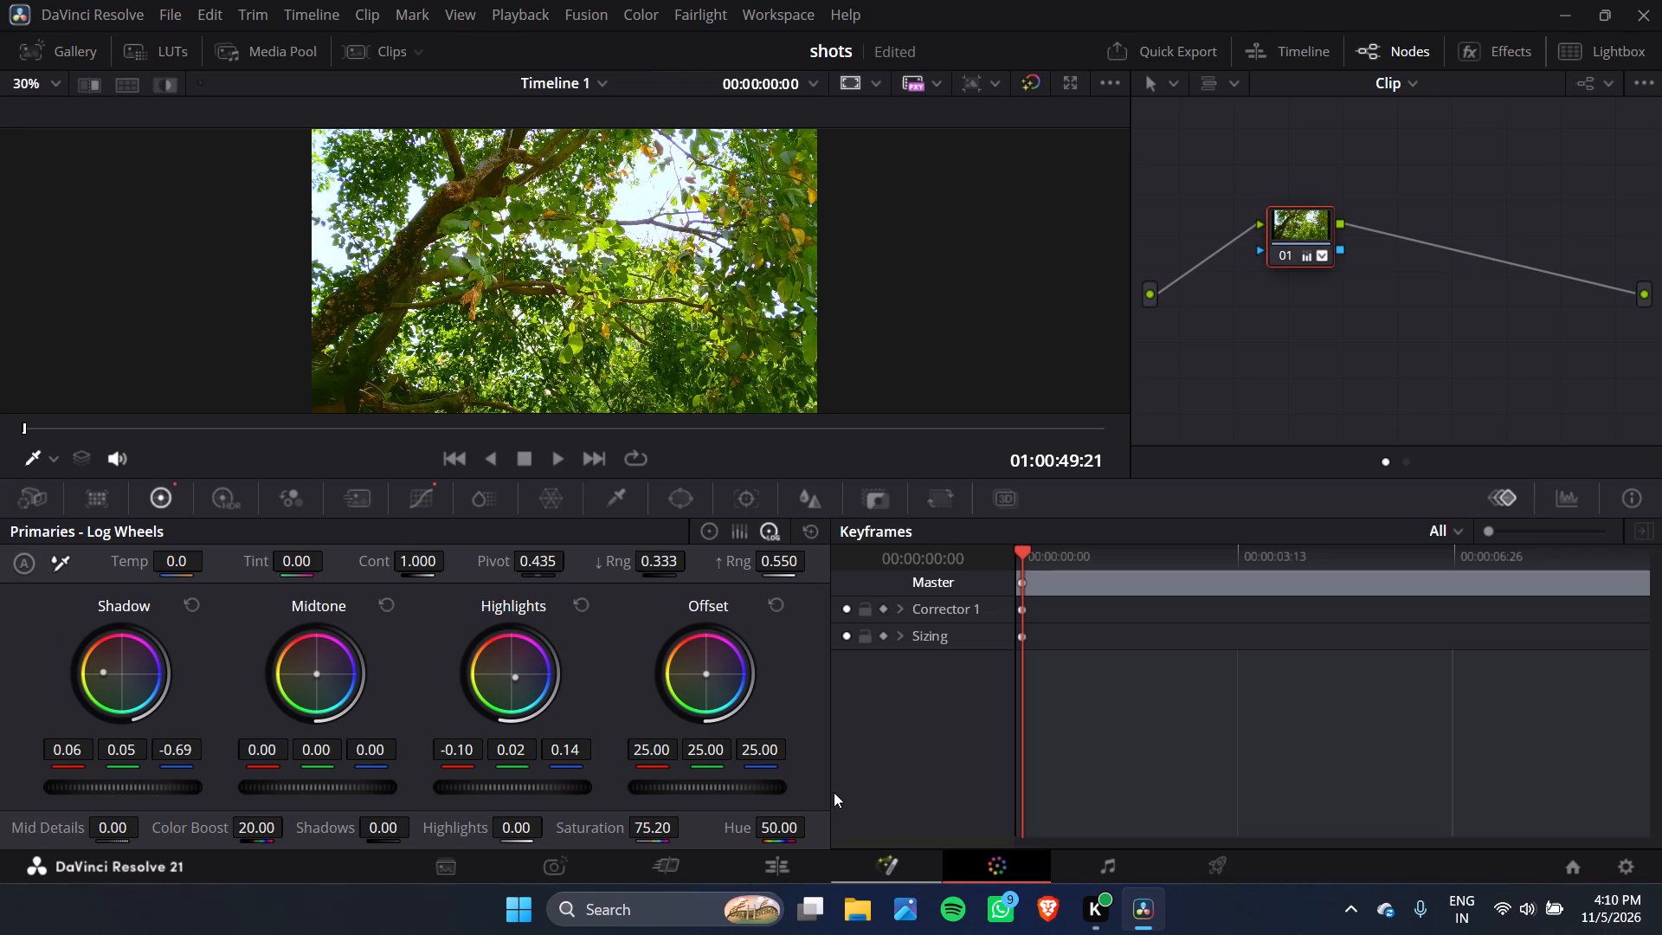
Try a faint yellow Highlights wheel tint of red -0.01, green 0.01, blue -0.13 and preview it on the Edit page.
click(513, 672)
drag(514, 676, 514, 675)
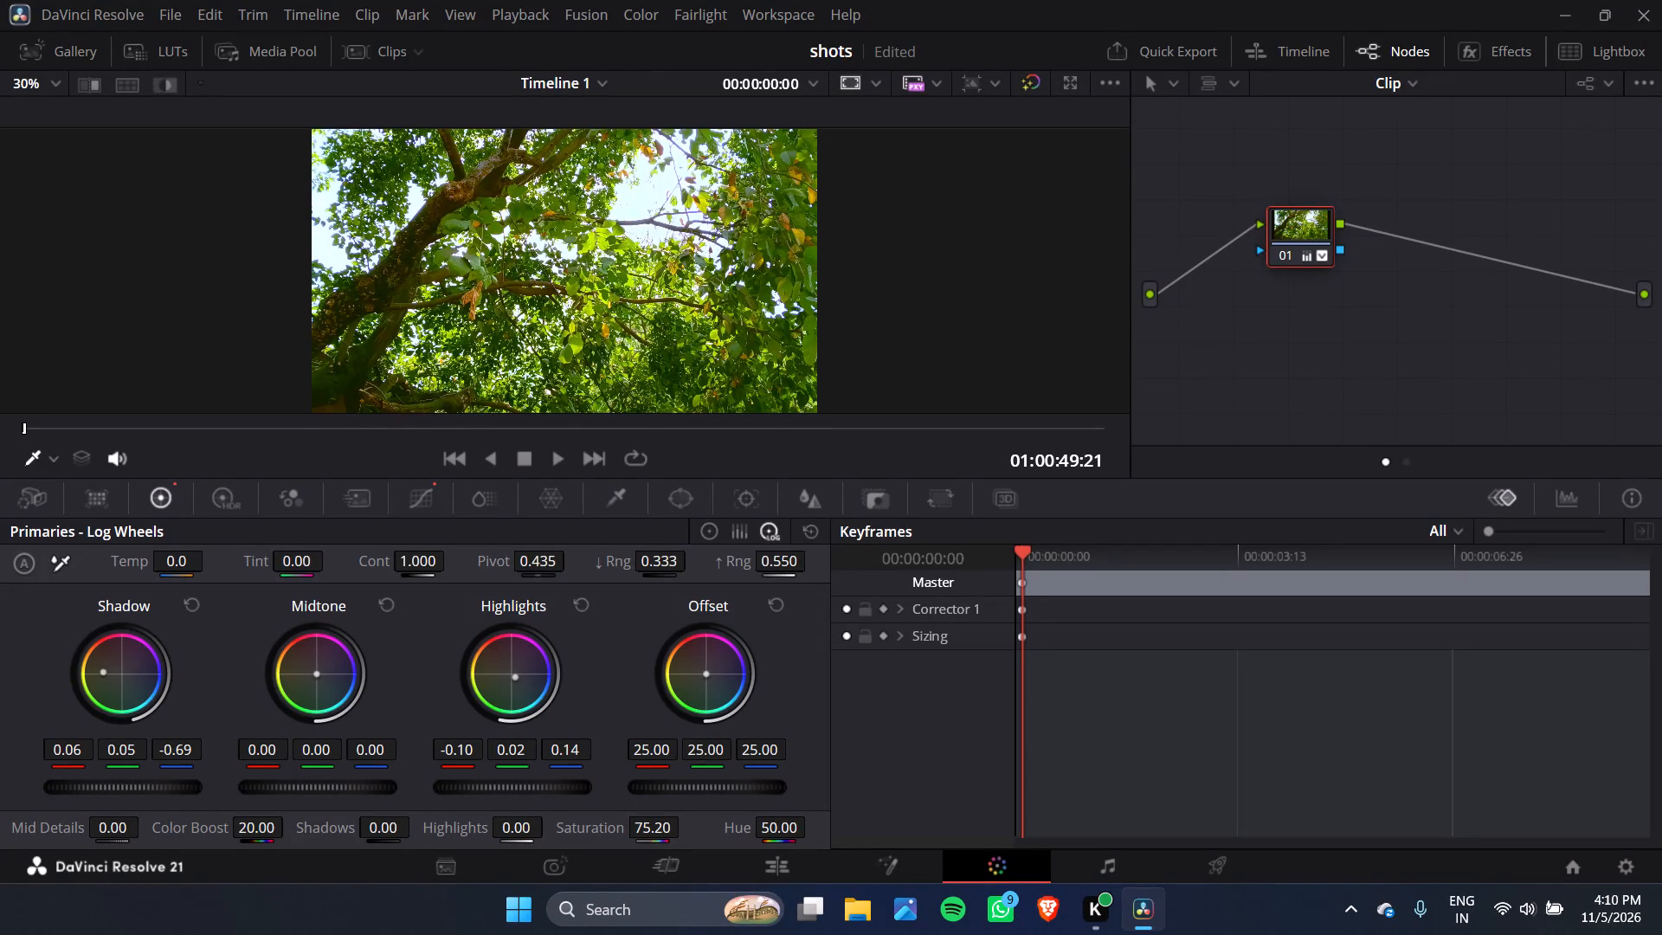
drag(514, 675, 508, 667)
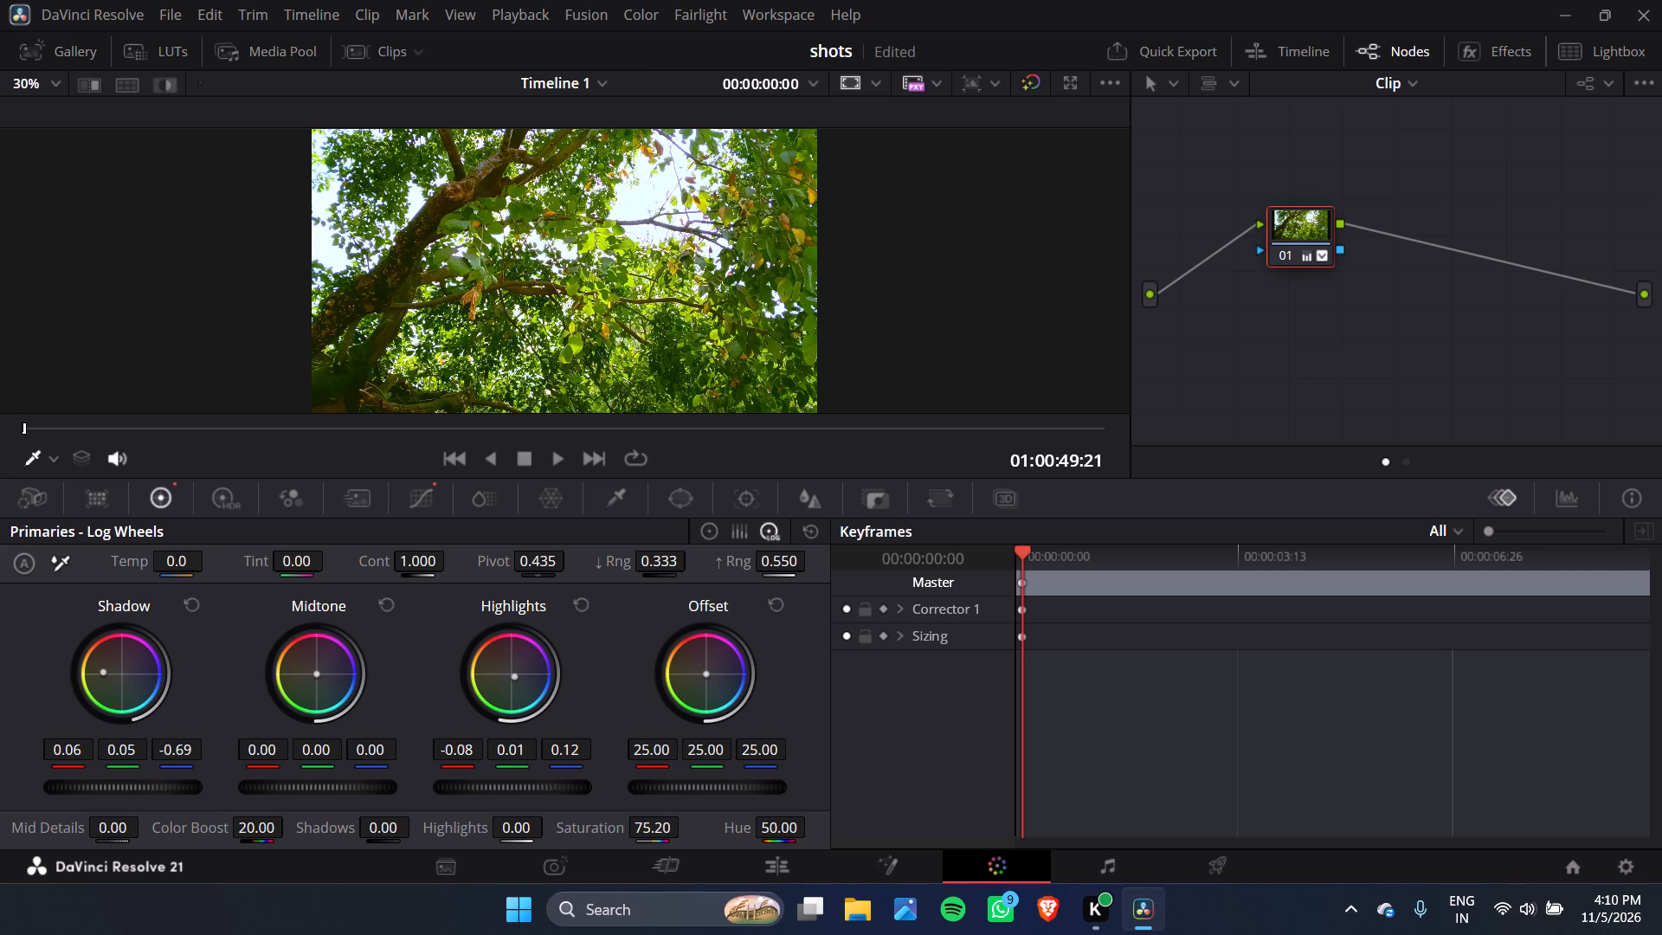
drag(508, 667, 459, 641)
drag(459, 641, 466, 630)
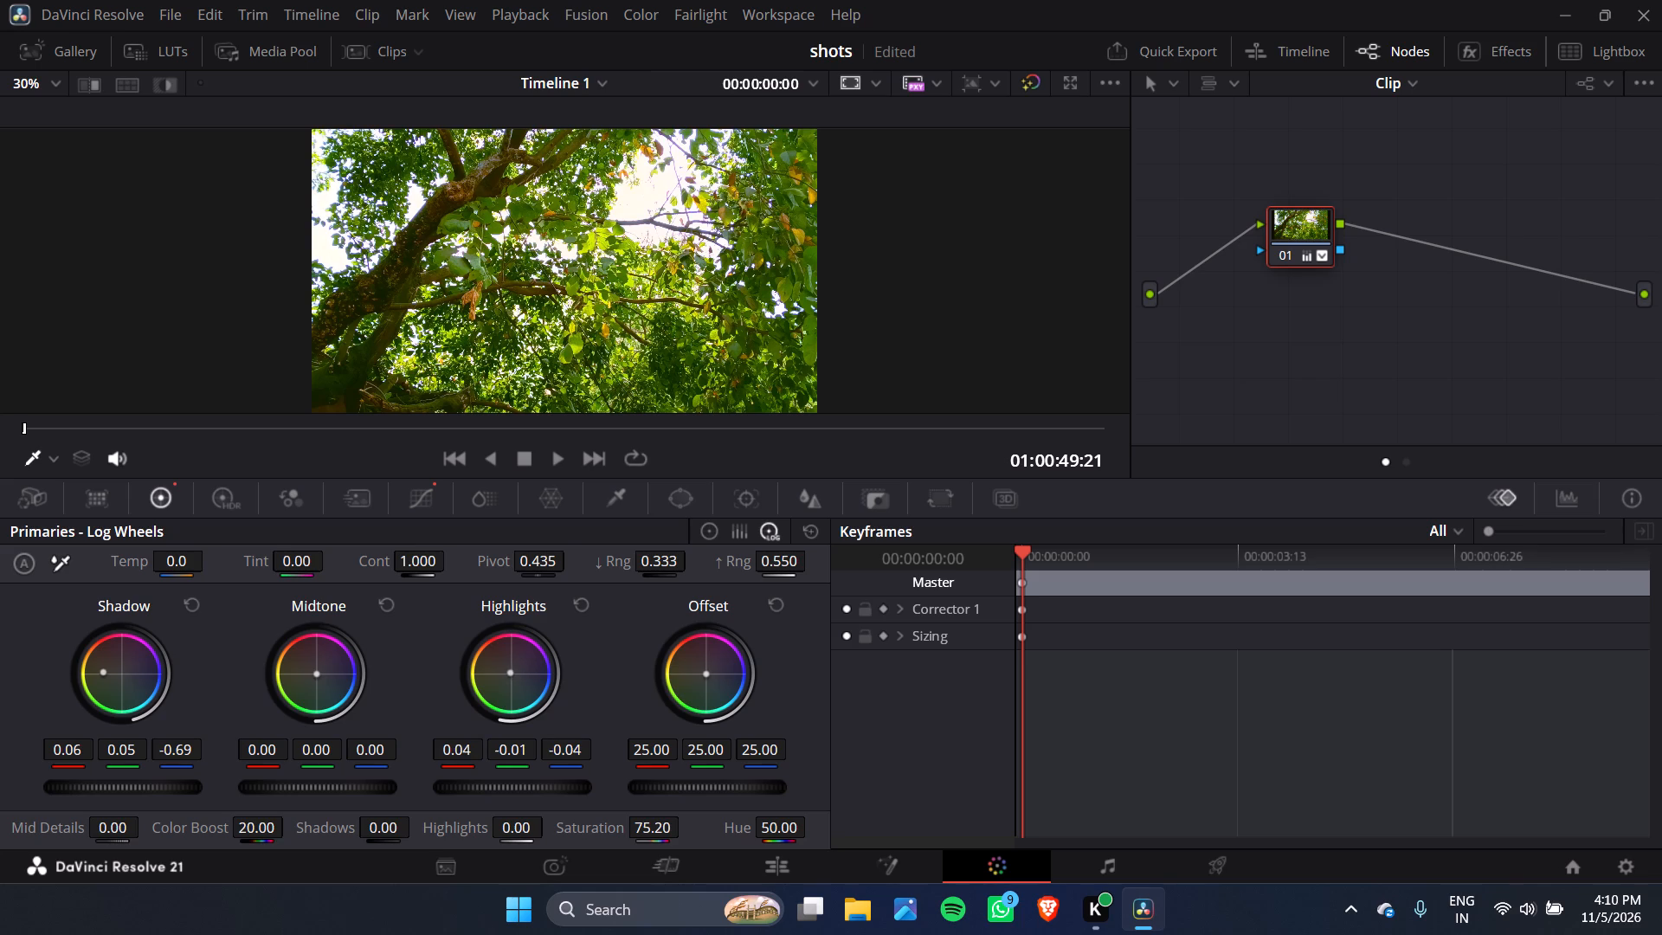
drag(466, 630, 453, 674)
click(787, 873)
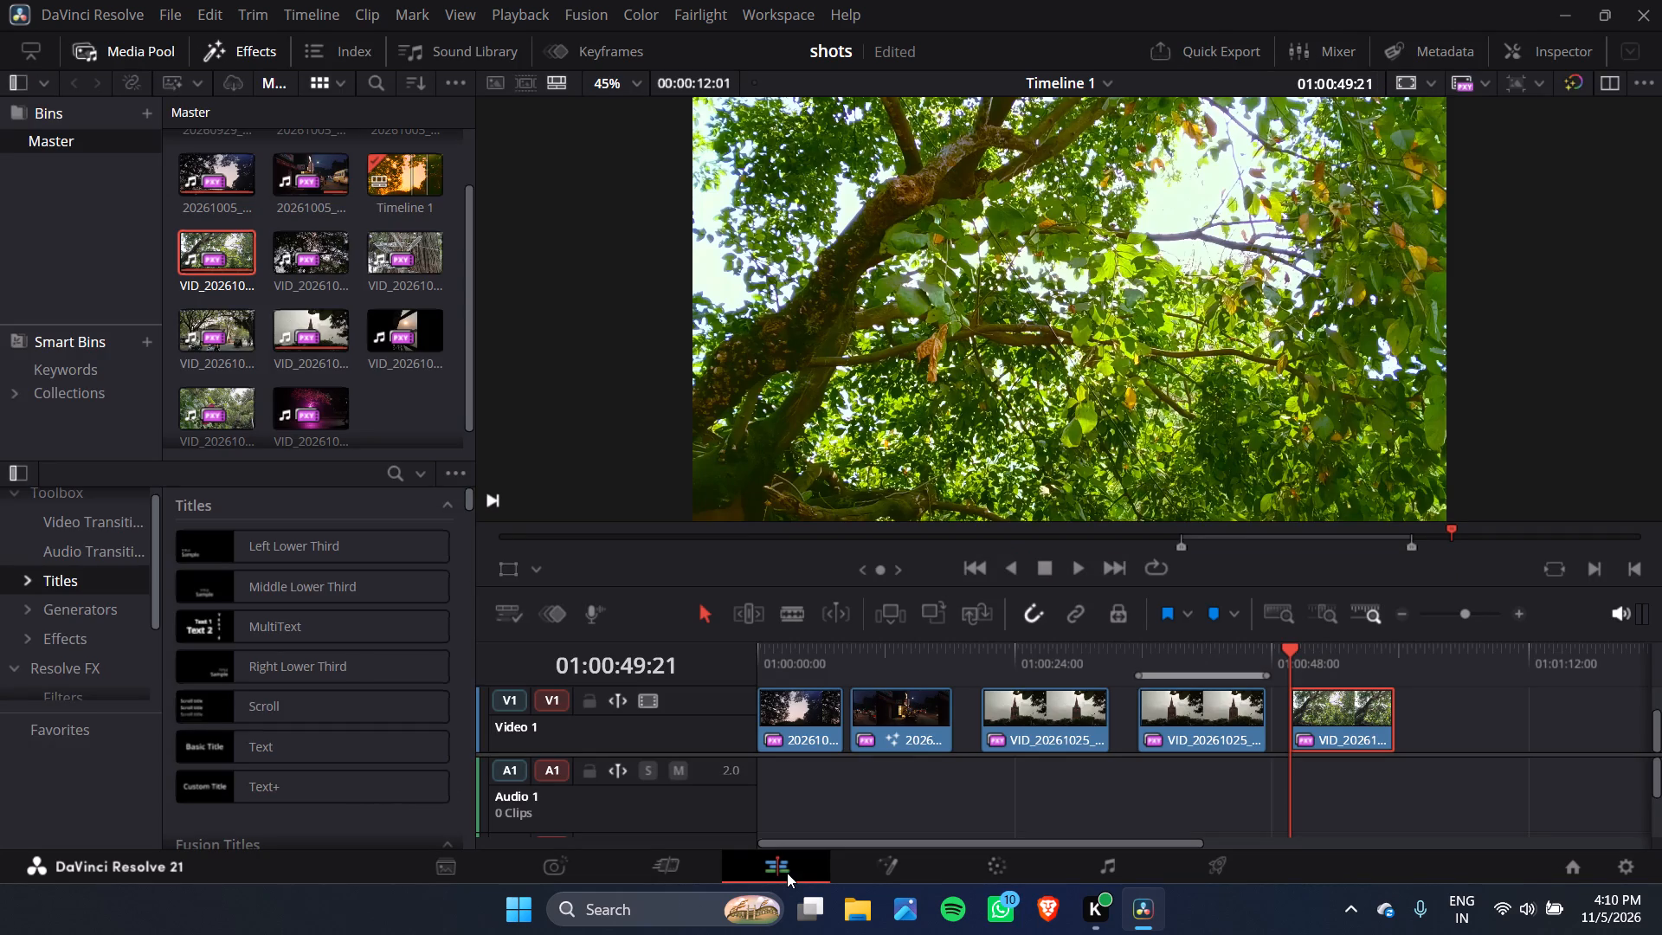
Shift the Highlights log wheel to a faint yellow tint of red -0.01, green 0.01, blue -0.13 and preview it on the Edit page.
click(1005, 855)
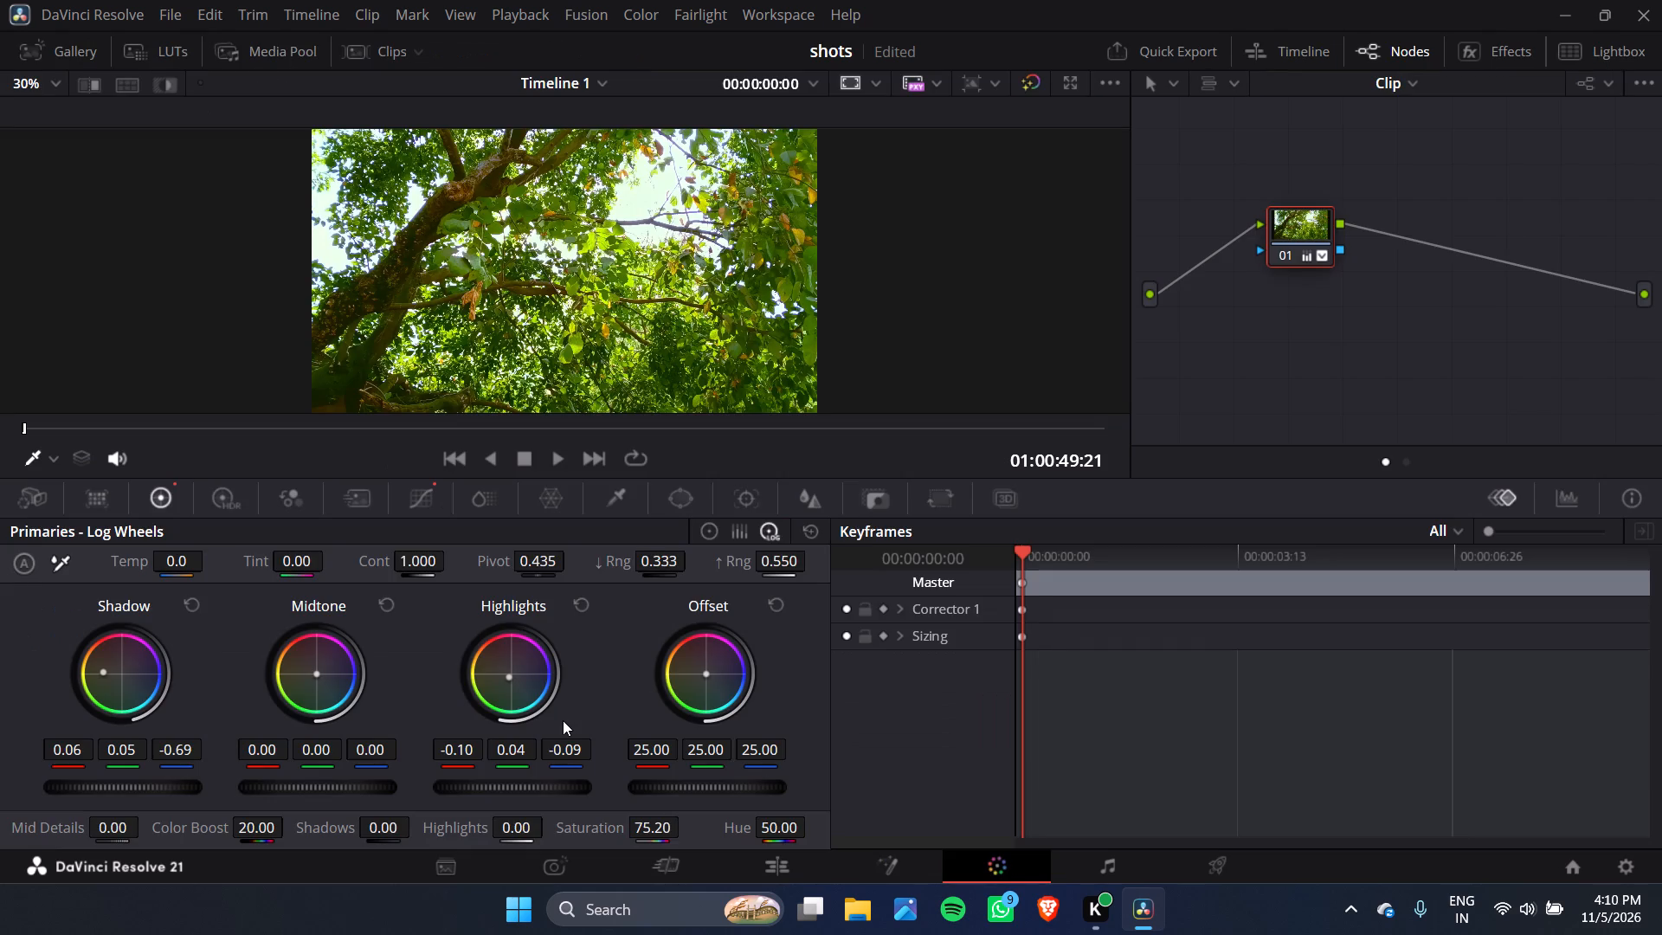
click(503, 675)
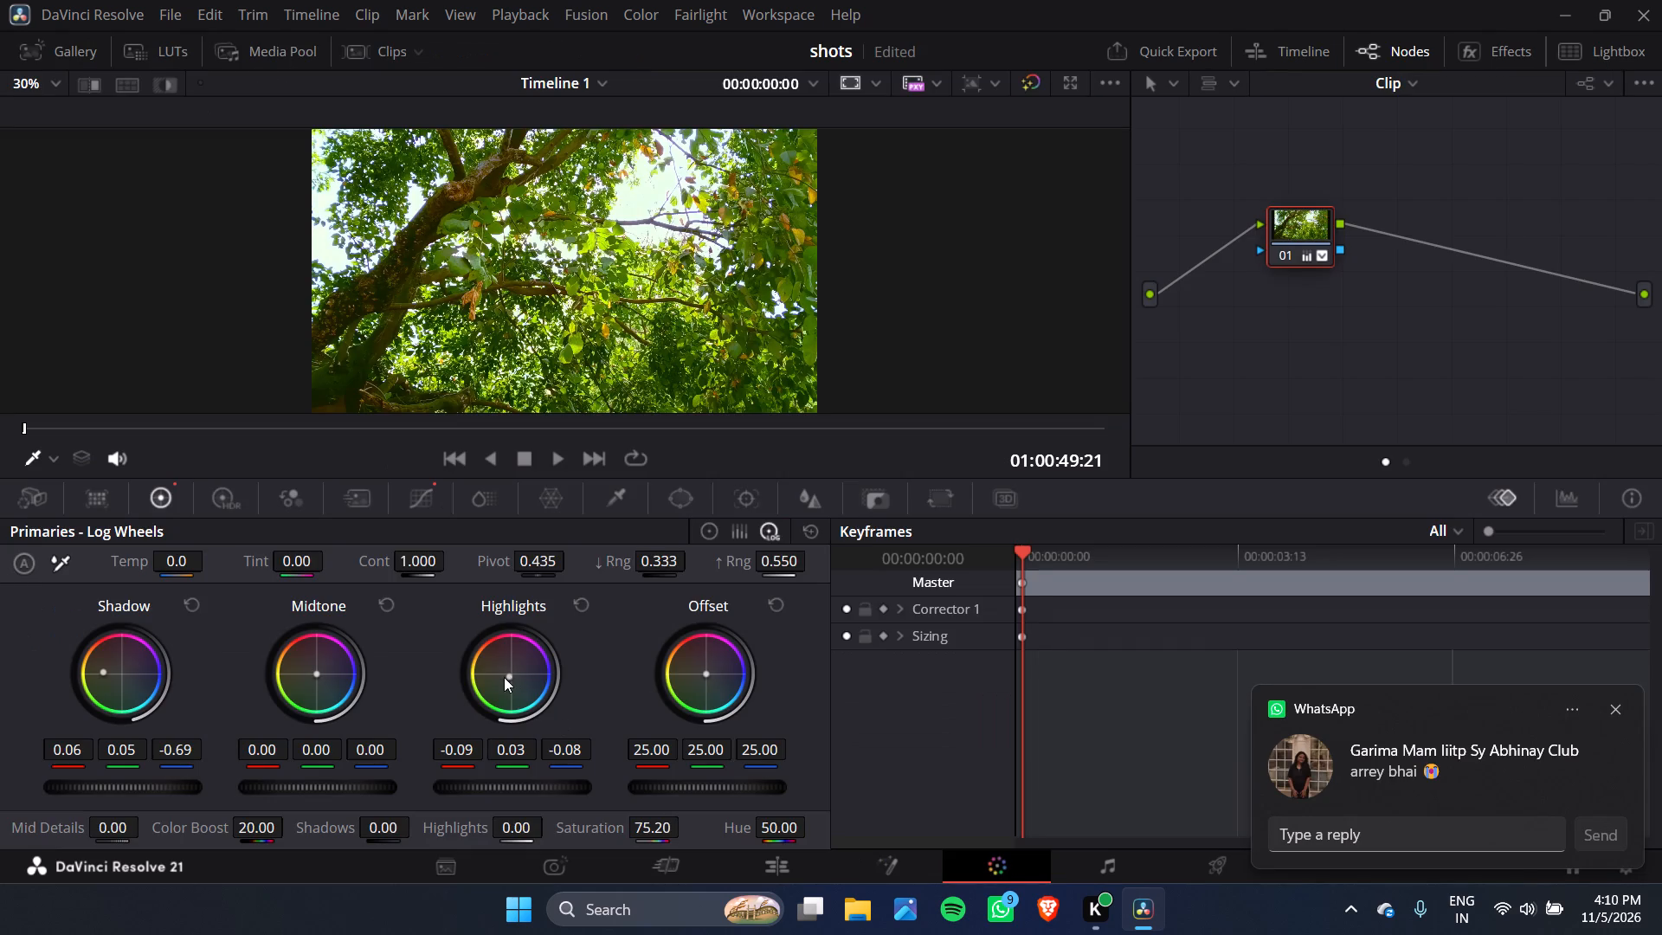
drag(511, 677, 506, 673)
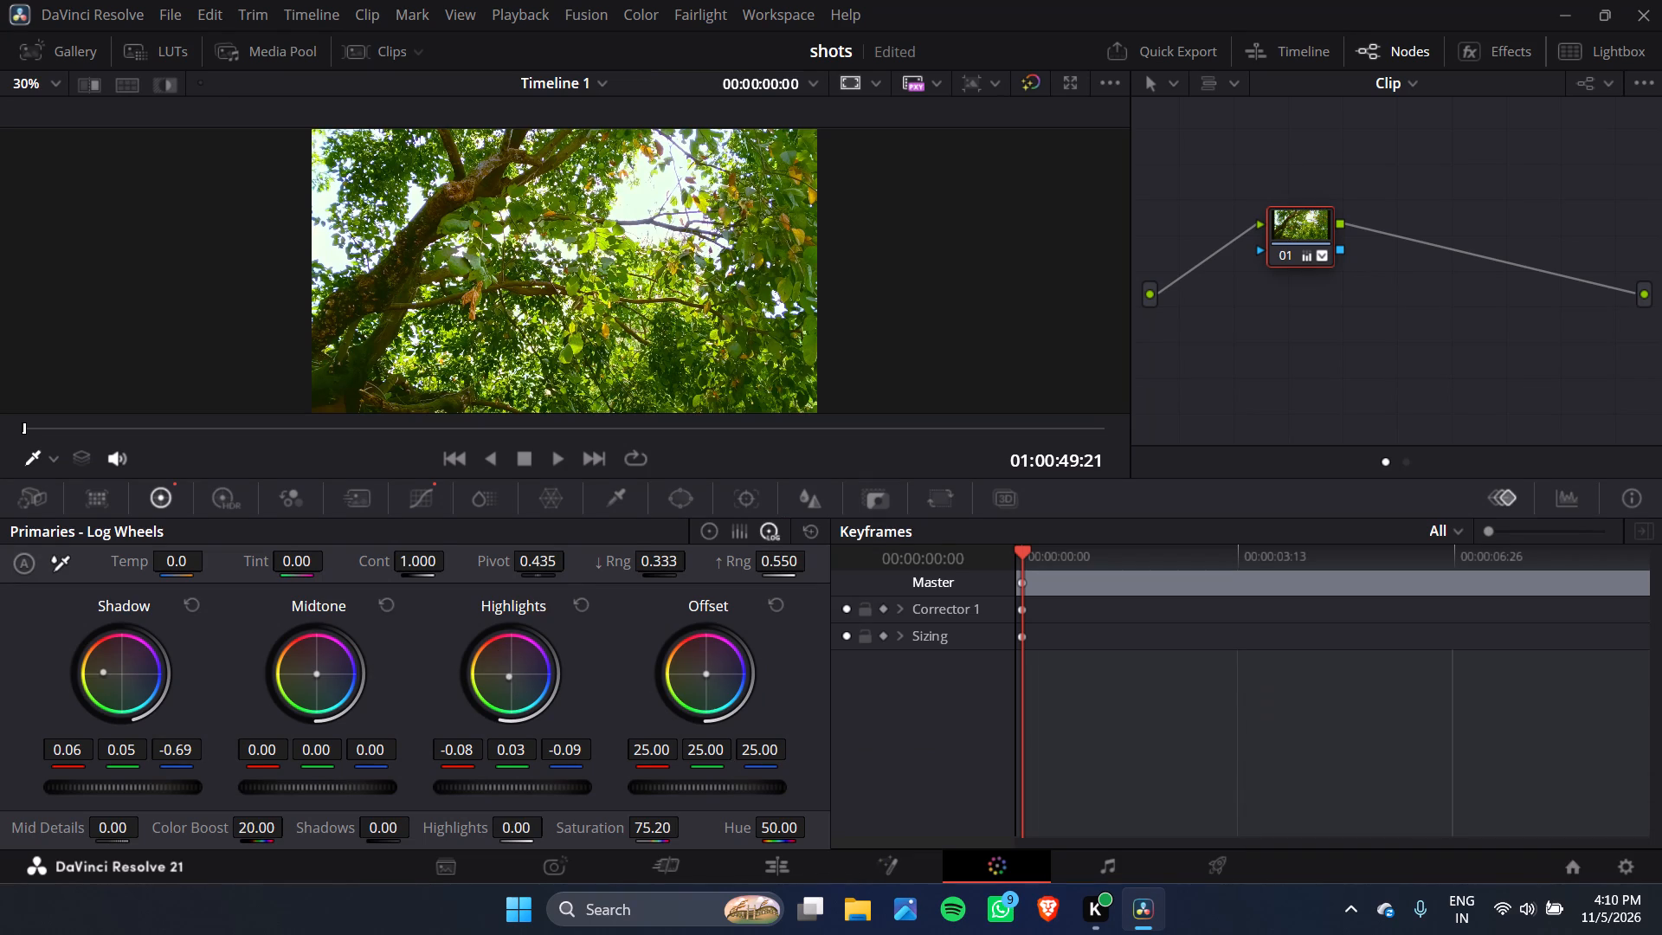
drag(506, 673, 498, 652)
click(789, 865)
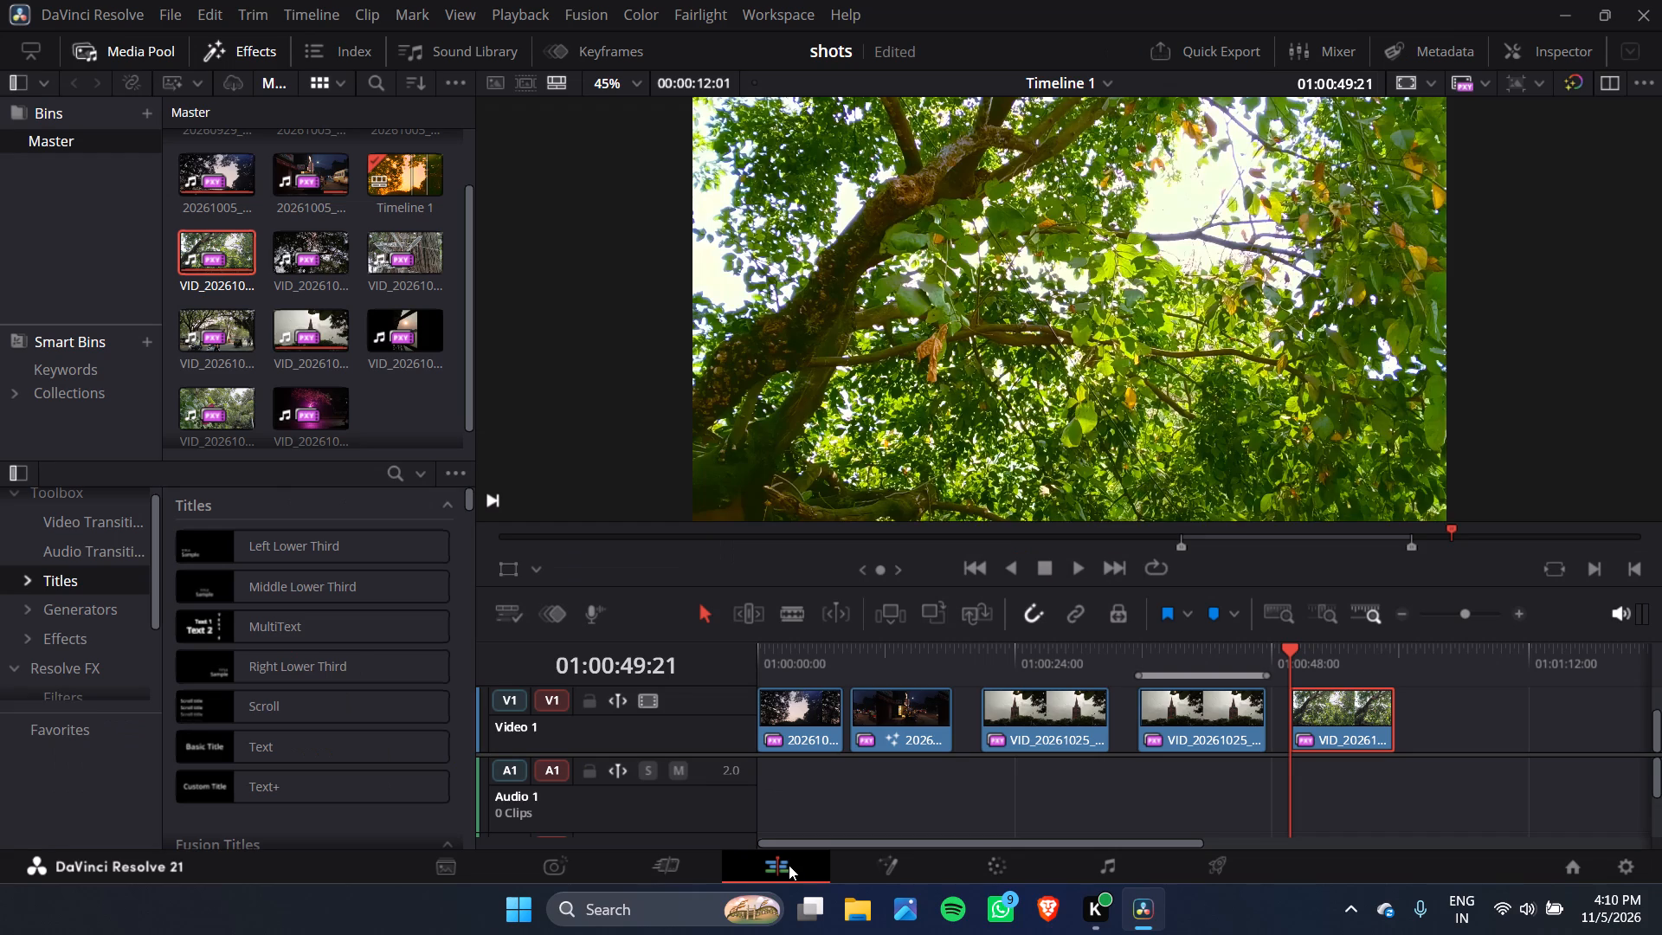
click(987, 868)
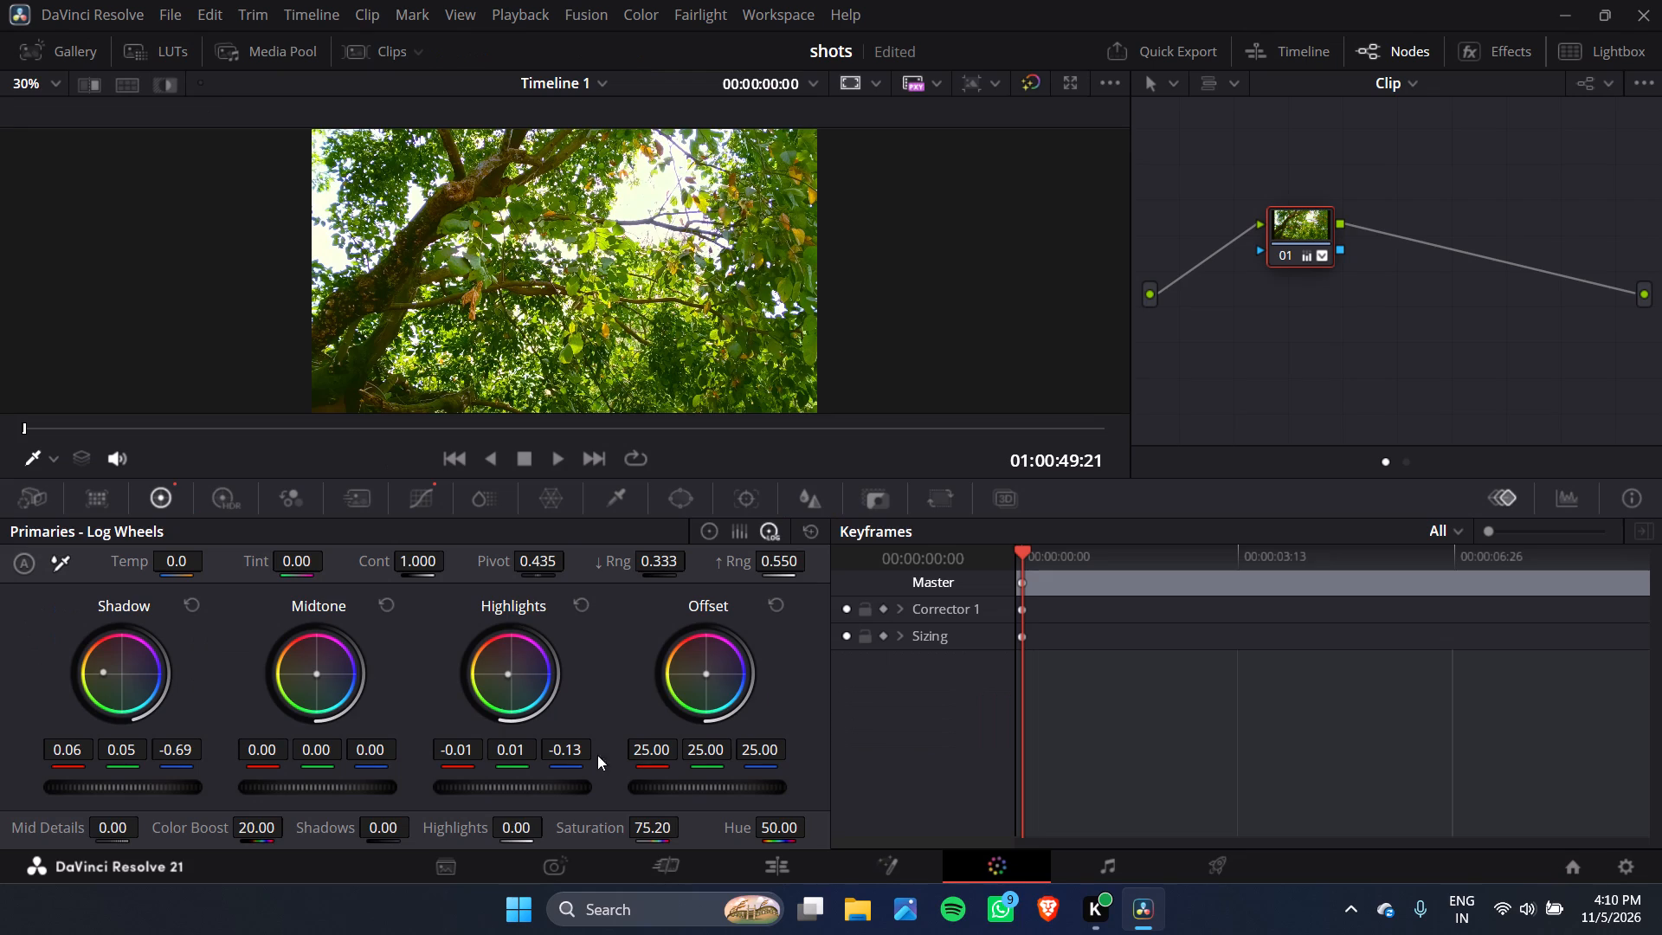
Compare slight warm and cool Highlights wheel tints, settling on a cool blue of red -0.07, green 0.01, blue 0.12.
drag(512, 674, 519, 669)
drag(519, 669, 577, 691)
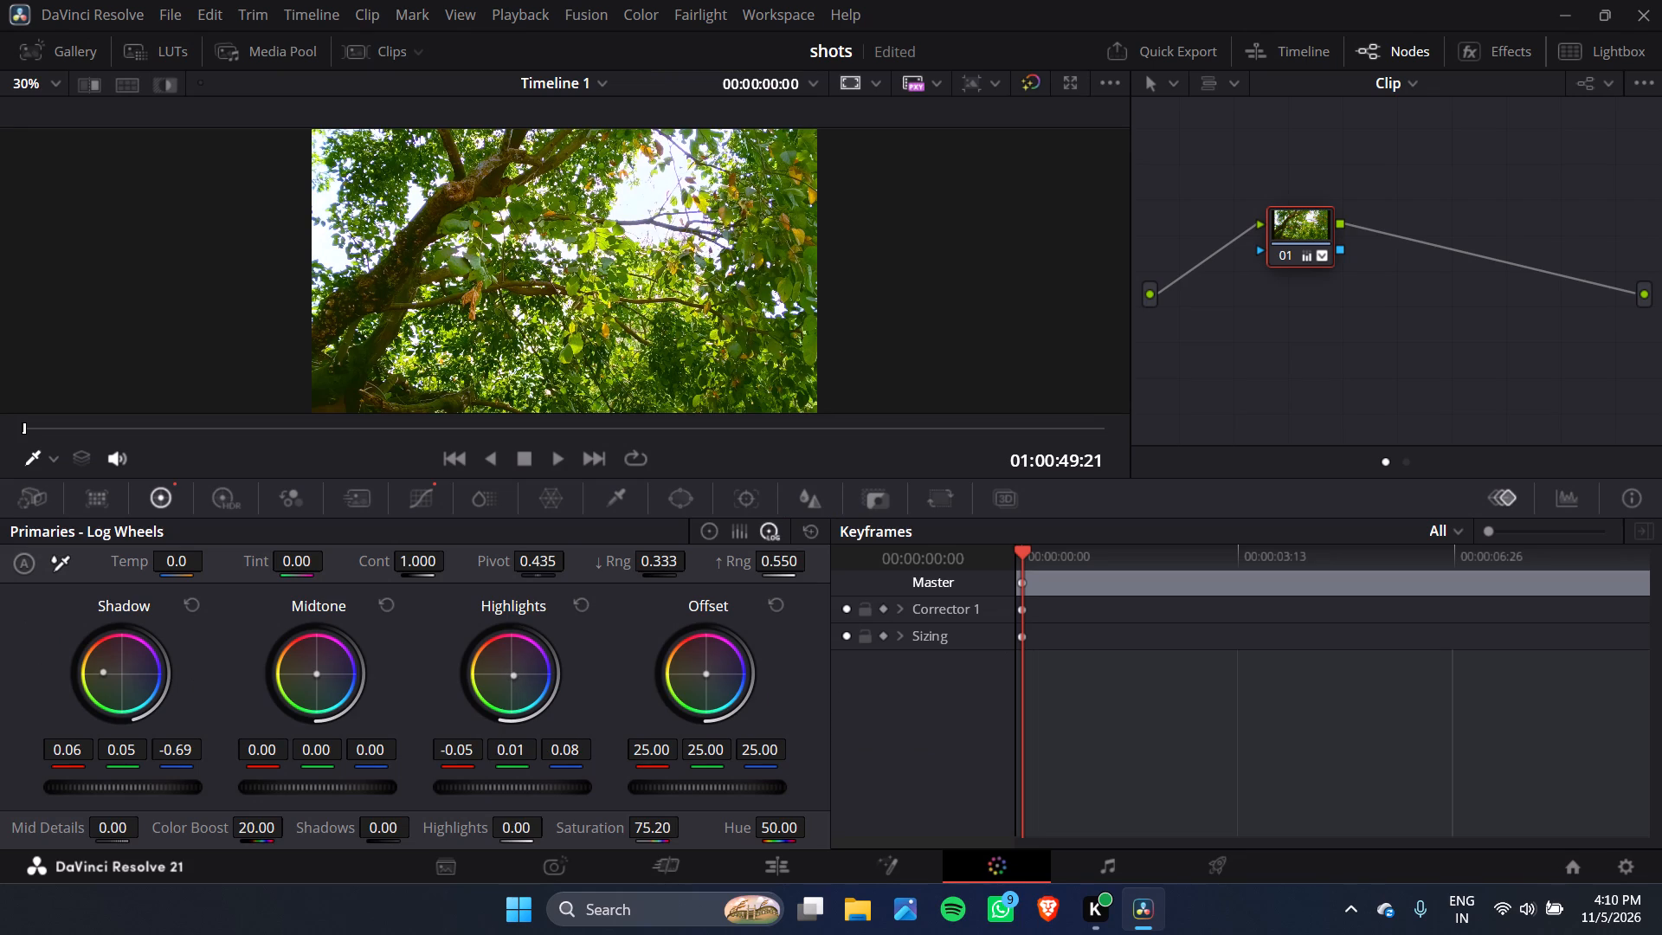
drag(577, 691, 579, 693)
drag(579, 693, 531, 678)
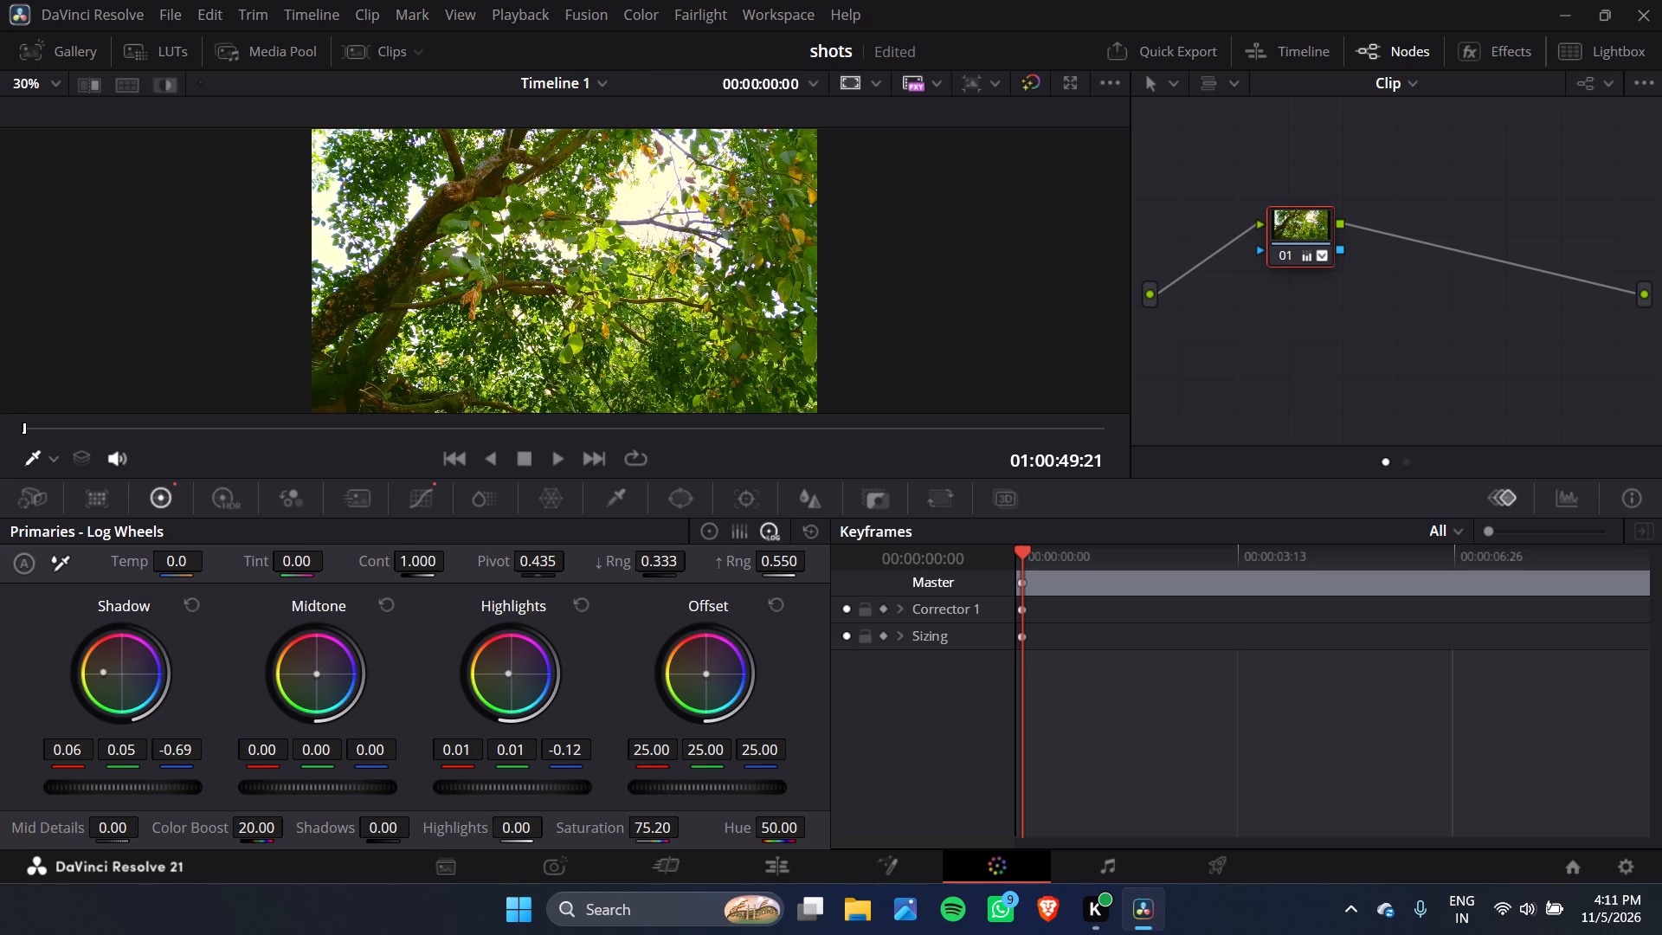
drag(531, 678, 507, 648)
drag(507, 648, 580, 695)
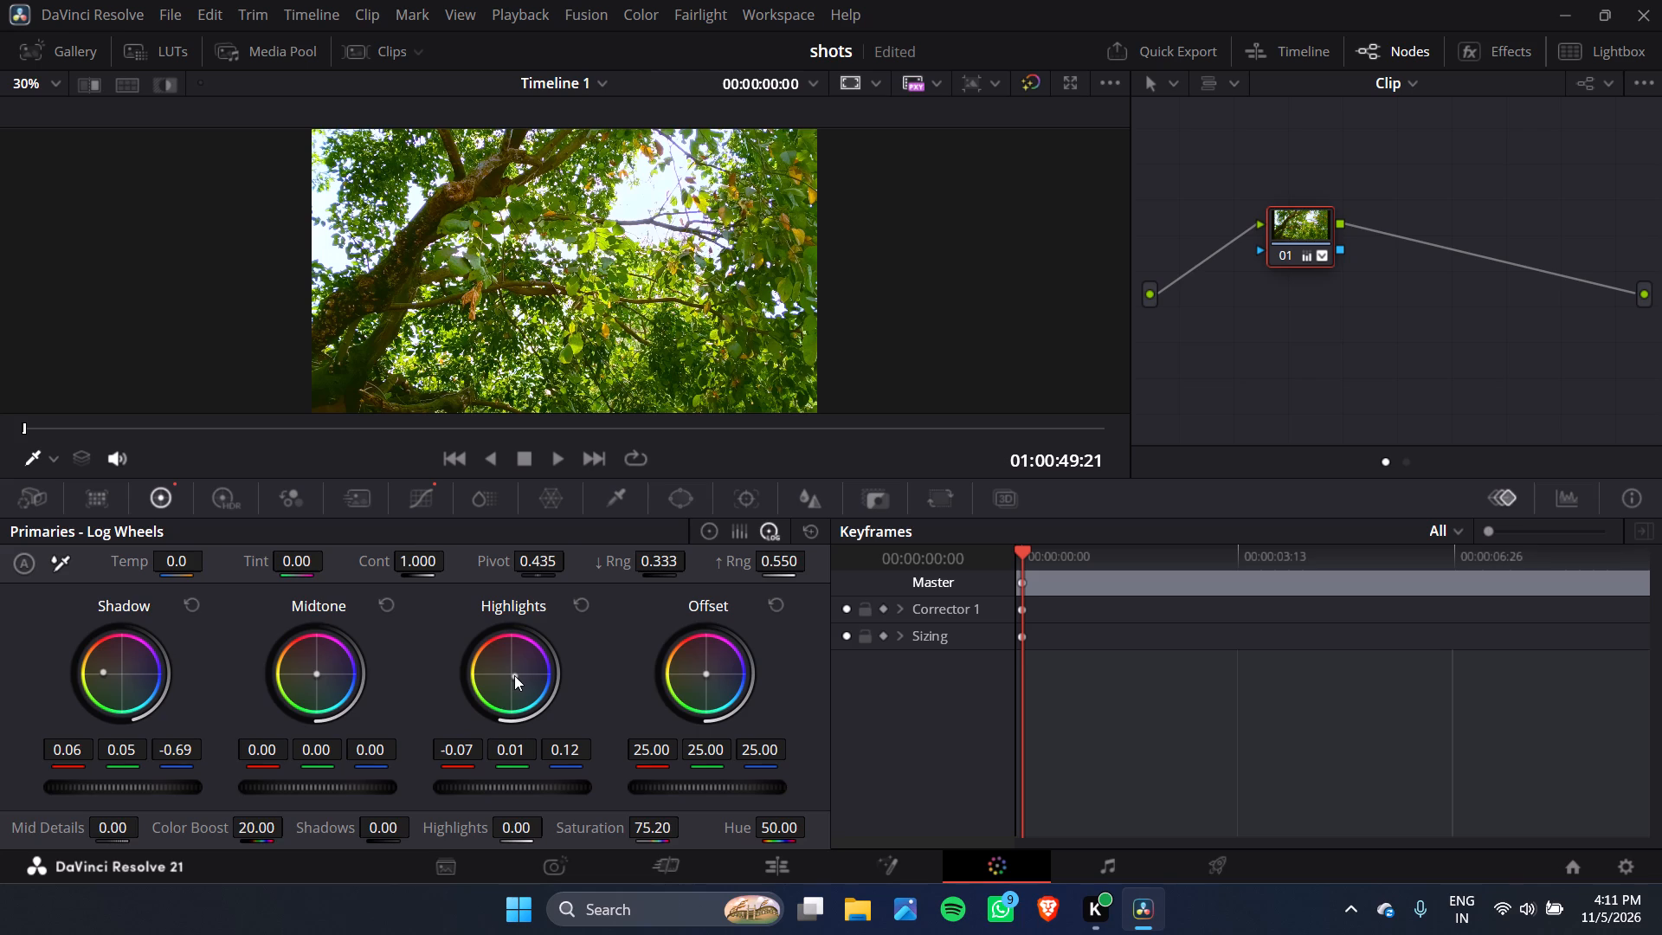
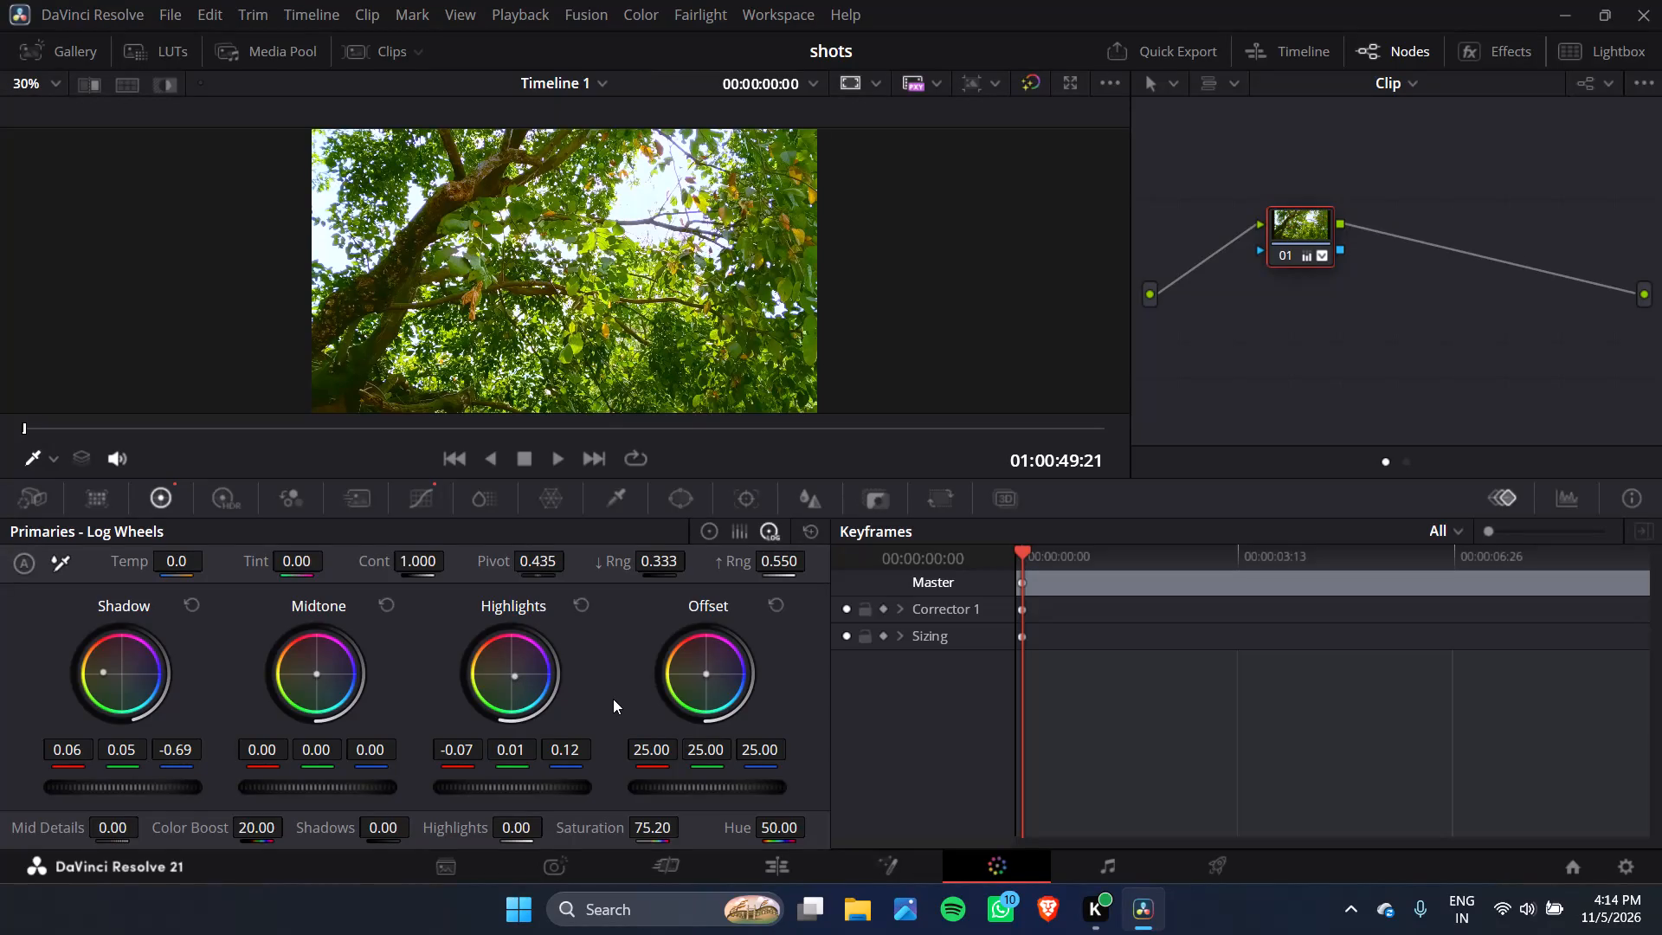
Shift the Shadow wheel to a cool blue of red -0.18, green 0.03, blue 0.20 and preview it on the Edit page.
click(770, 869)
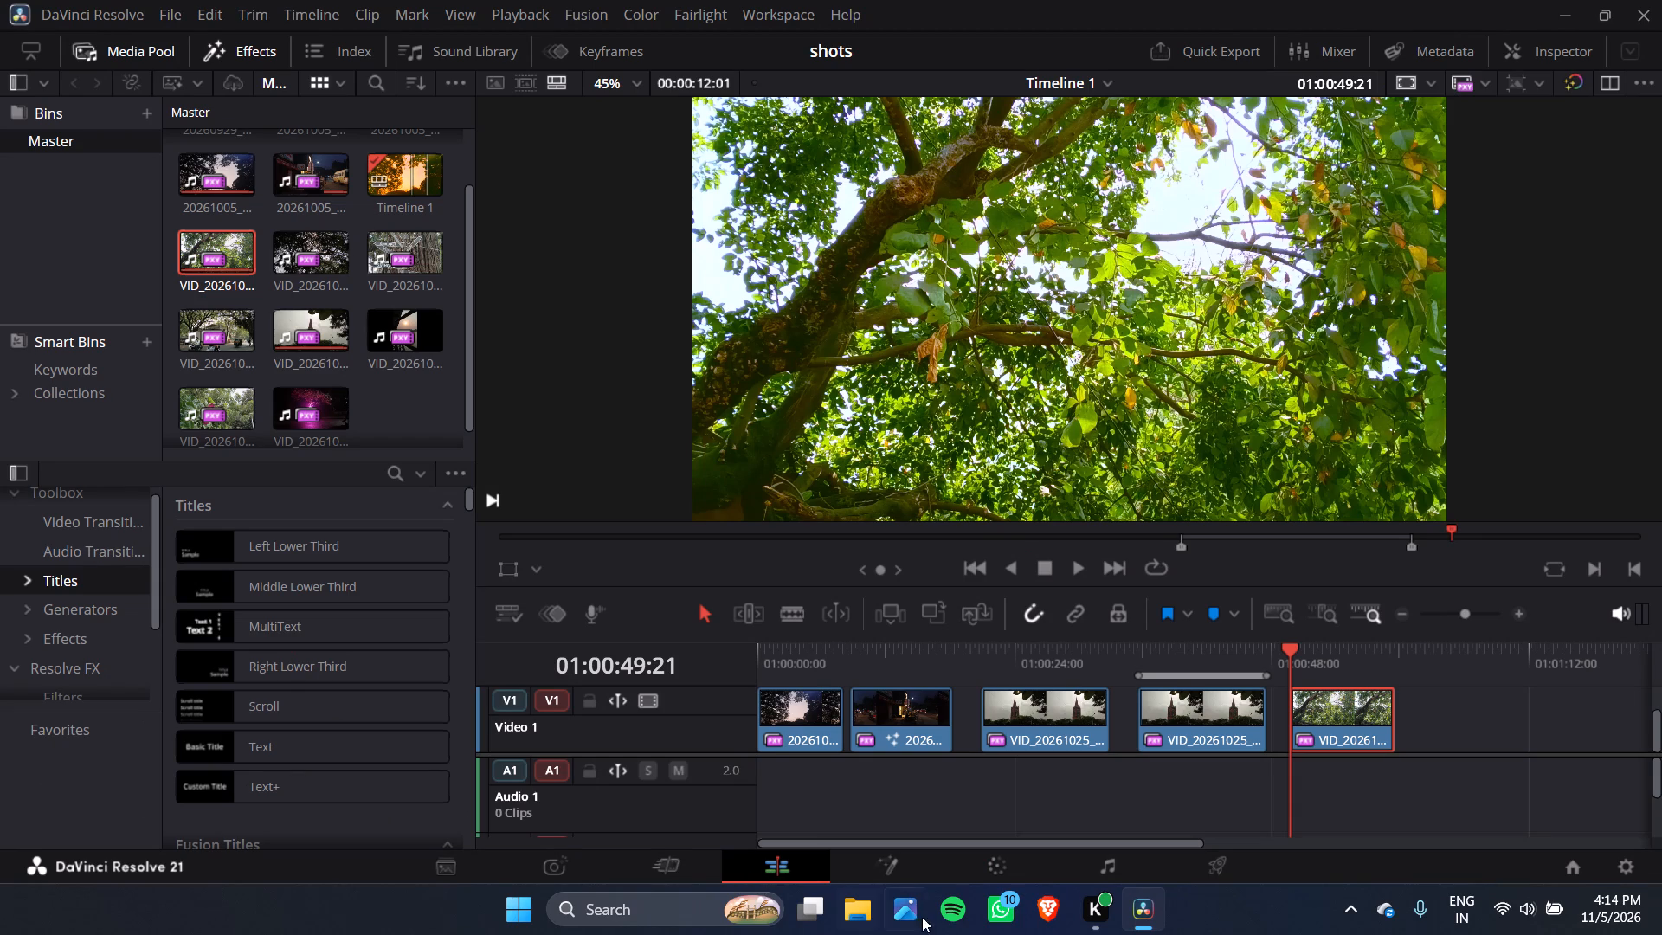
click(998, 865)
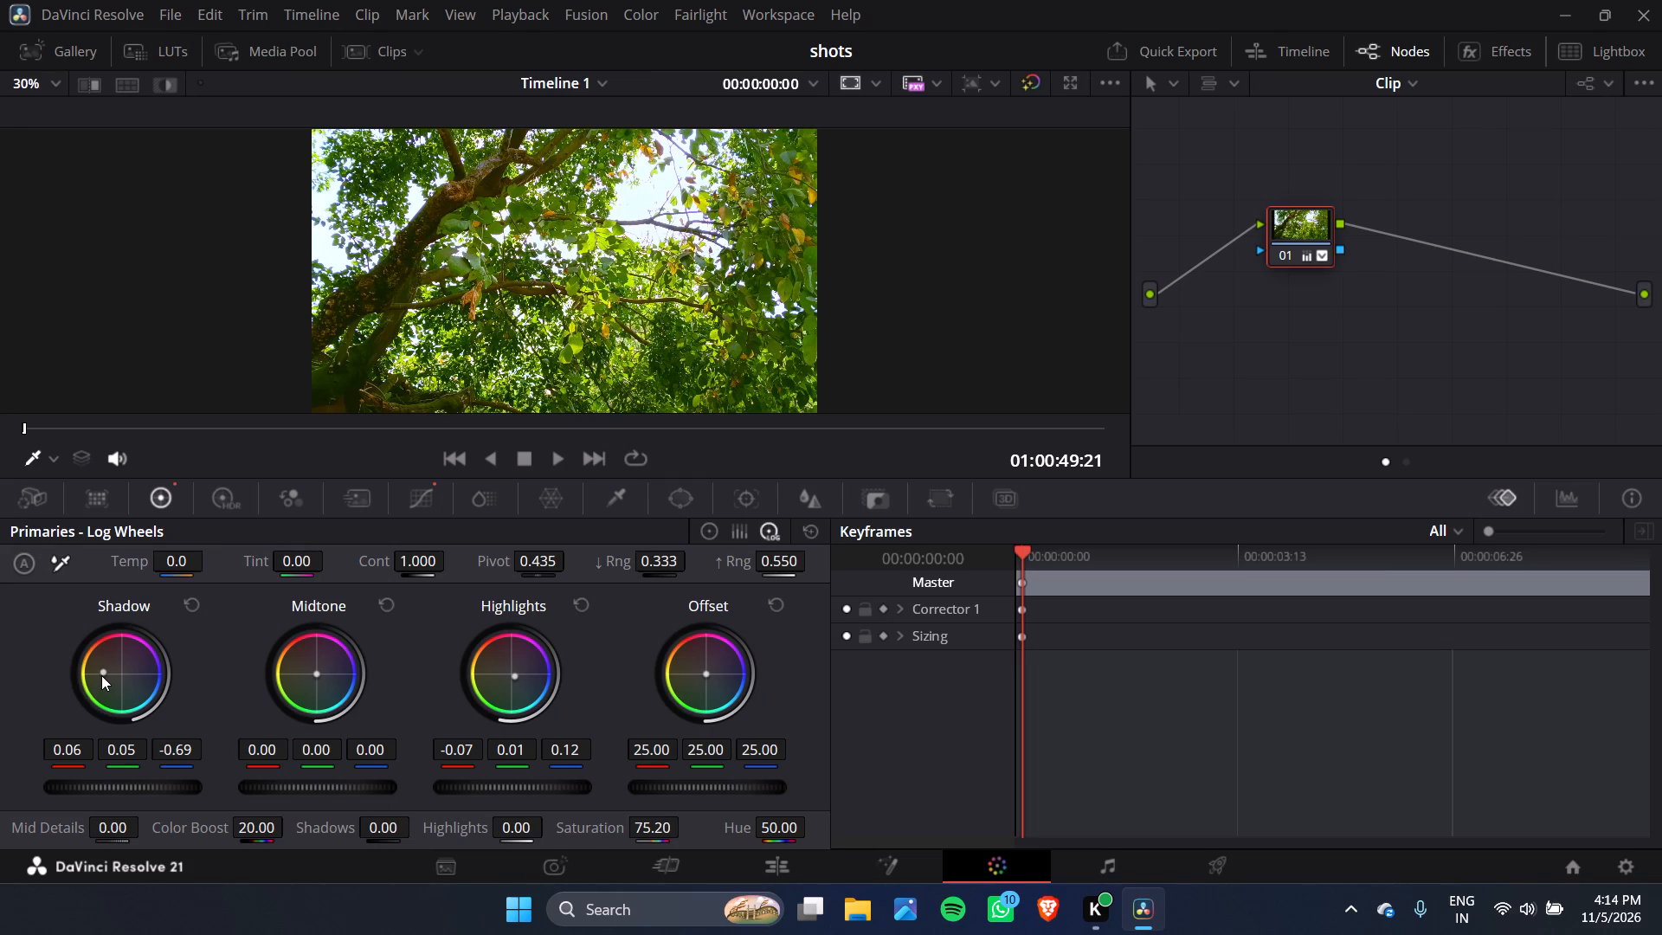
drag(103, 671, 315, 730)
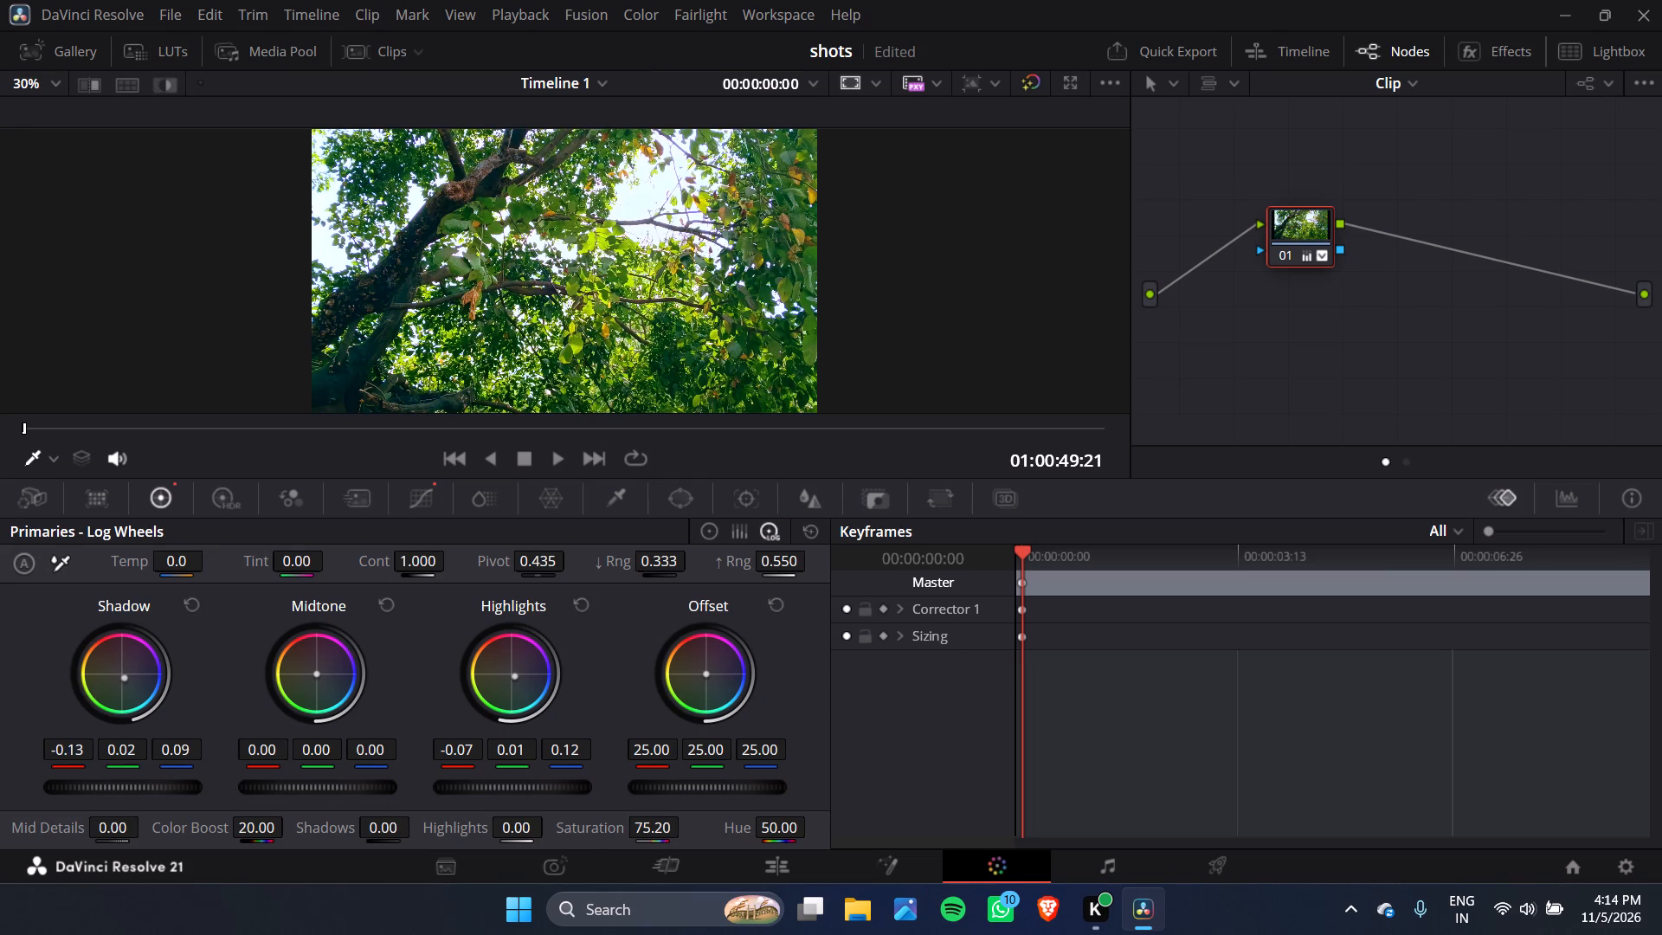
drag(315, 730, 327, 738)
drag(327, 738, 344, 747)
click(775, 873)
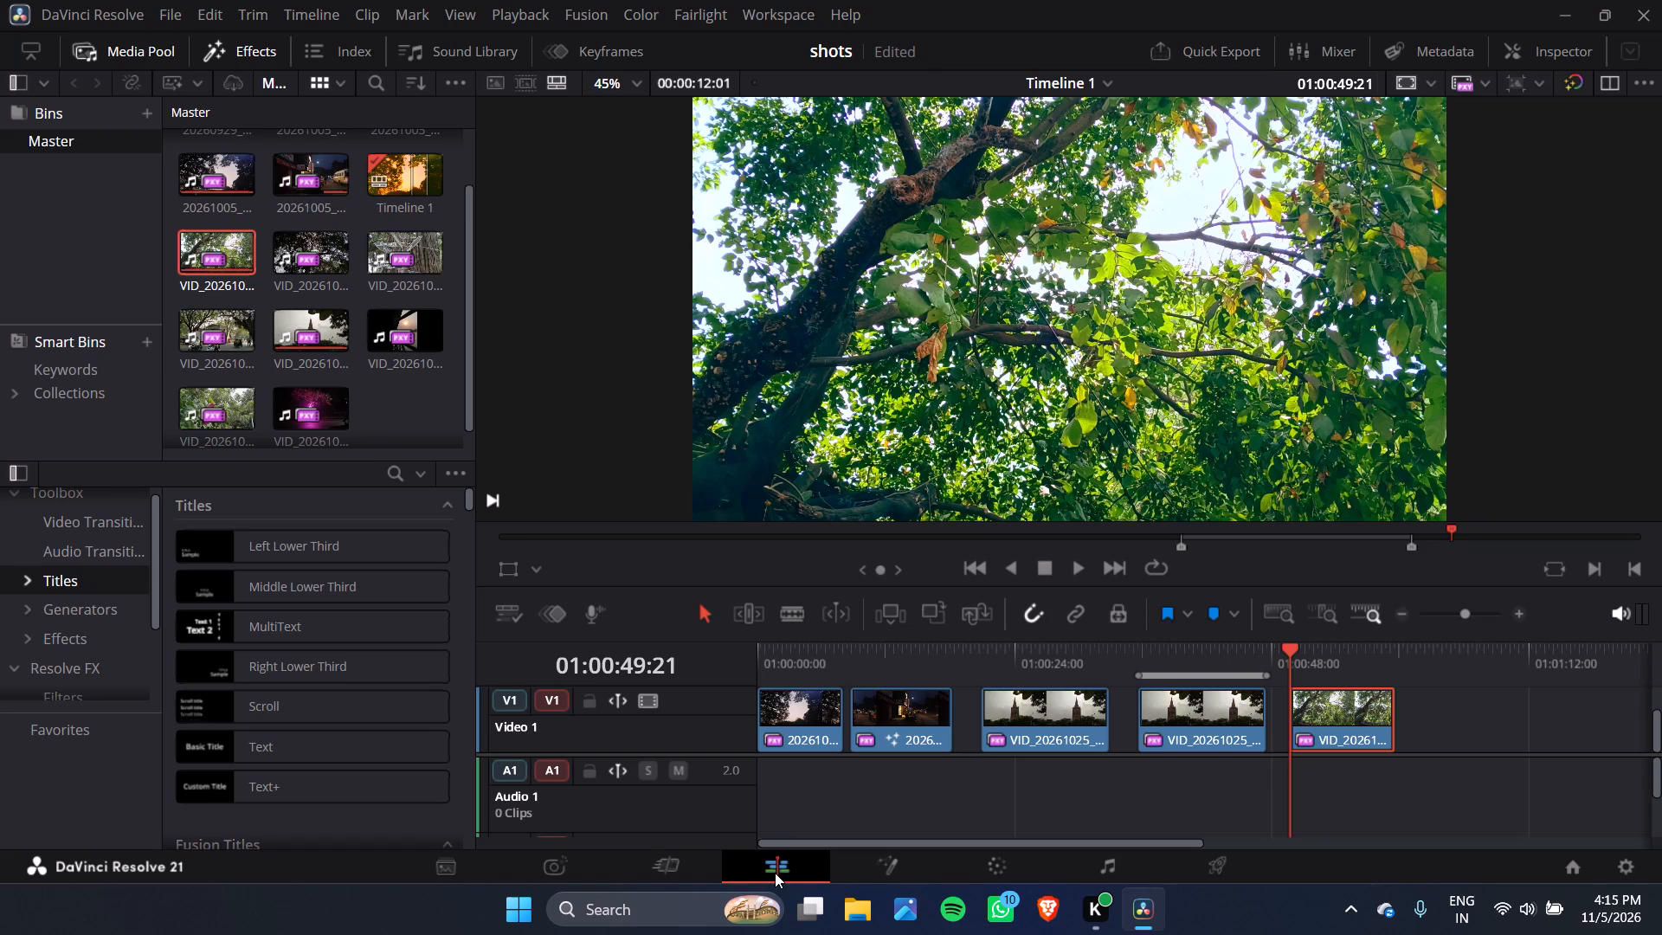
click(995, 861)
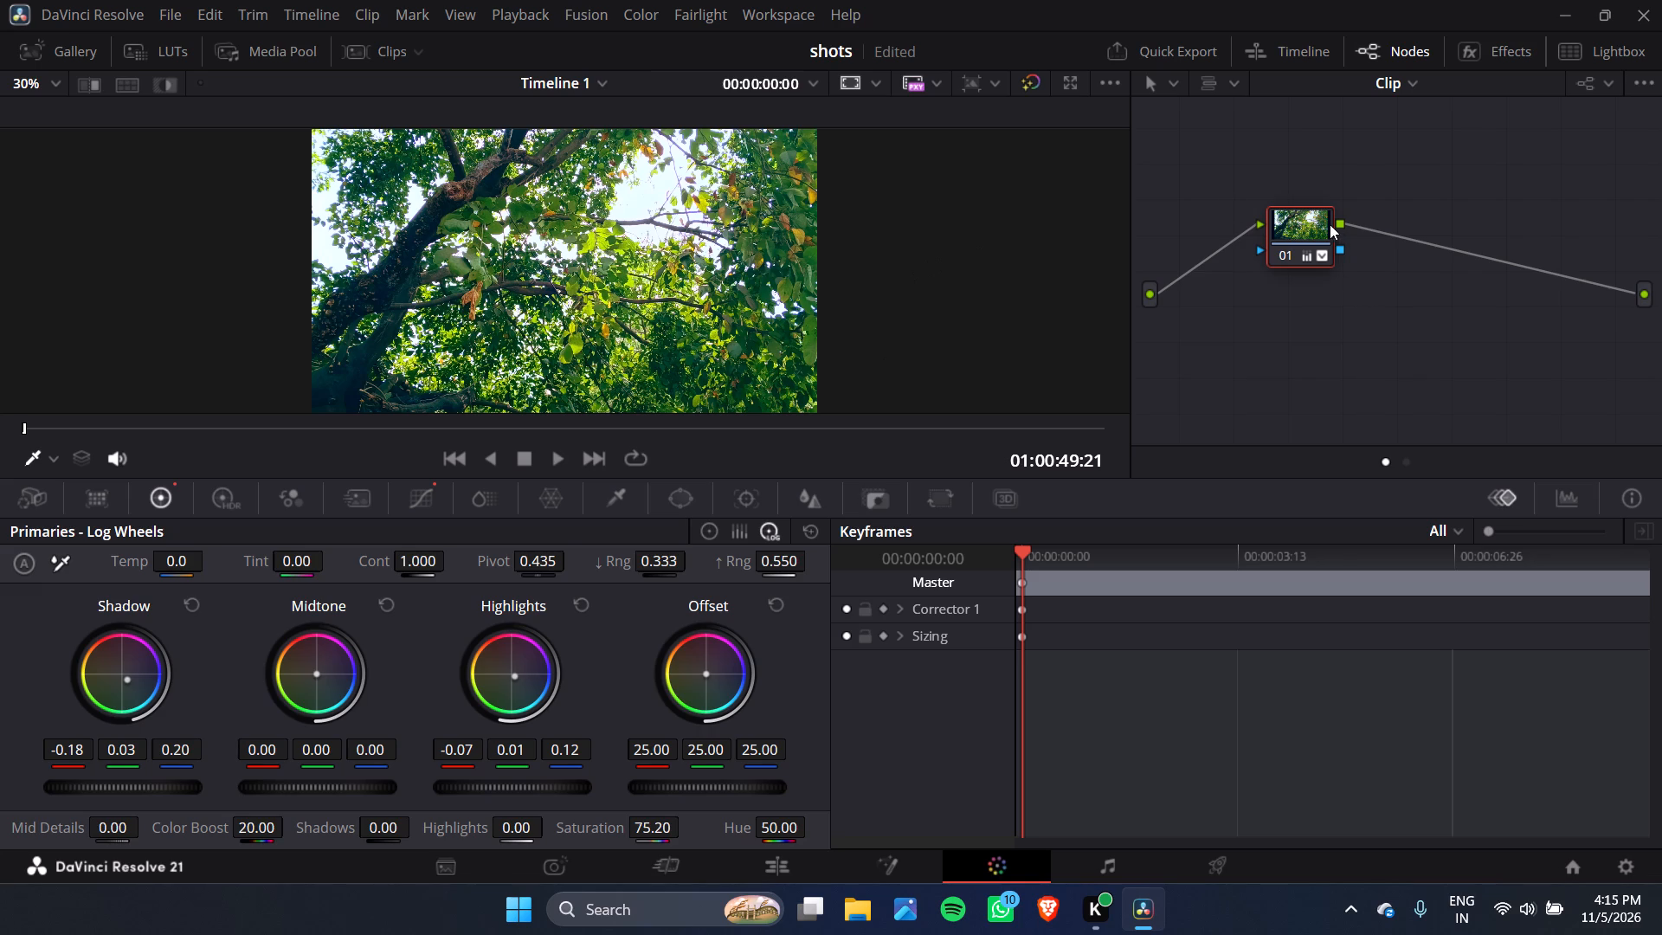
Add node 02 in parallel with node 01, carrying the same grade but with a neutral Shadow wheel.
right_click(1317, 224)
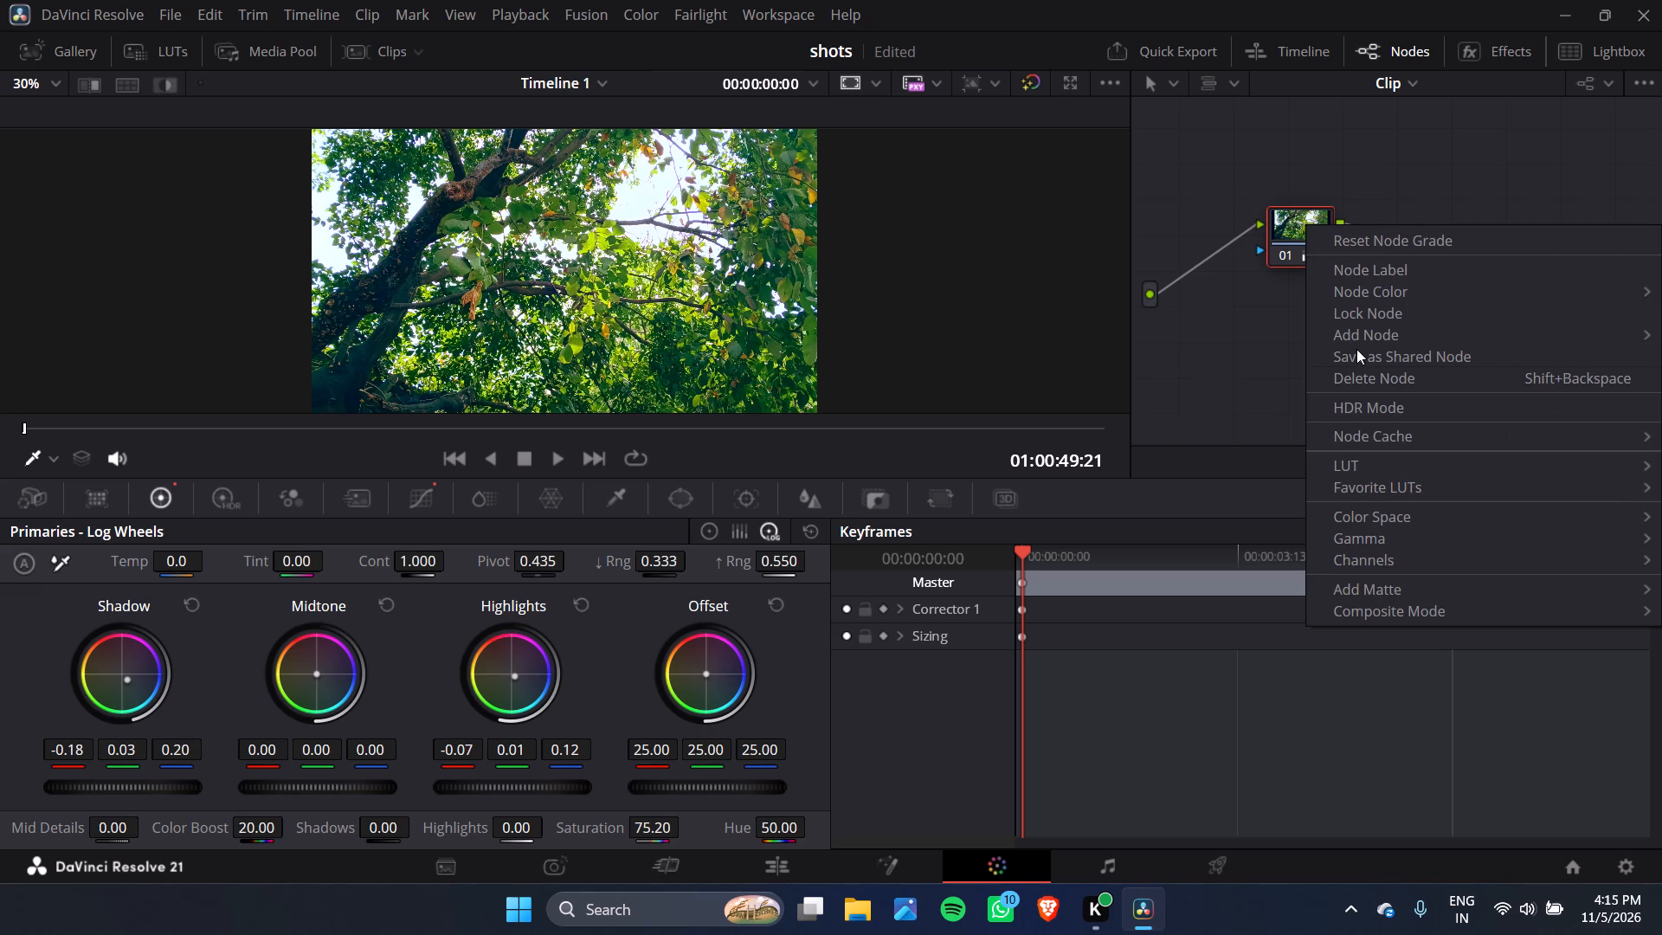
click(1144, 372)
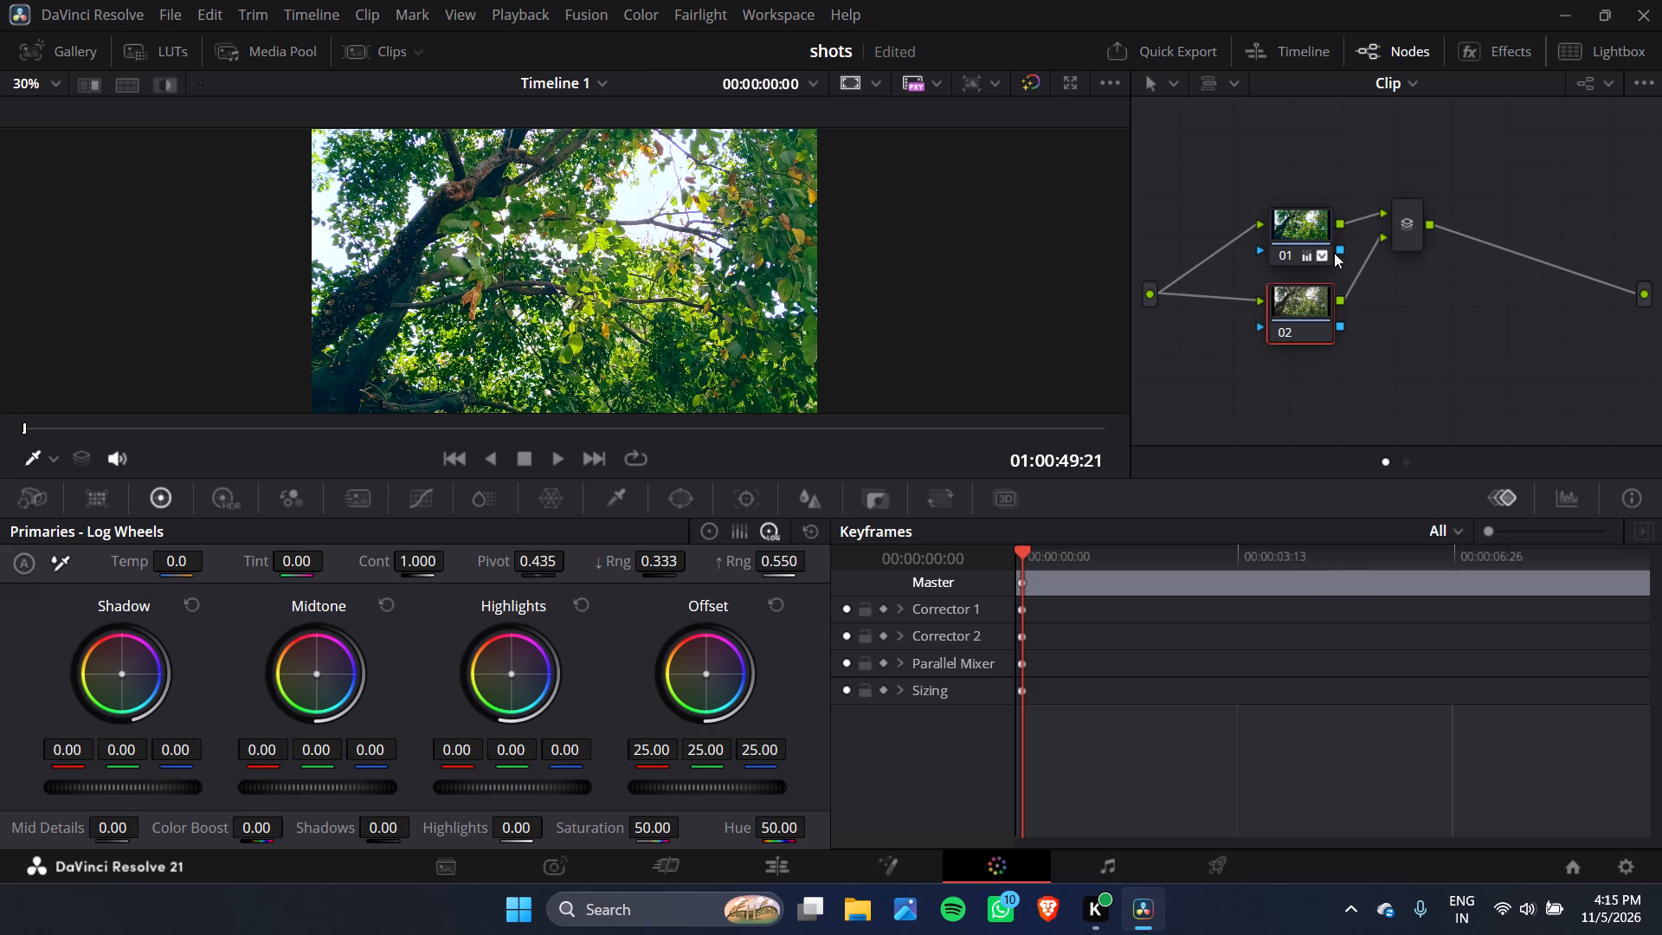
Compare the image with node 01 bypassed and enabled, and inspect the log wheel settings of nodes 01 and 02.
click(1275, 253)
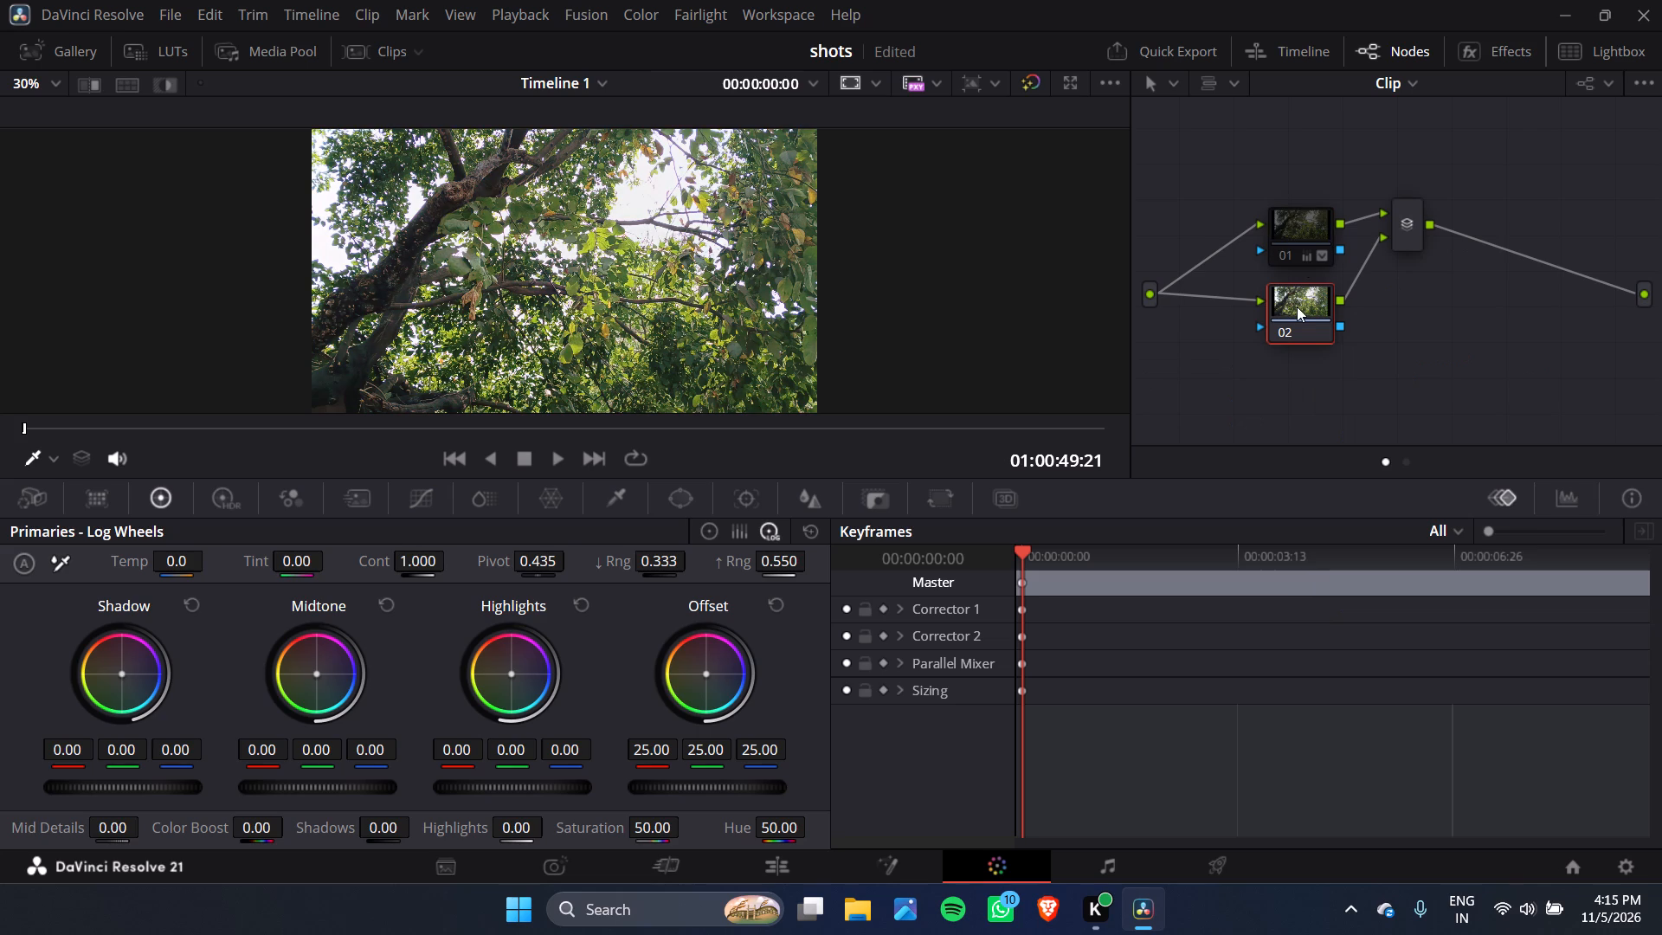
click(1279, 246)
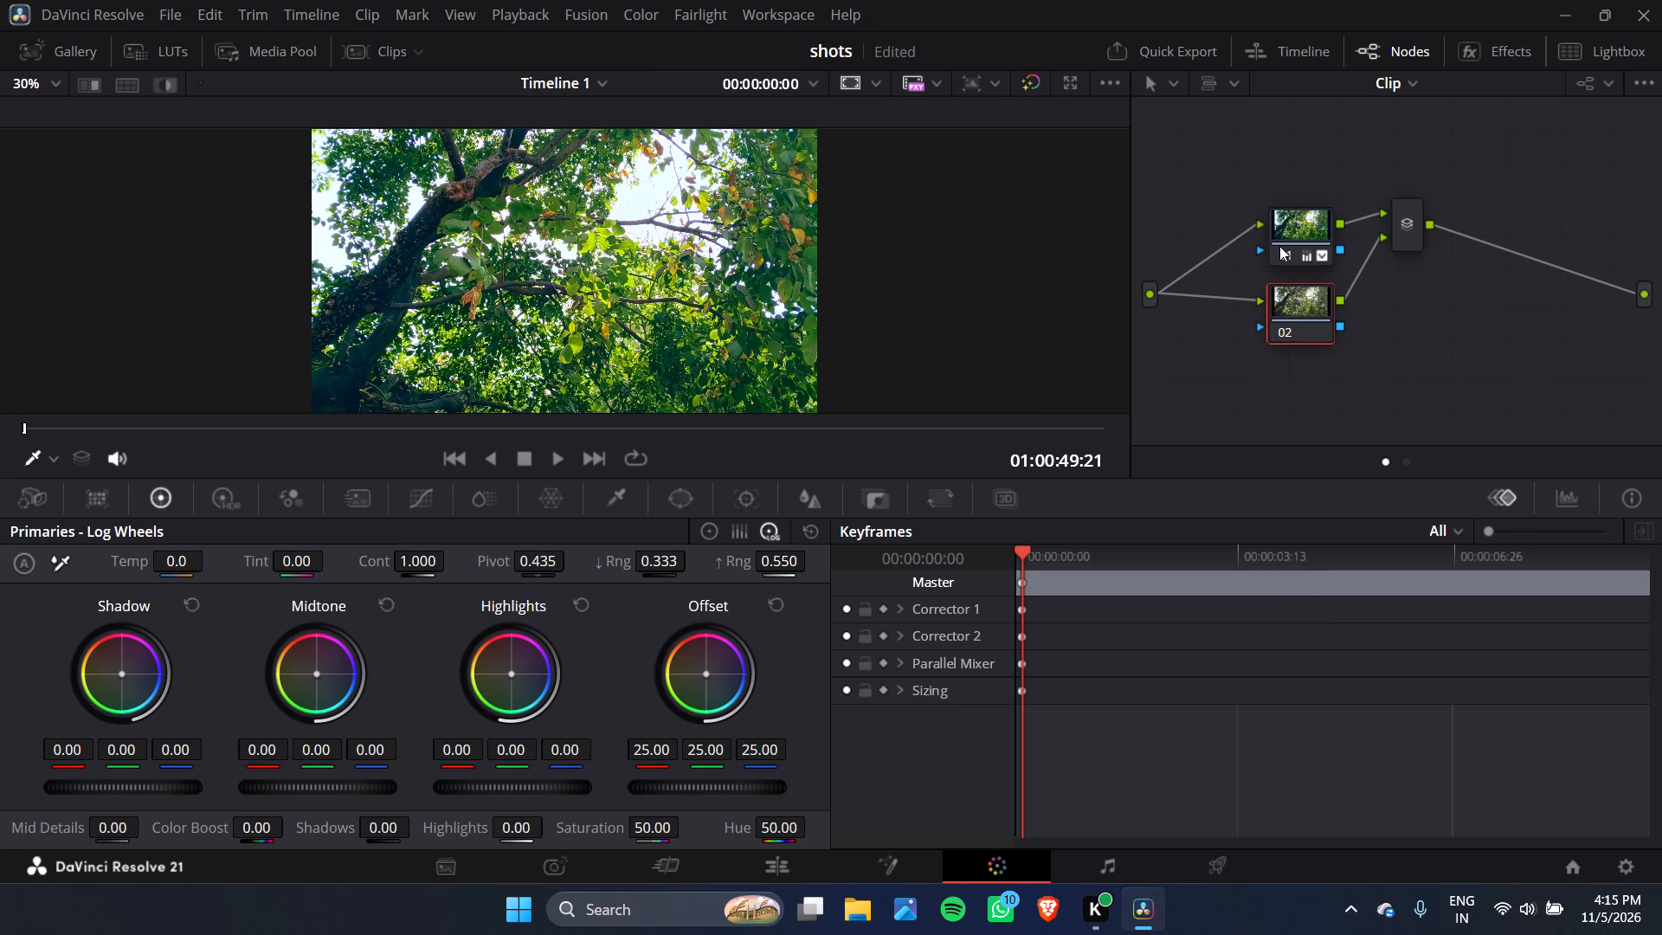
click(1288, 223)
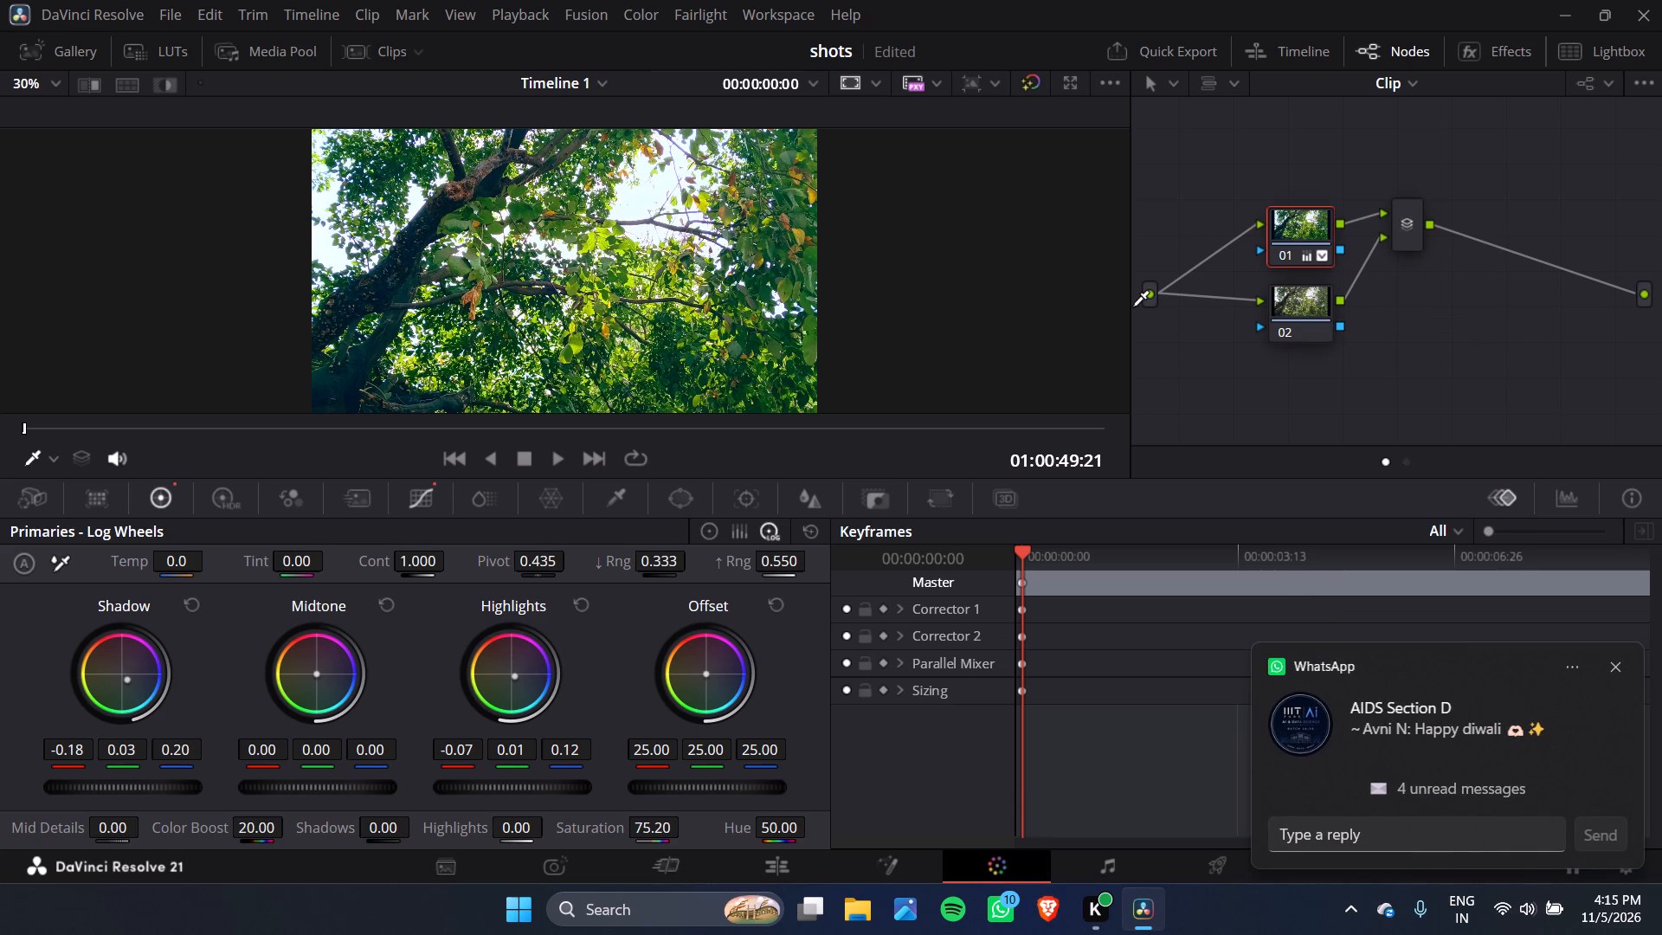
click(1302, 306)
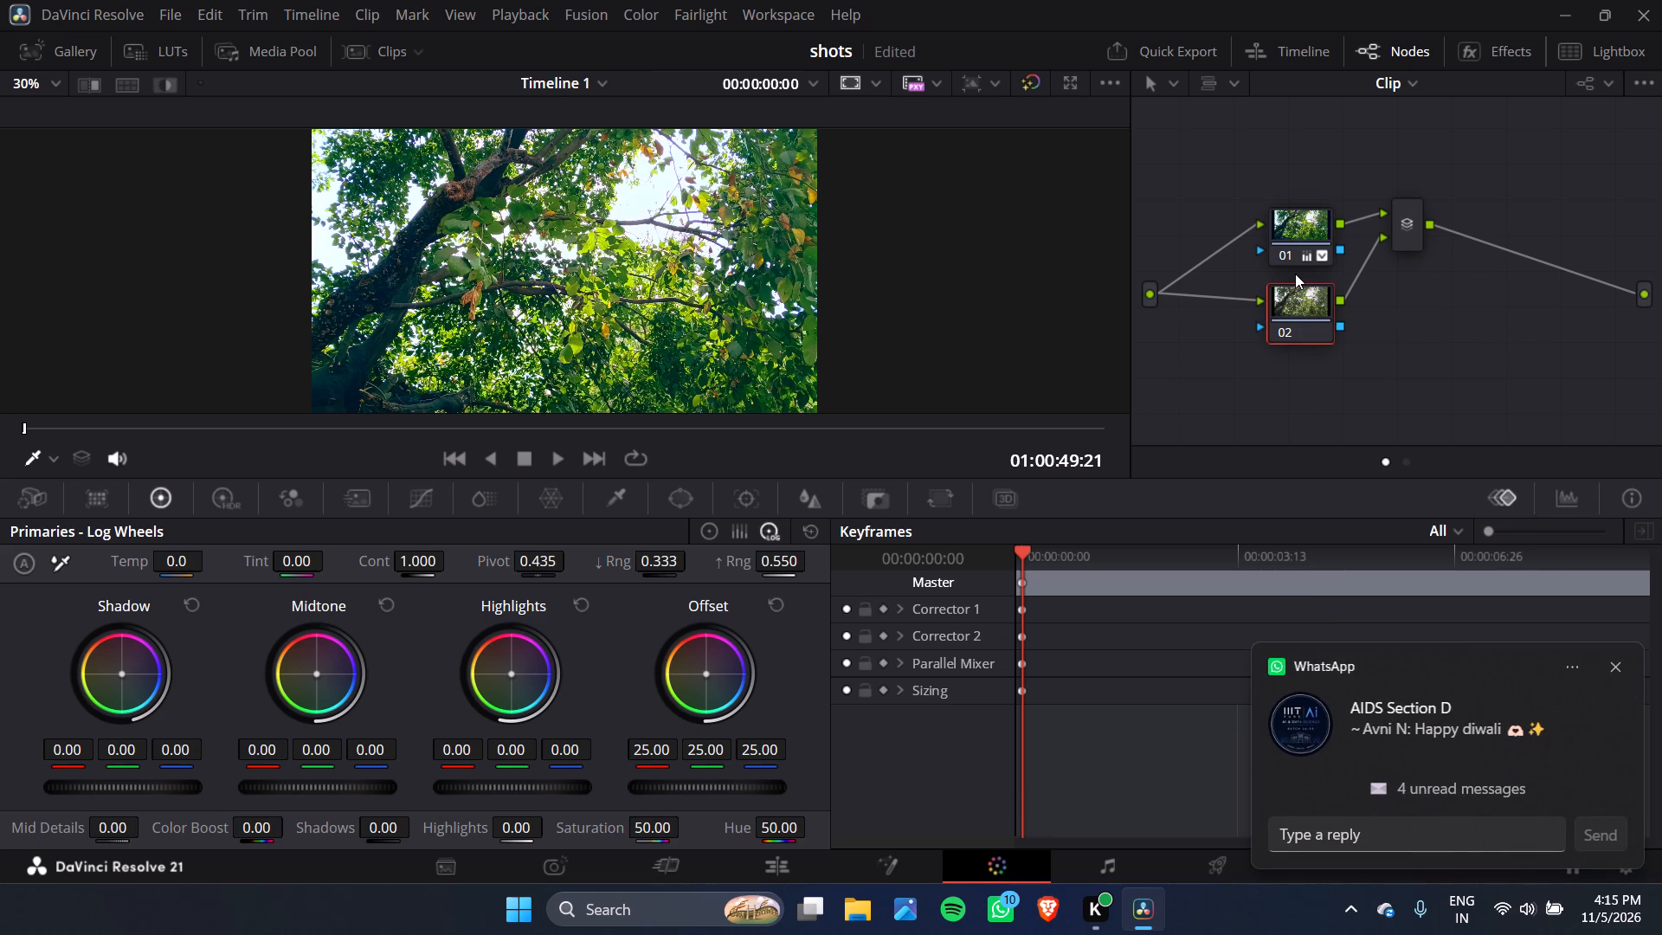
click(1280, 249)
click(1282, 252)
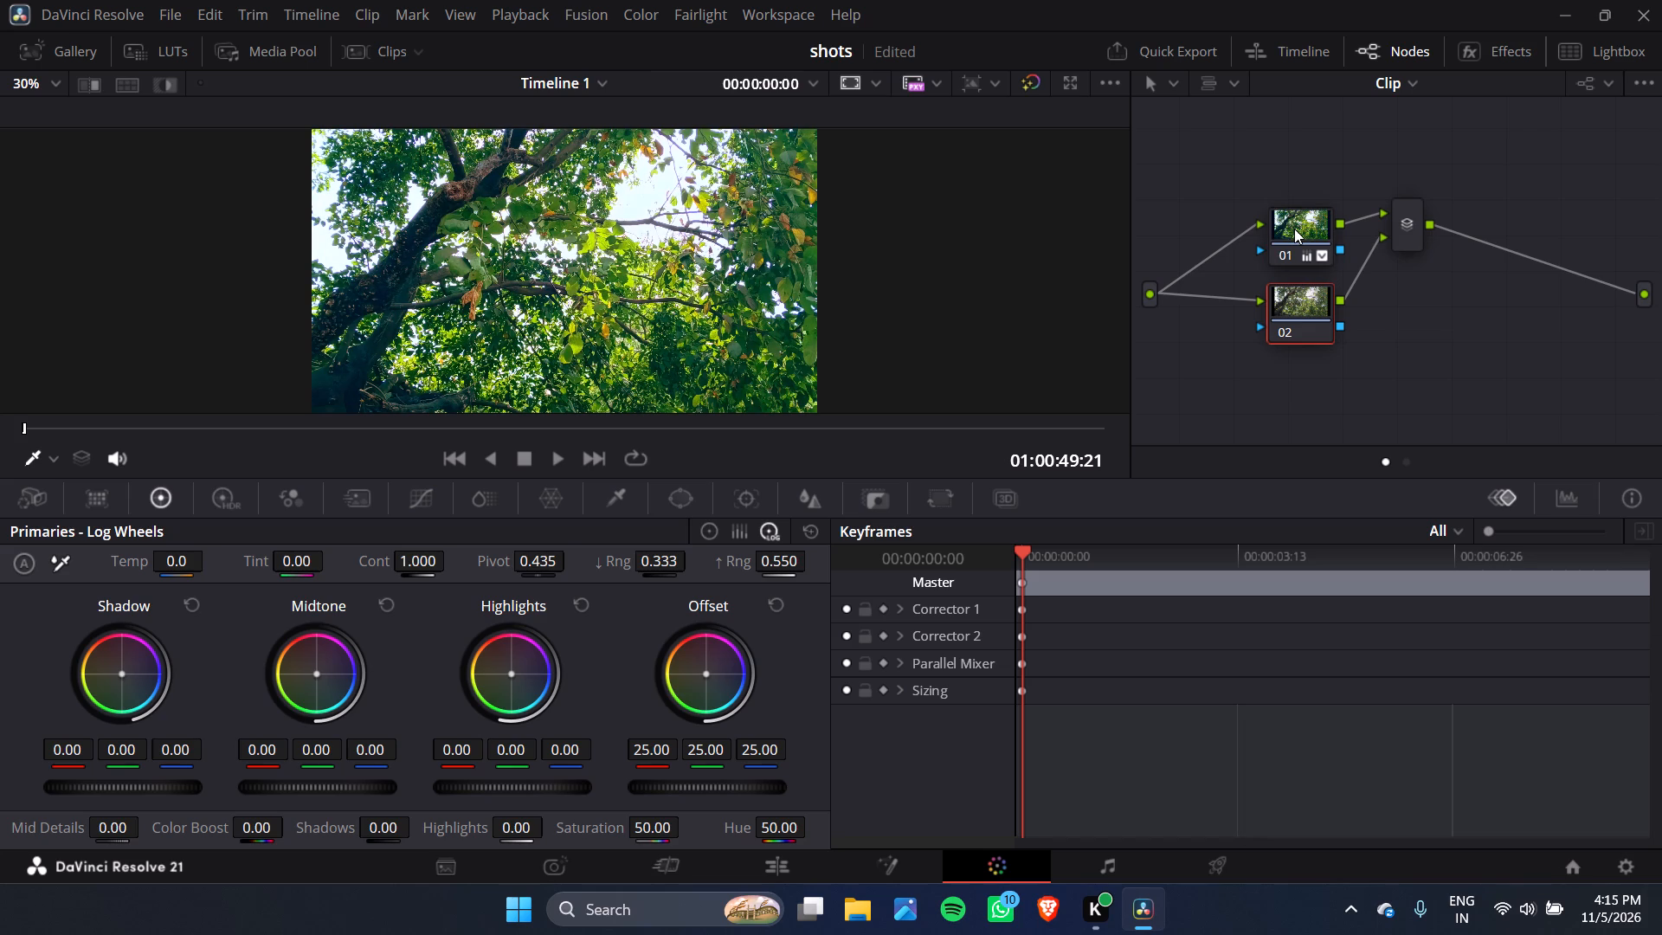
Copy the grade from node 01 and paste it onto parallel node 02.
click(1294, 229)
key(ctrl+c)
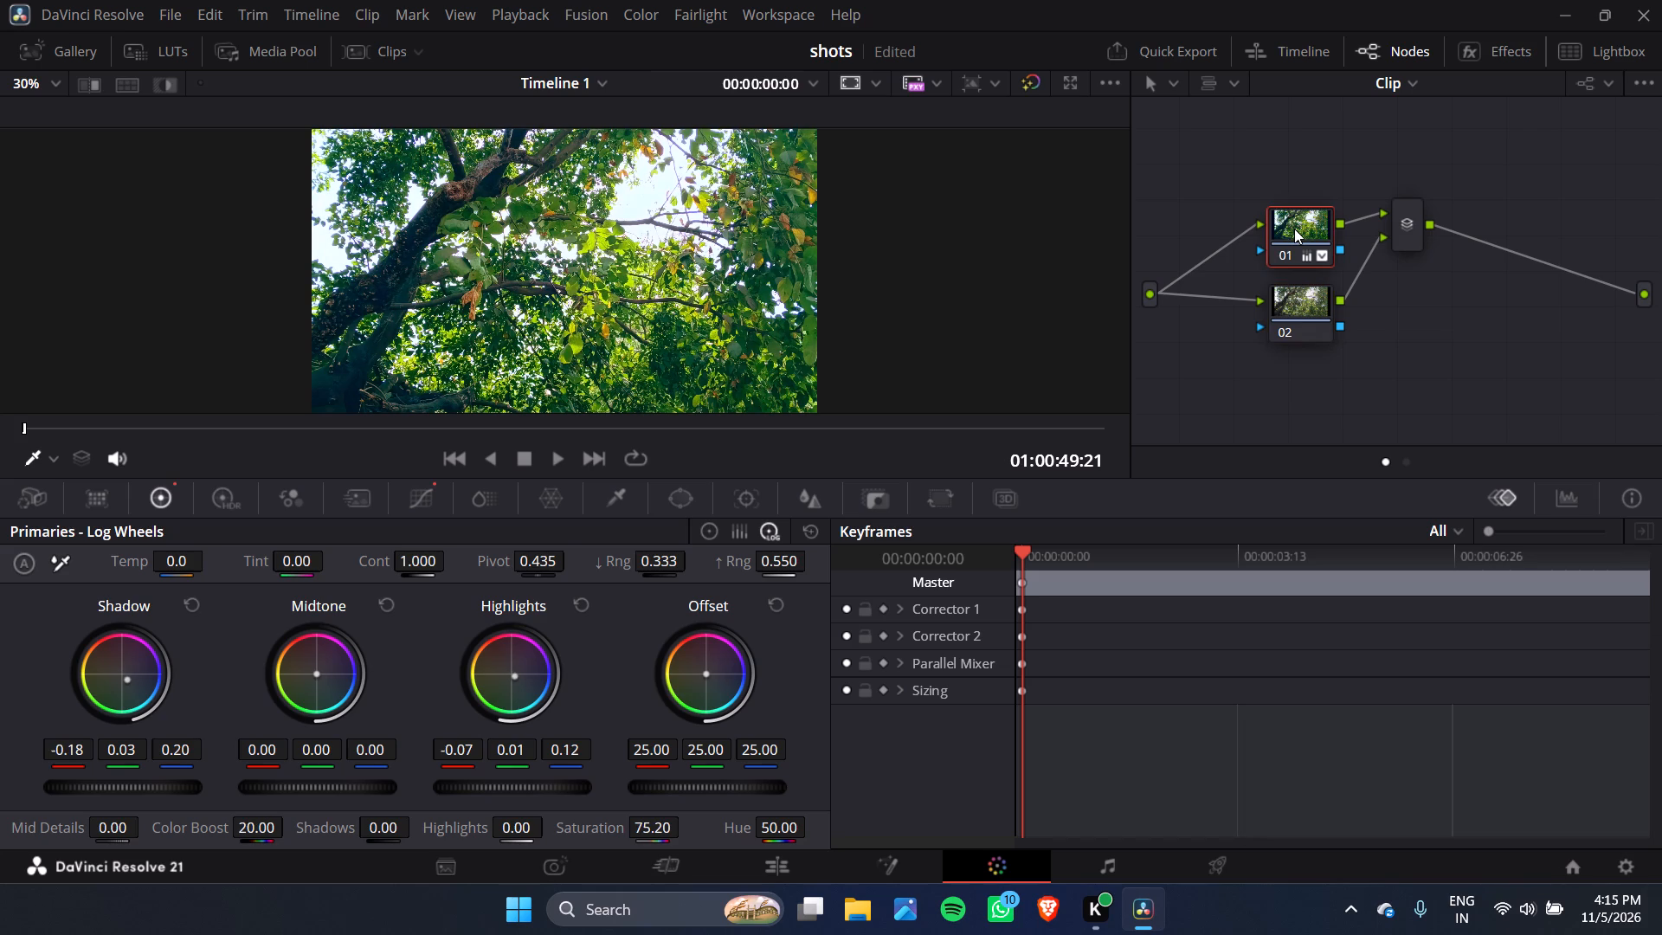
click(1310, 310)
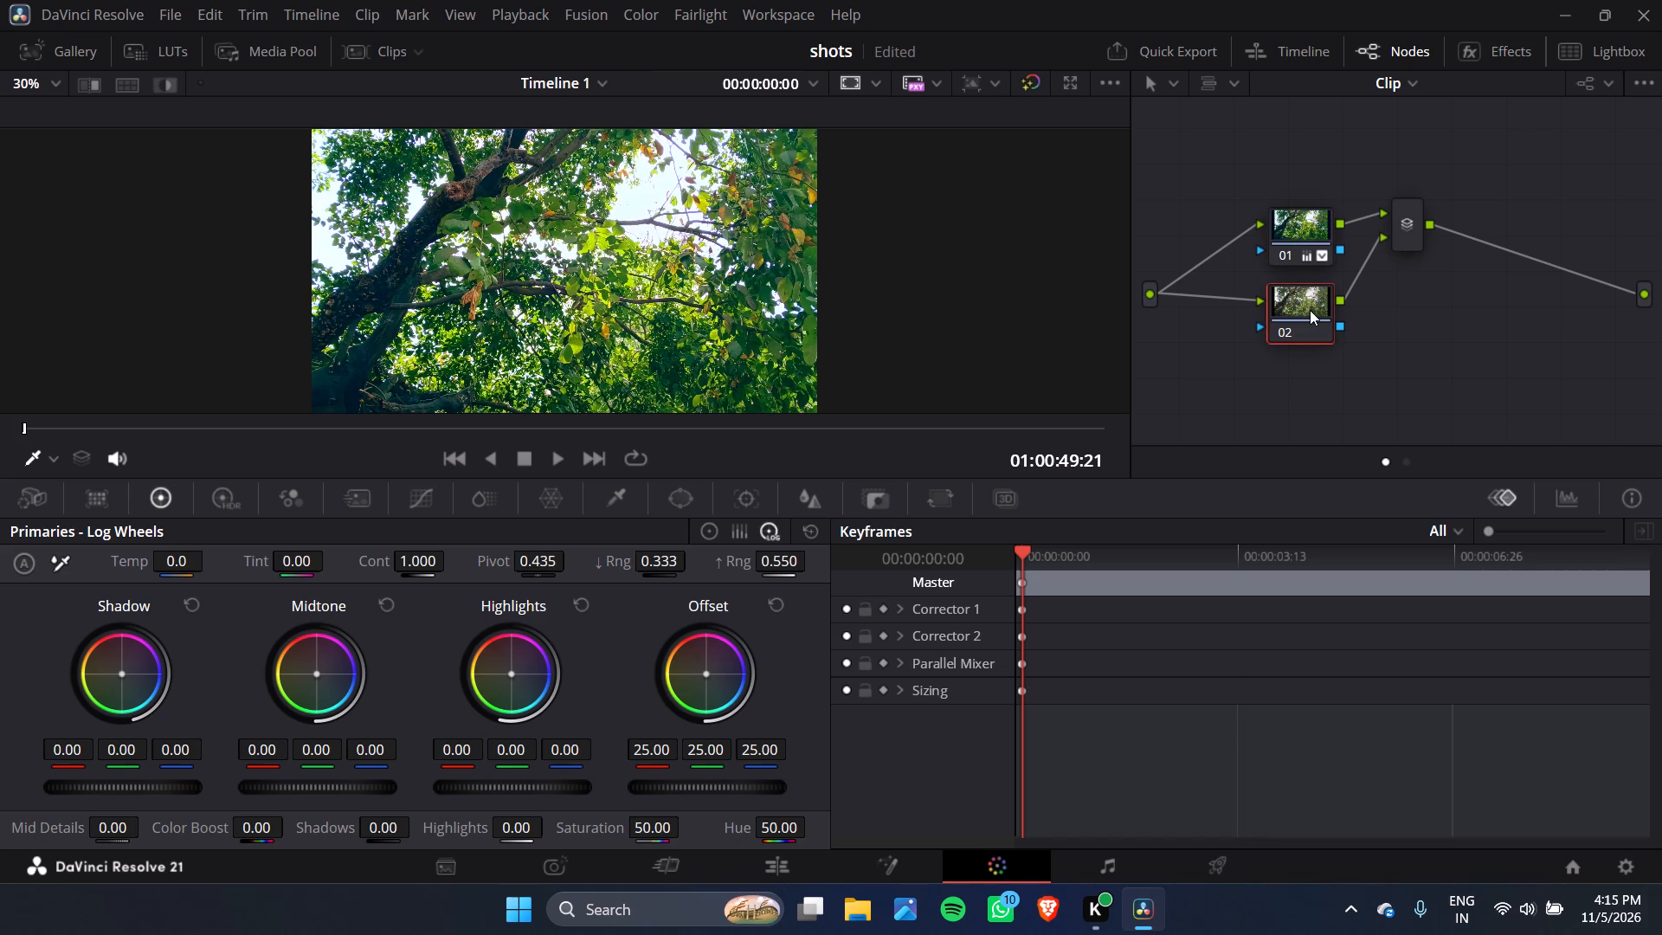
key(ctrl+v)
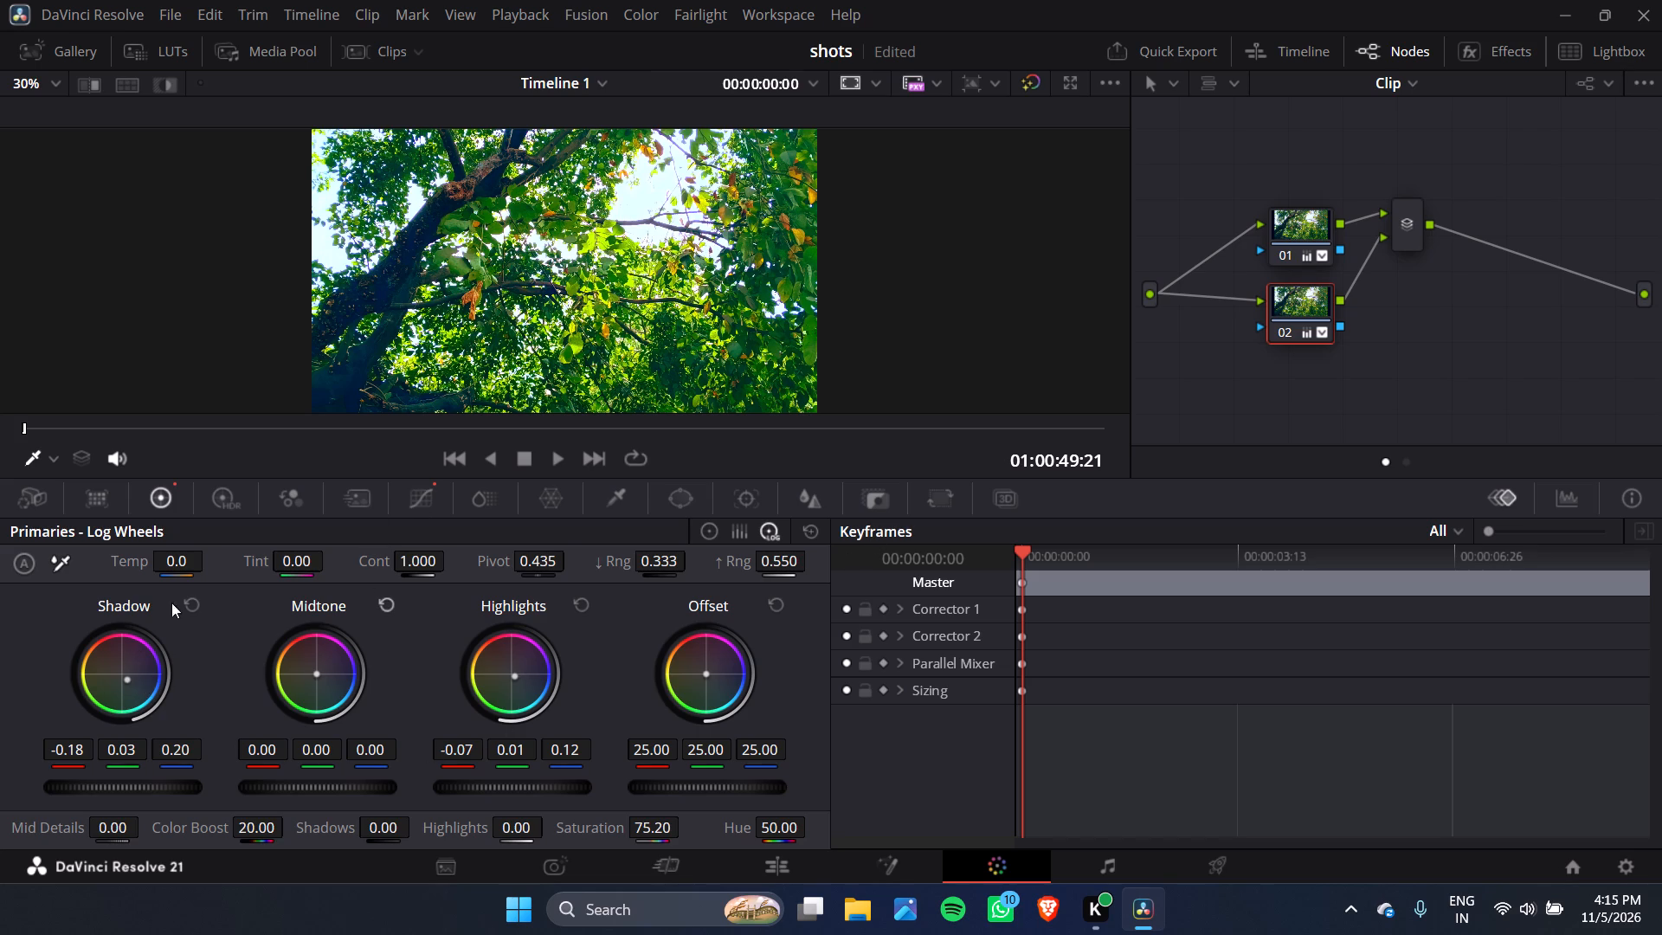
Reset the Shadow log wheel on node 02 to neutral.
click(193, 604)
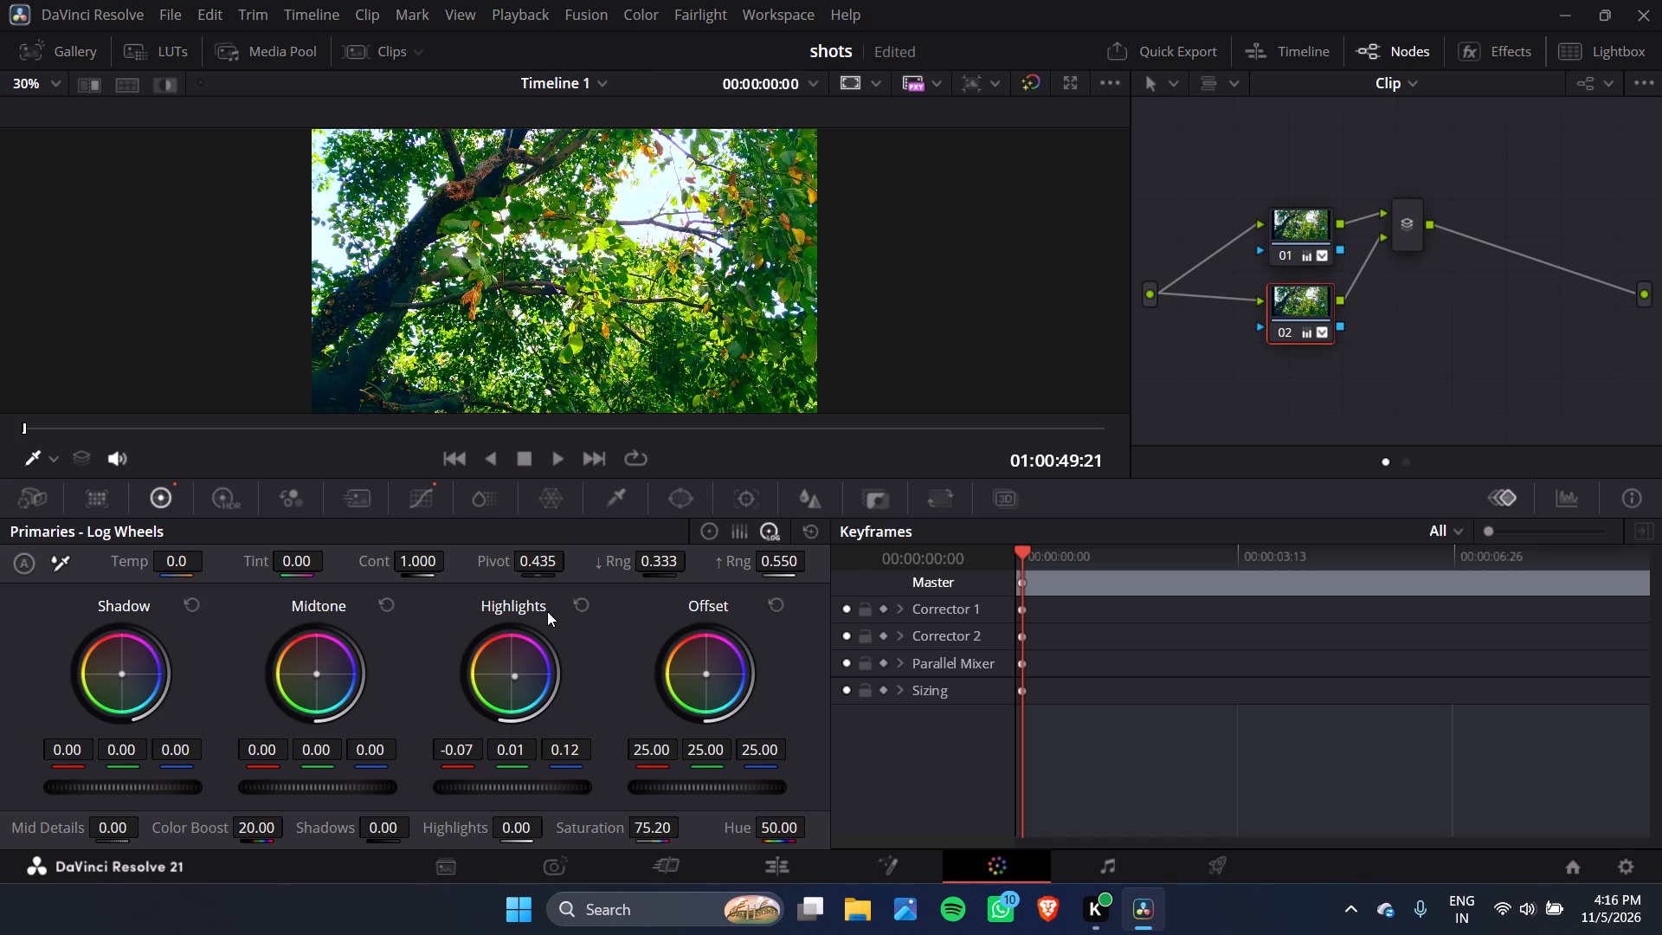
Reset the Highlights wheel of node 02 to neutral.
click(580, 603)
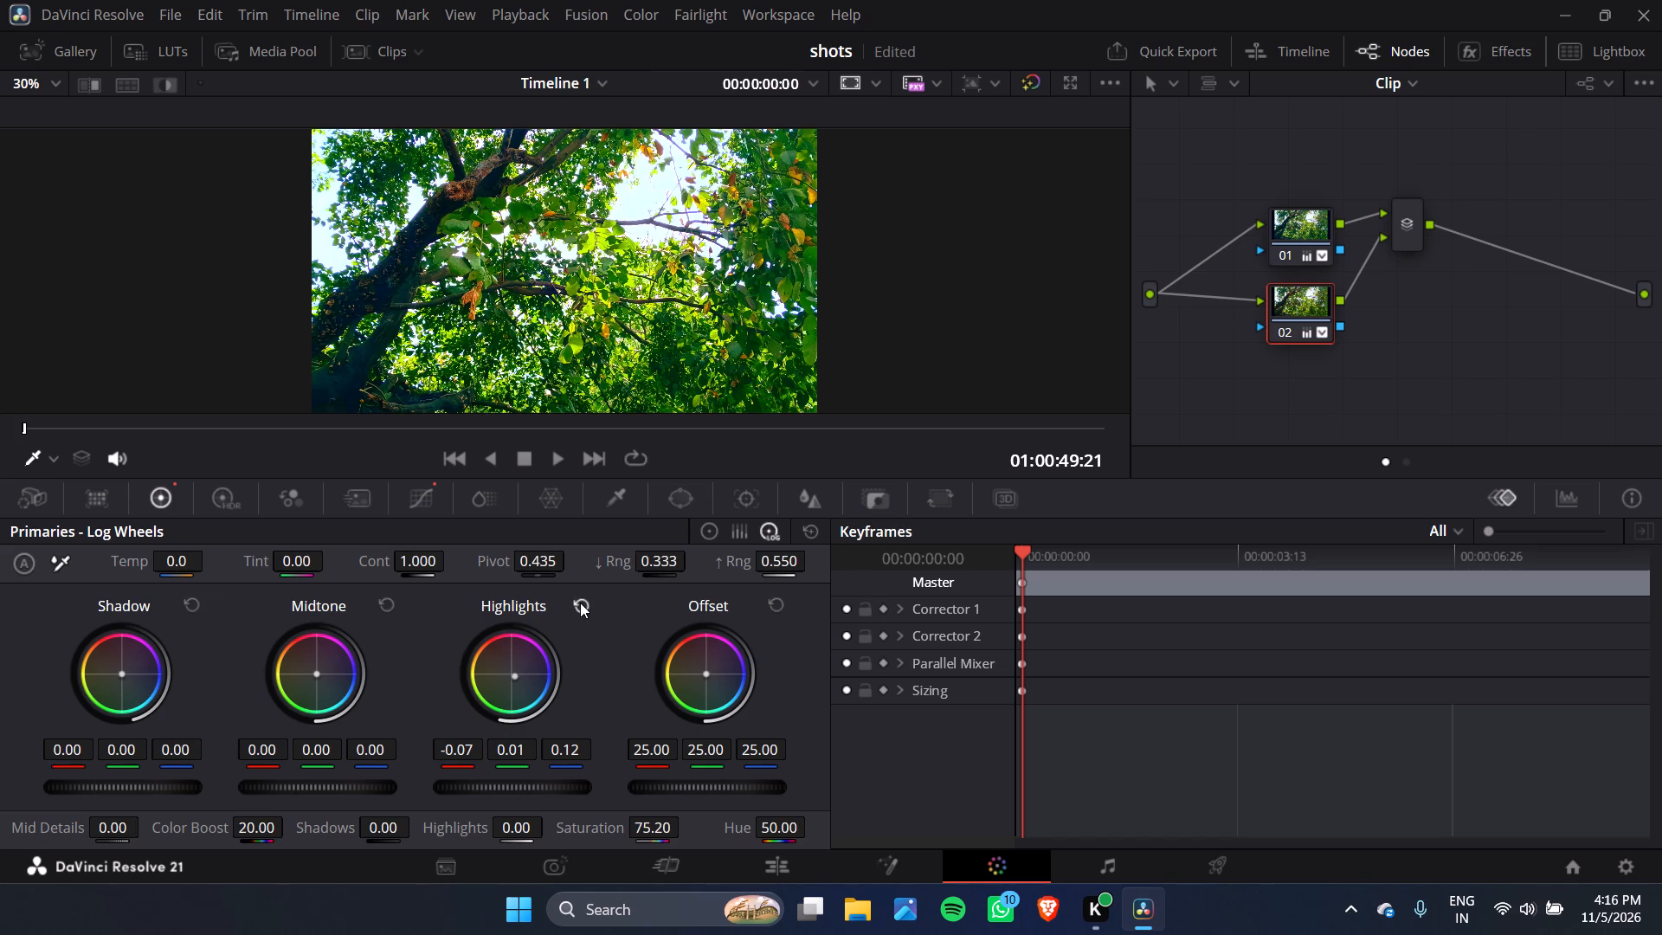
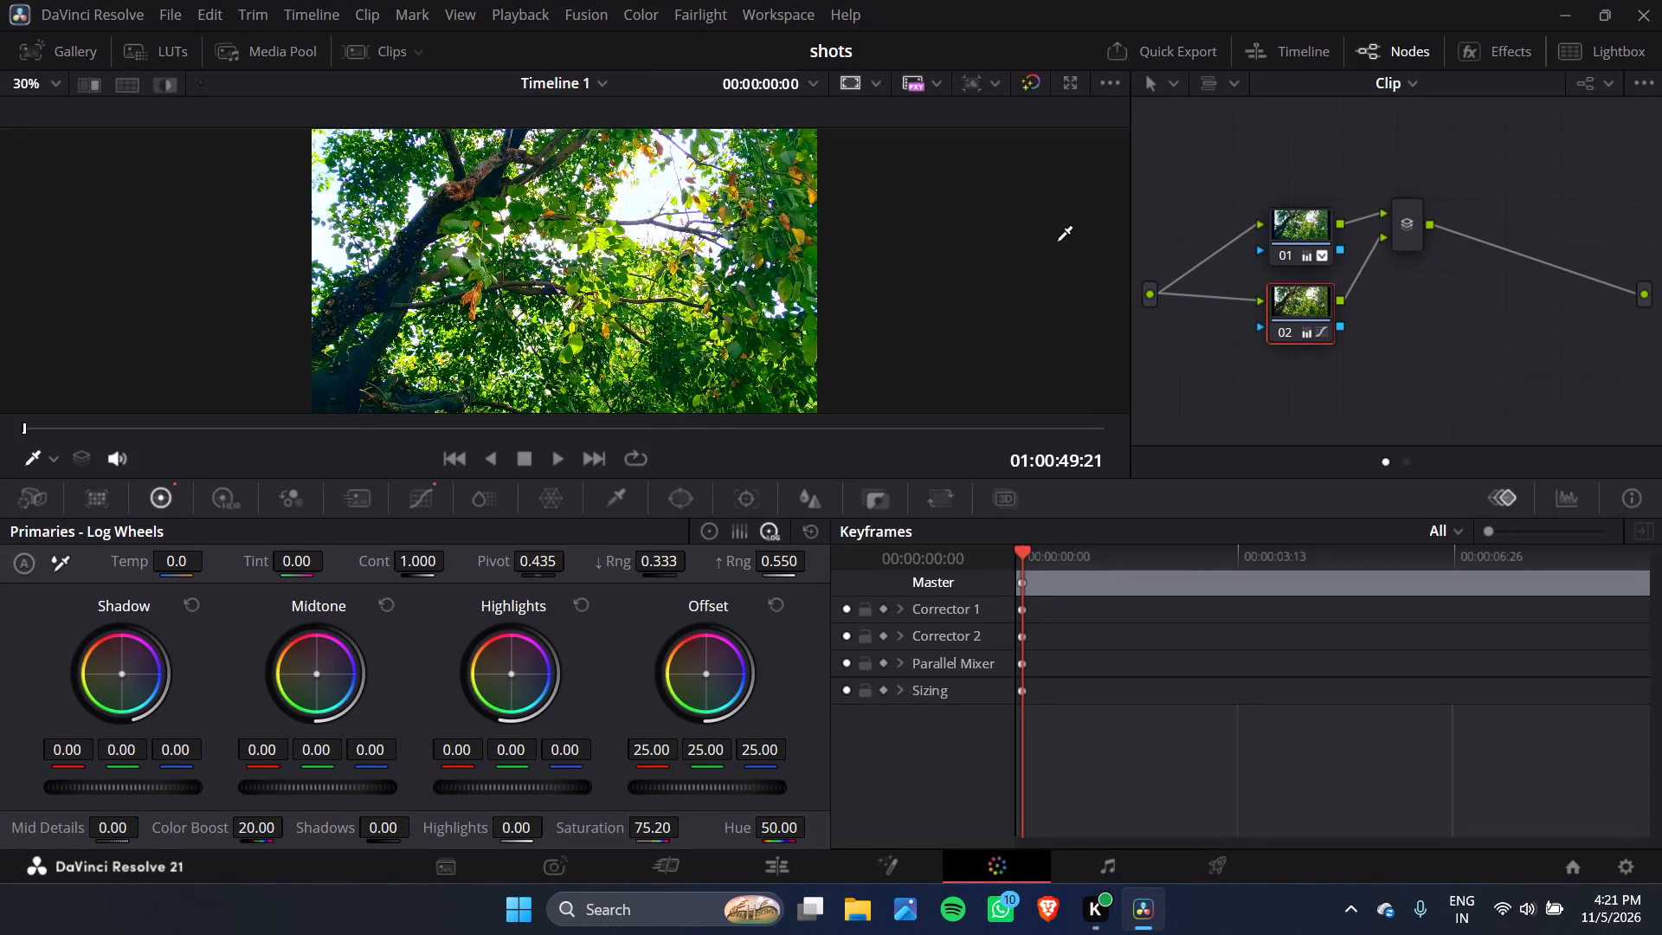
Compare the looks of nodes 01 and 02 against each other and the ungraded clip by switching each node off and on.
click(1292, 220)
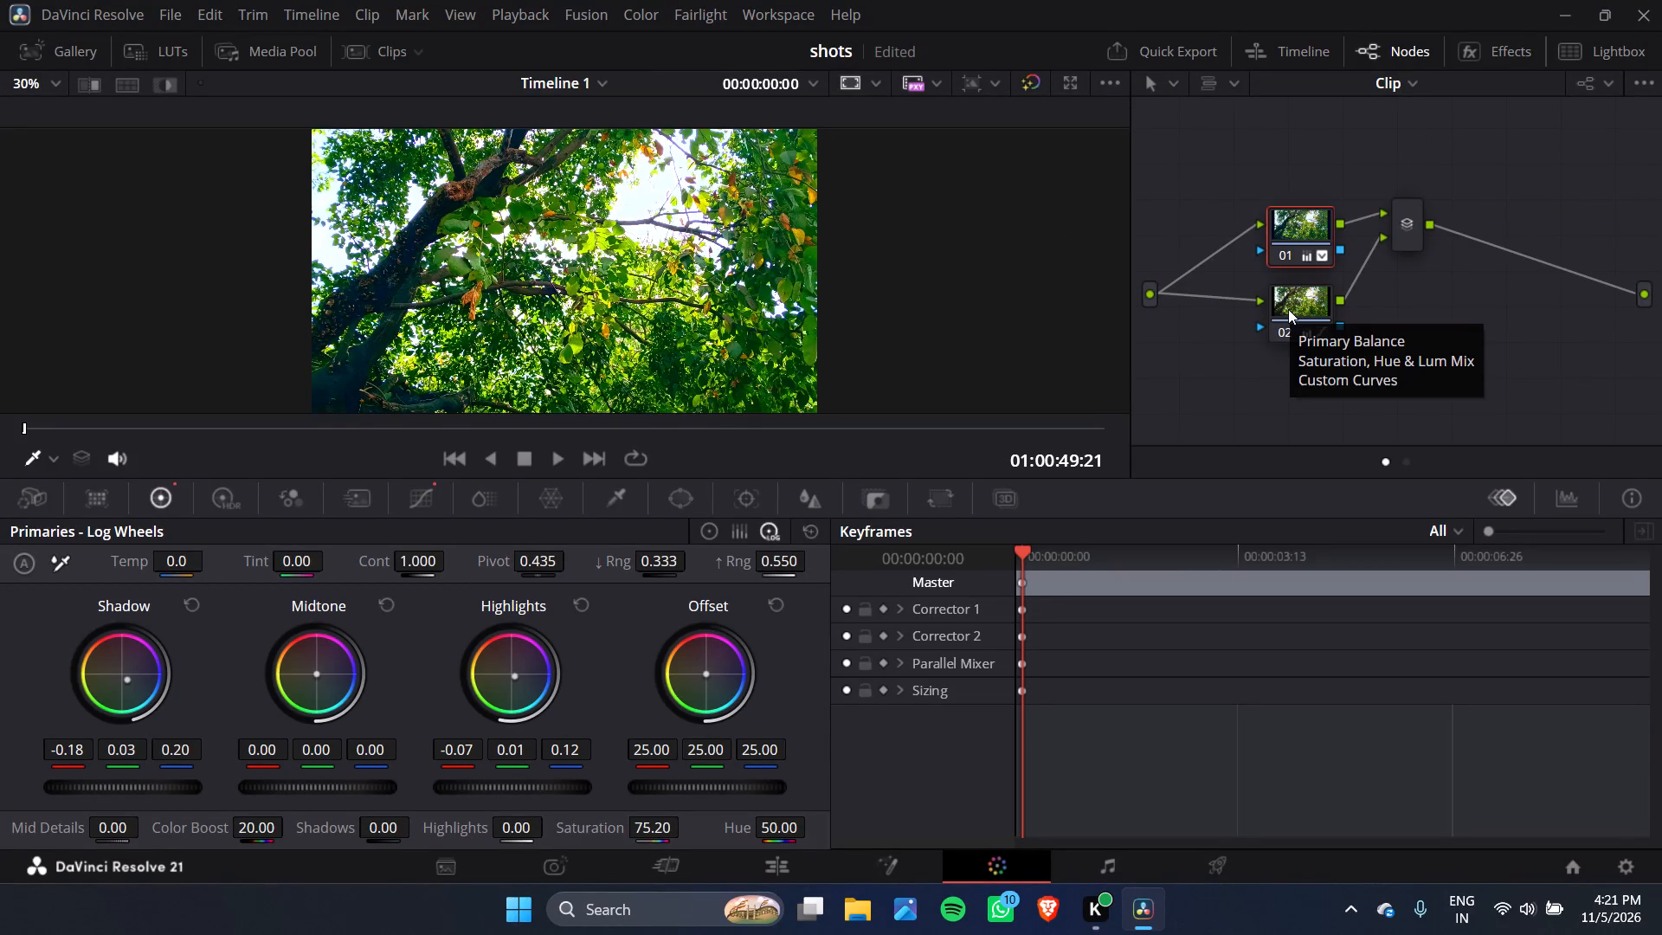
click(1285, 332)
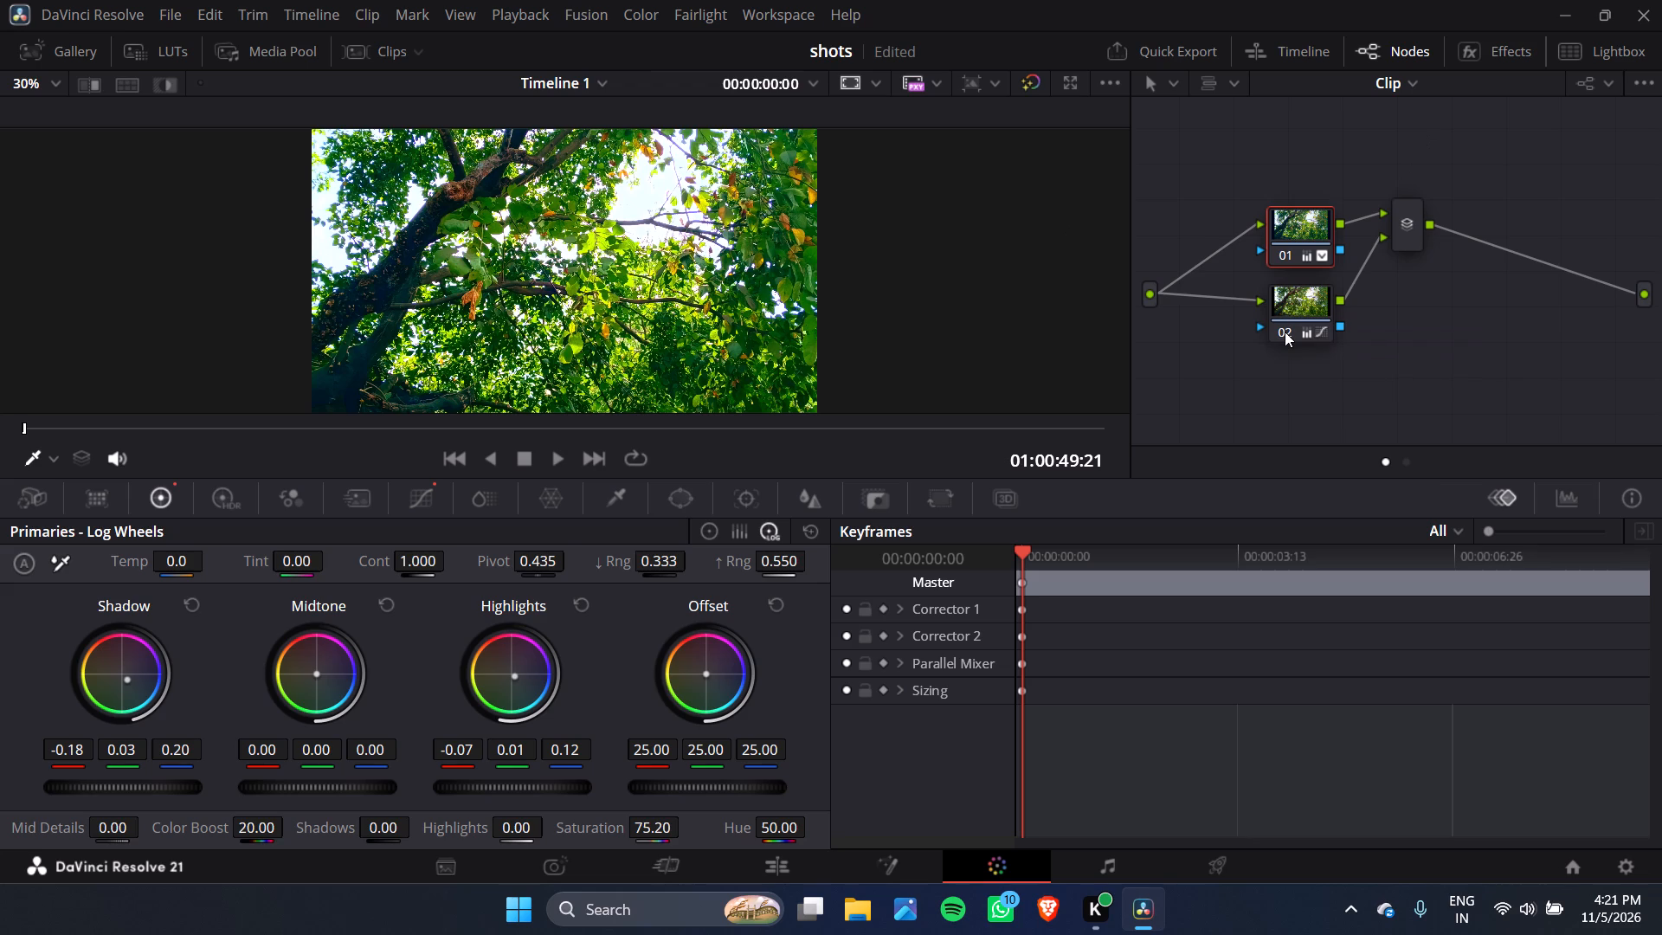
click(1285, 253)
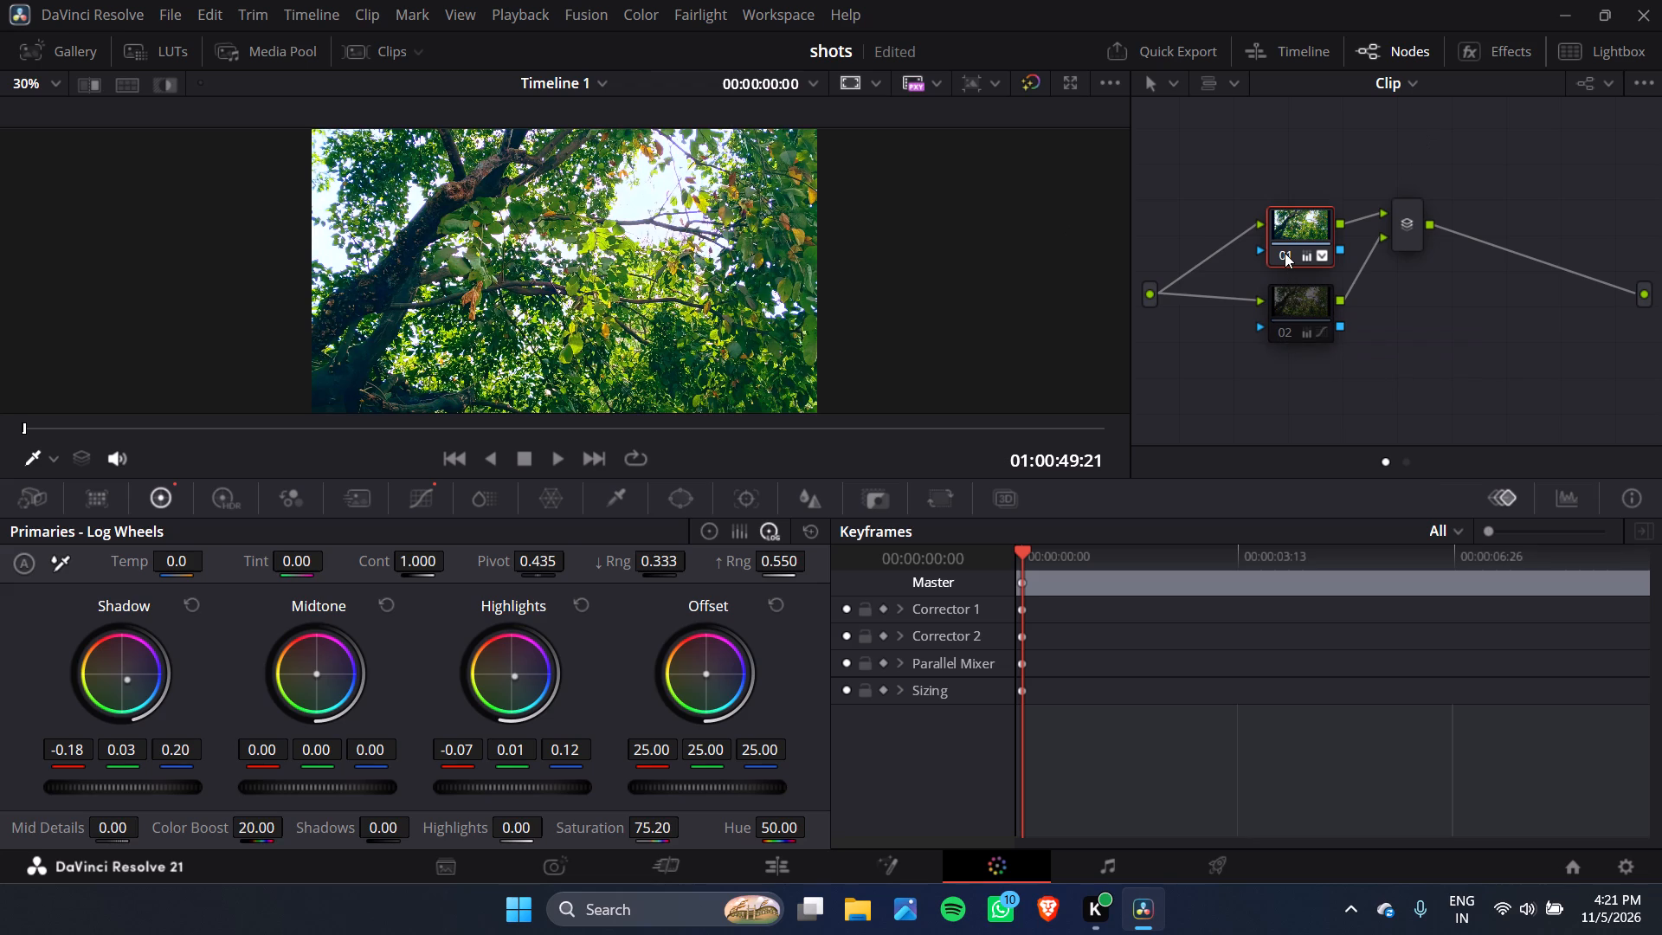
click(1282, 328)
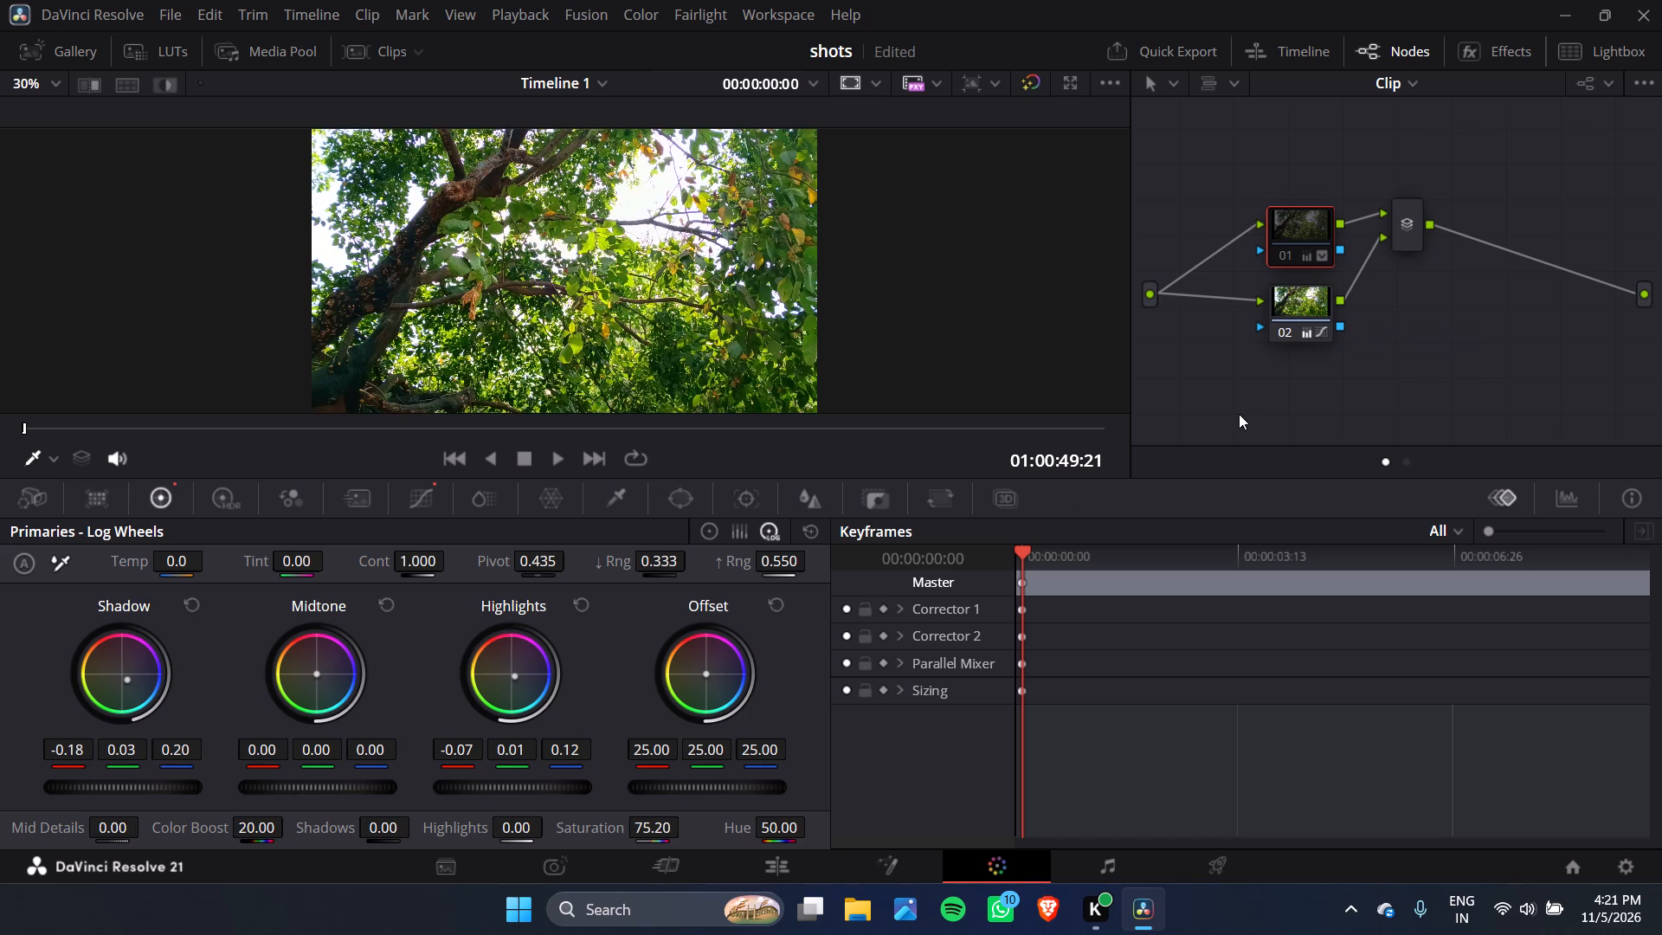
click(1282, 330)
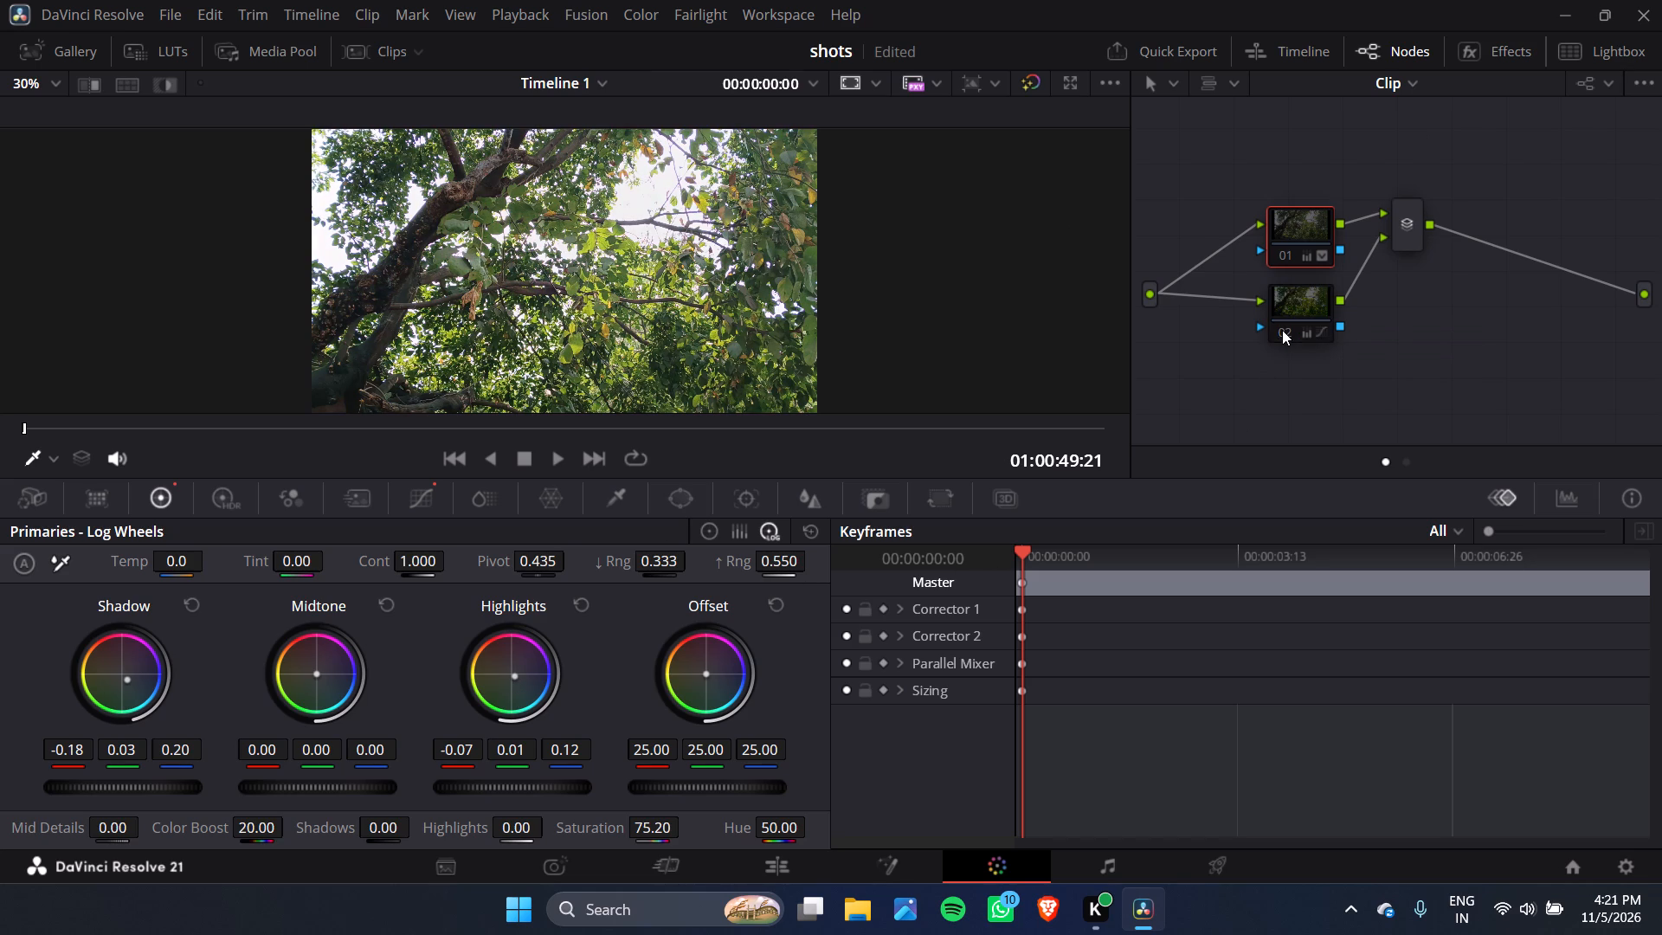
click(1284, 231)
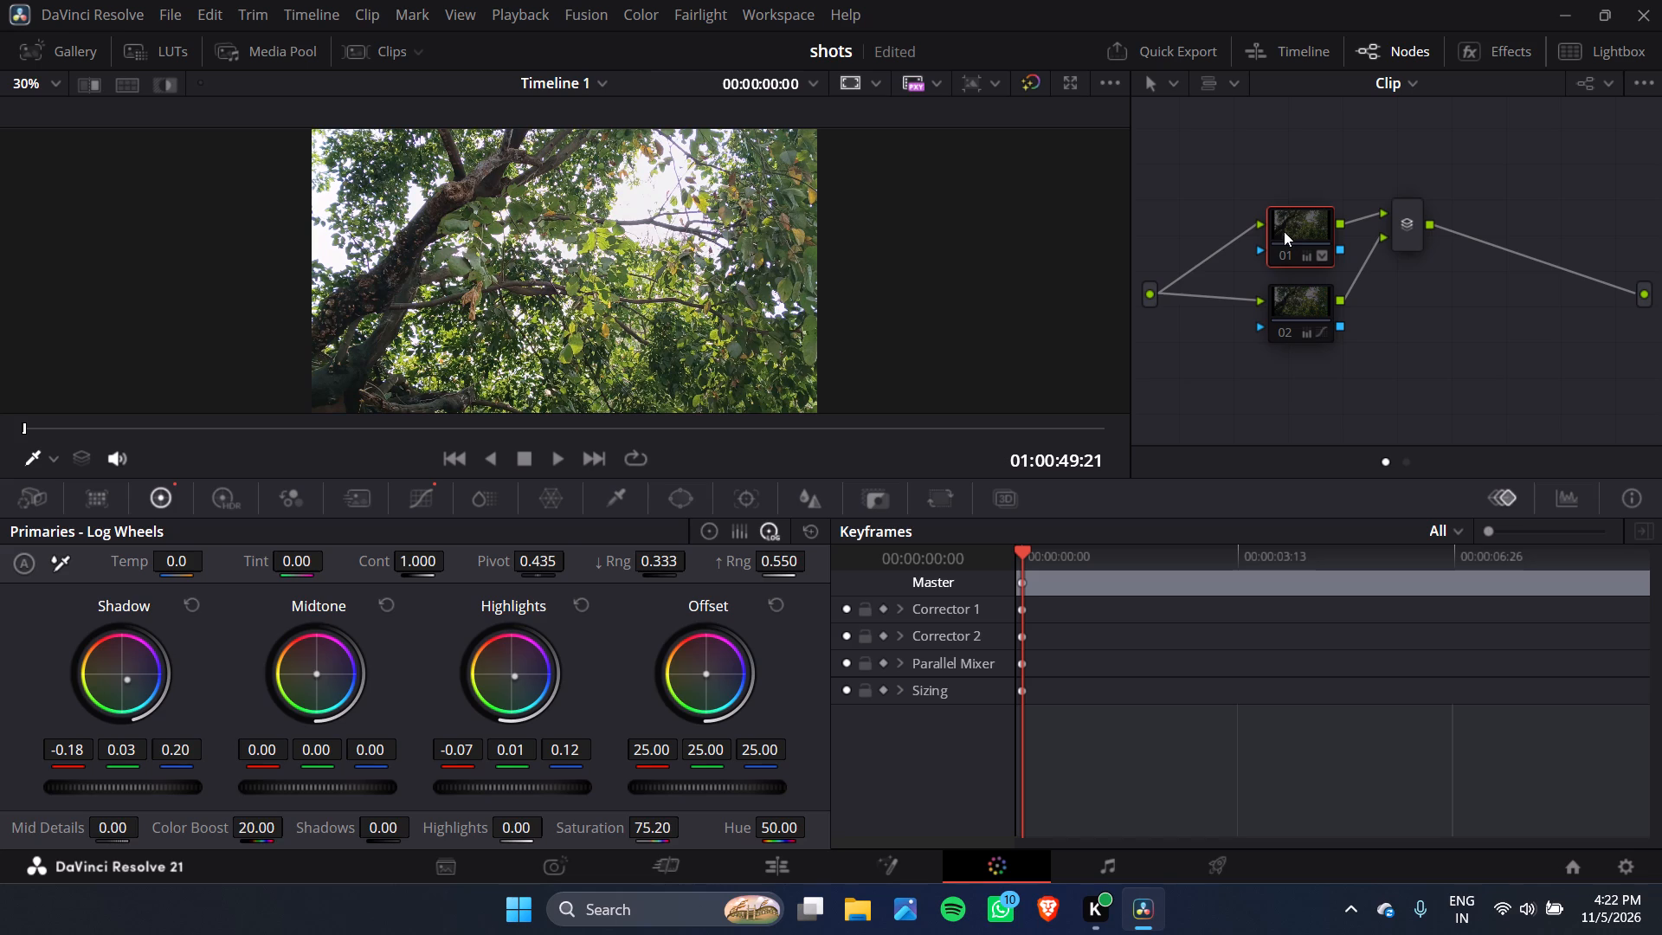
click(1290, 251)
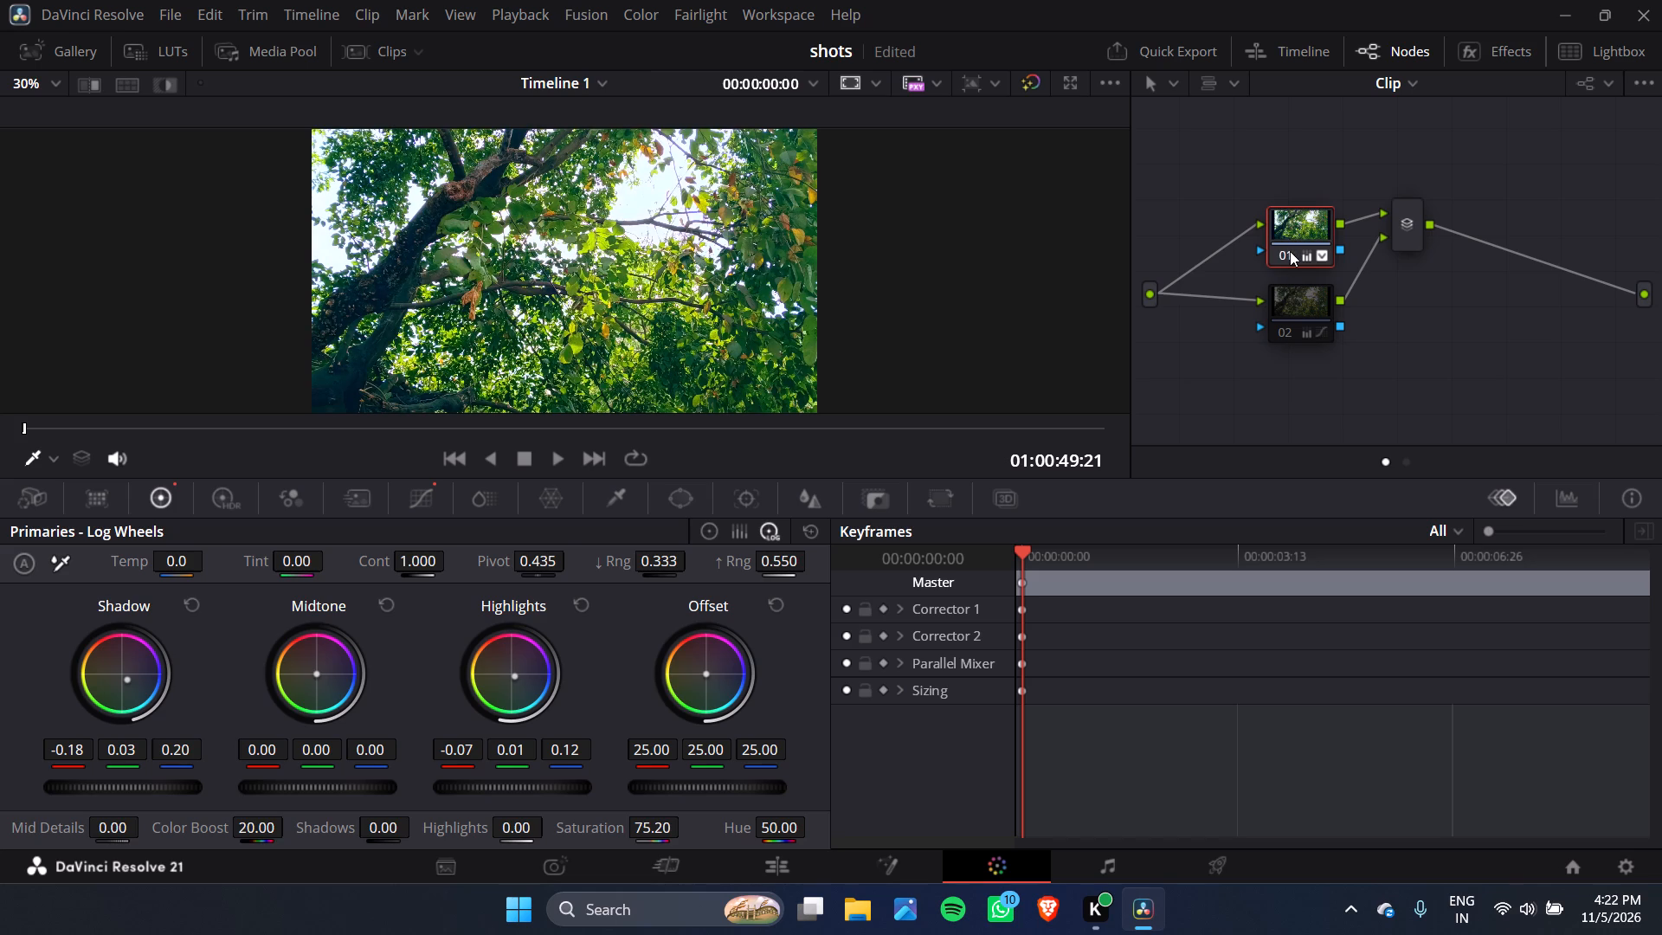
click(1290, 251)
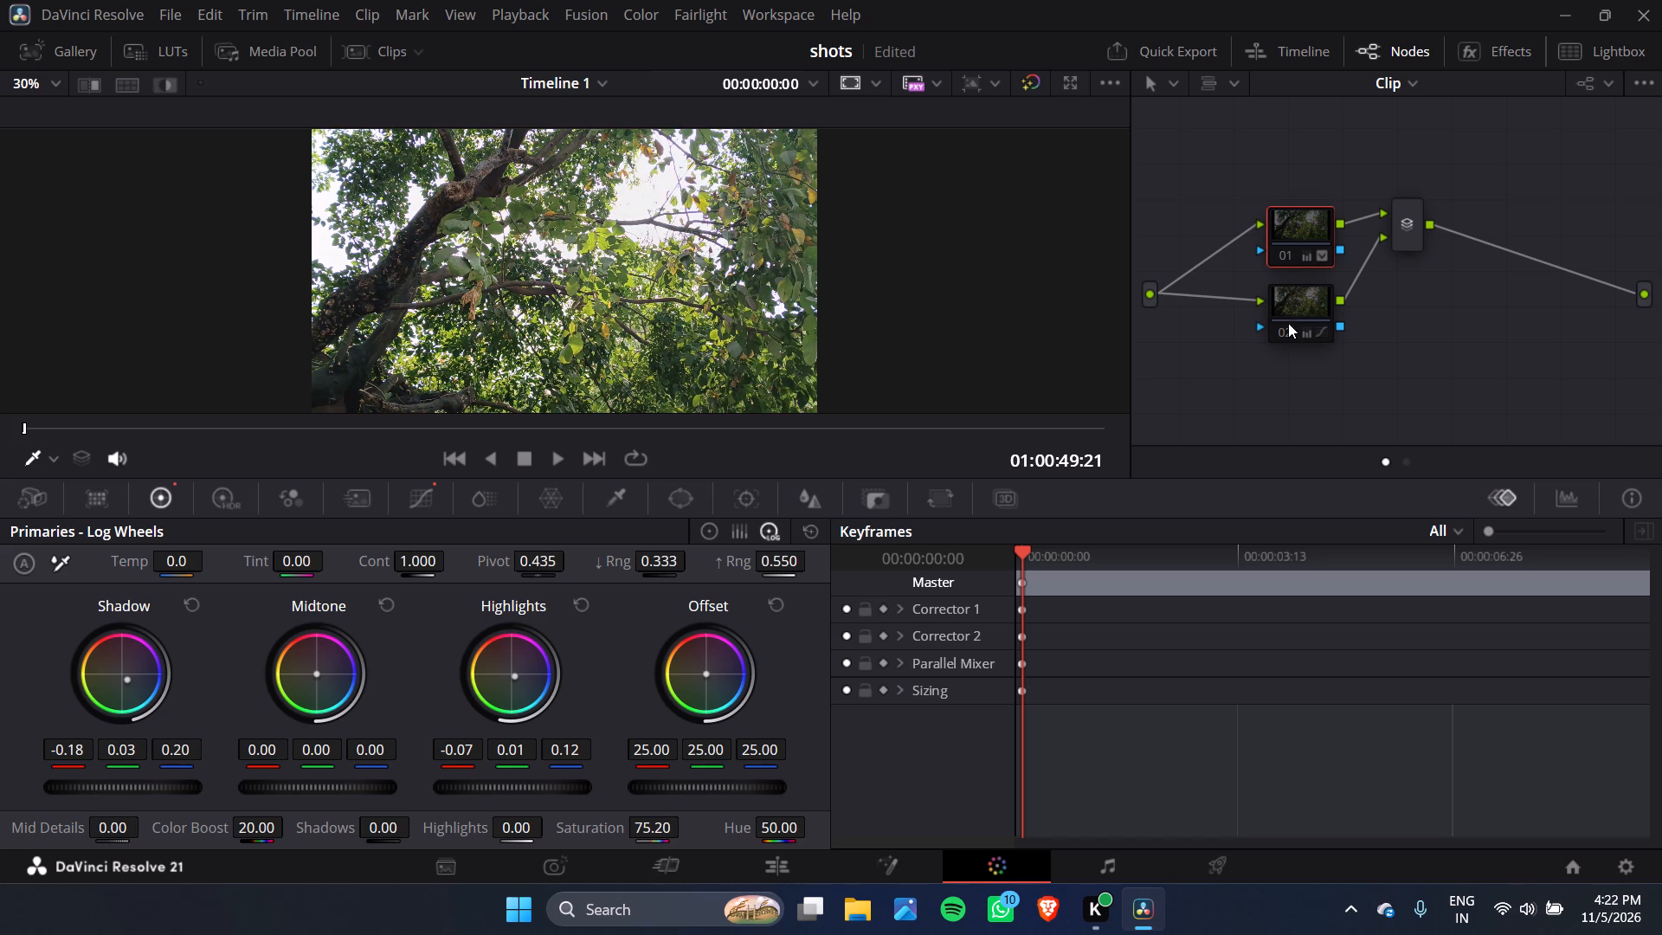
click(1286, 332)
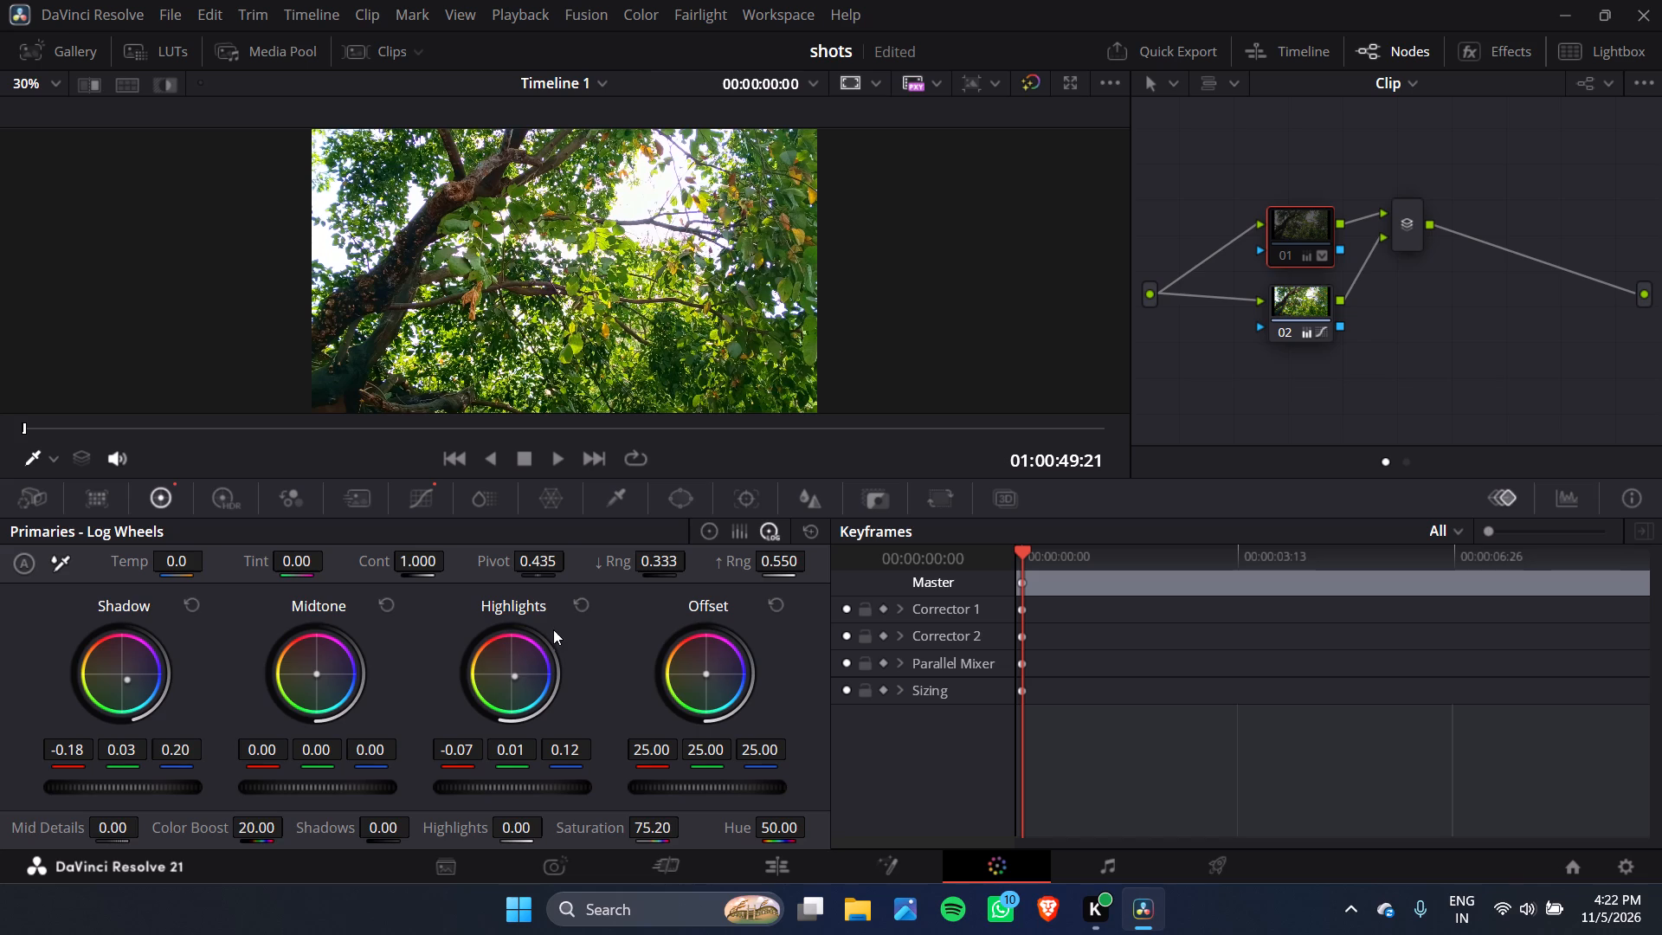
Reset the Highlights and Shadow wheels of node 01 to neutral.
click(581, 602)
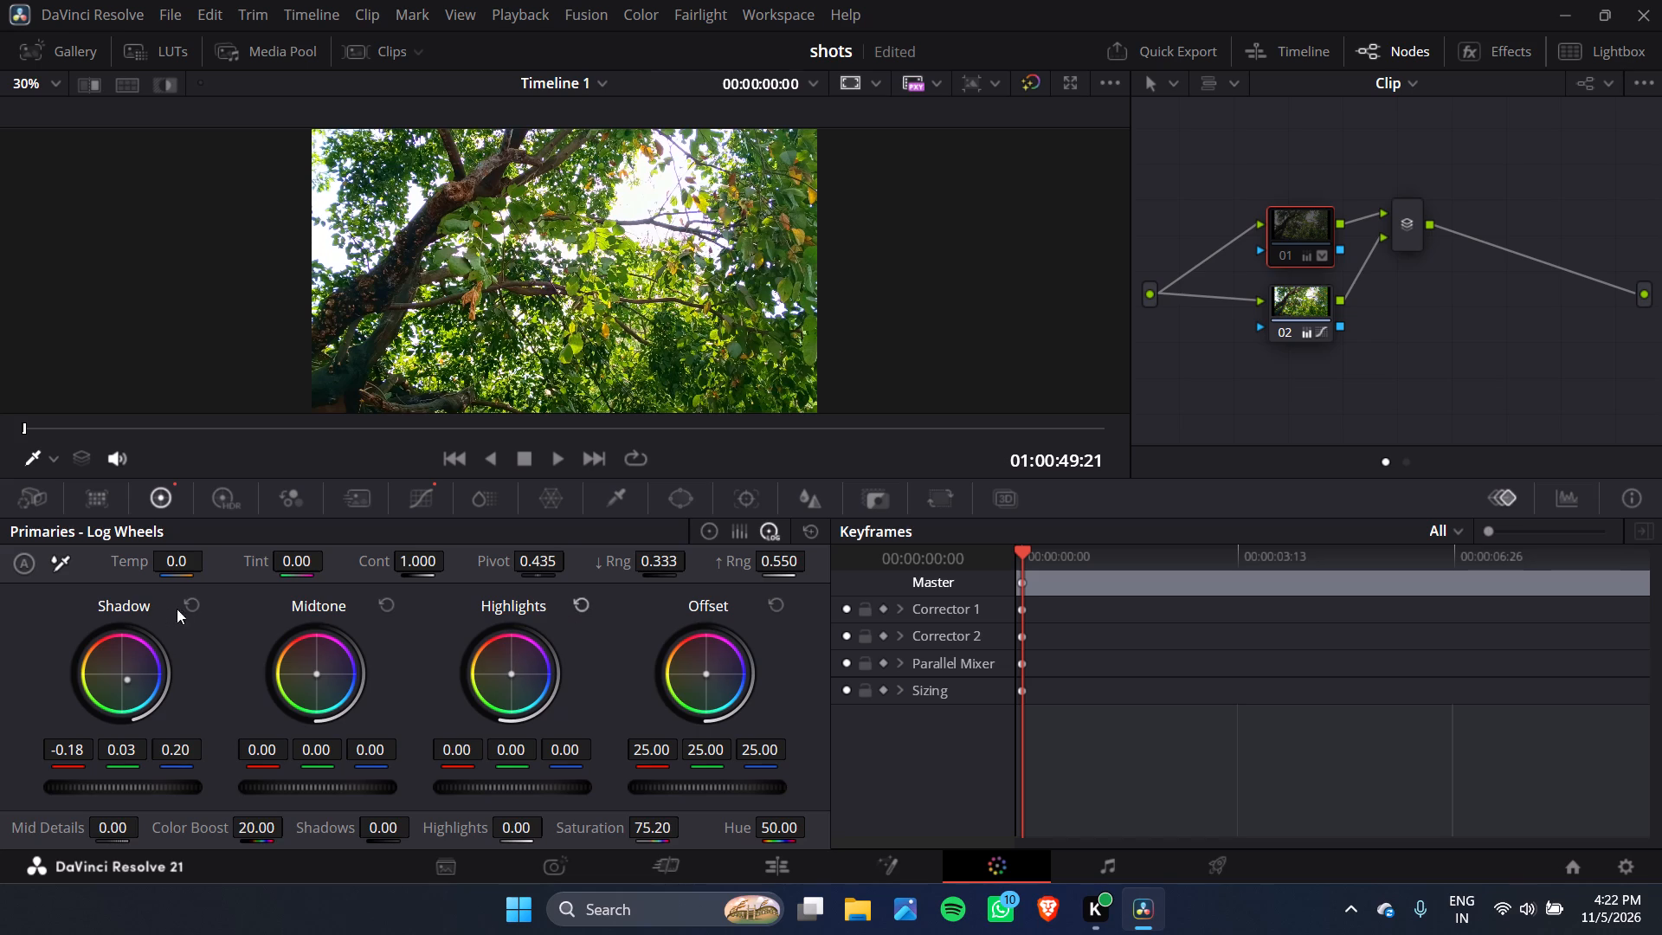
click(188, 598)
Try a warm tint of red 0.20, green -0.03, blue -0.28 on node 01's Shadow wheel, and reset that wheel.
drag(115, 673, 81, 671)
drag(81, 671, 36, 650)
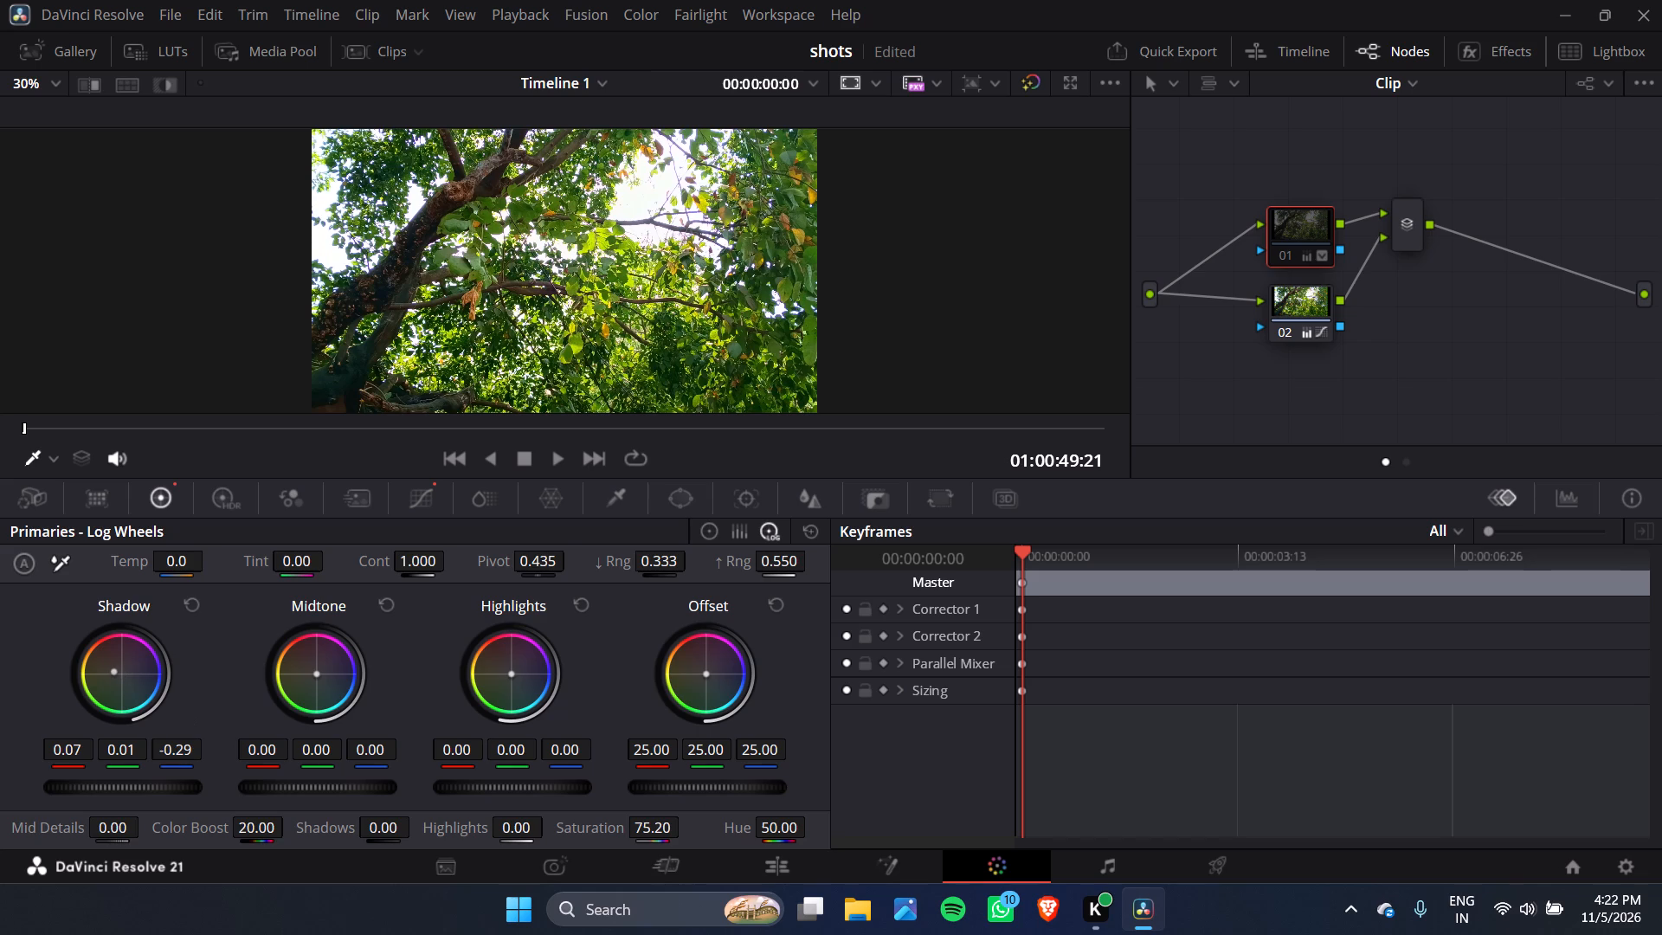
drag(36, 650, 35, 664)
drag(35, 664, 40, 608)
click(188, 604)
Enable node 01 with node 02 disabled, and shift node 01's Shadow wheel to red -0.11, green 0.02, blue 0.10.
click(1307, 299)
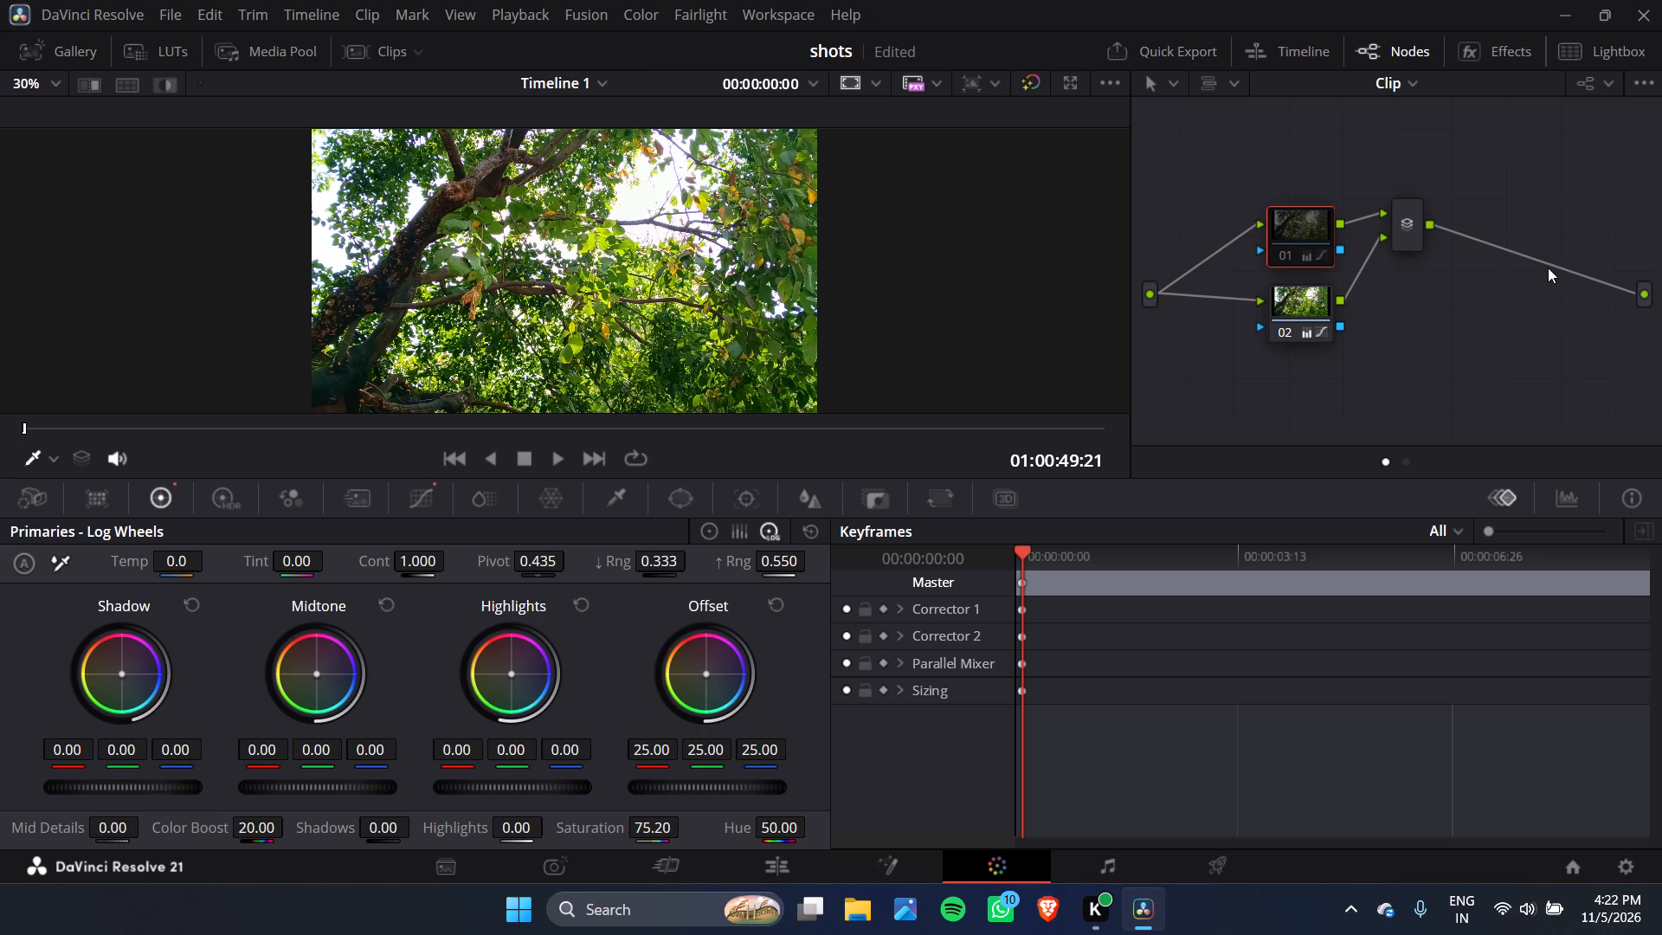
click(1301, 234)
click(1288, 249)
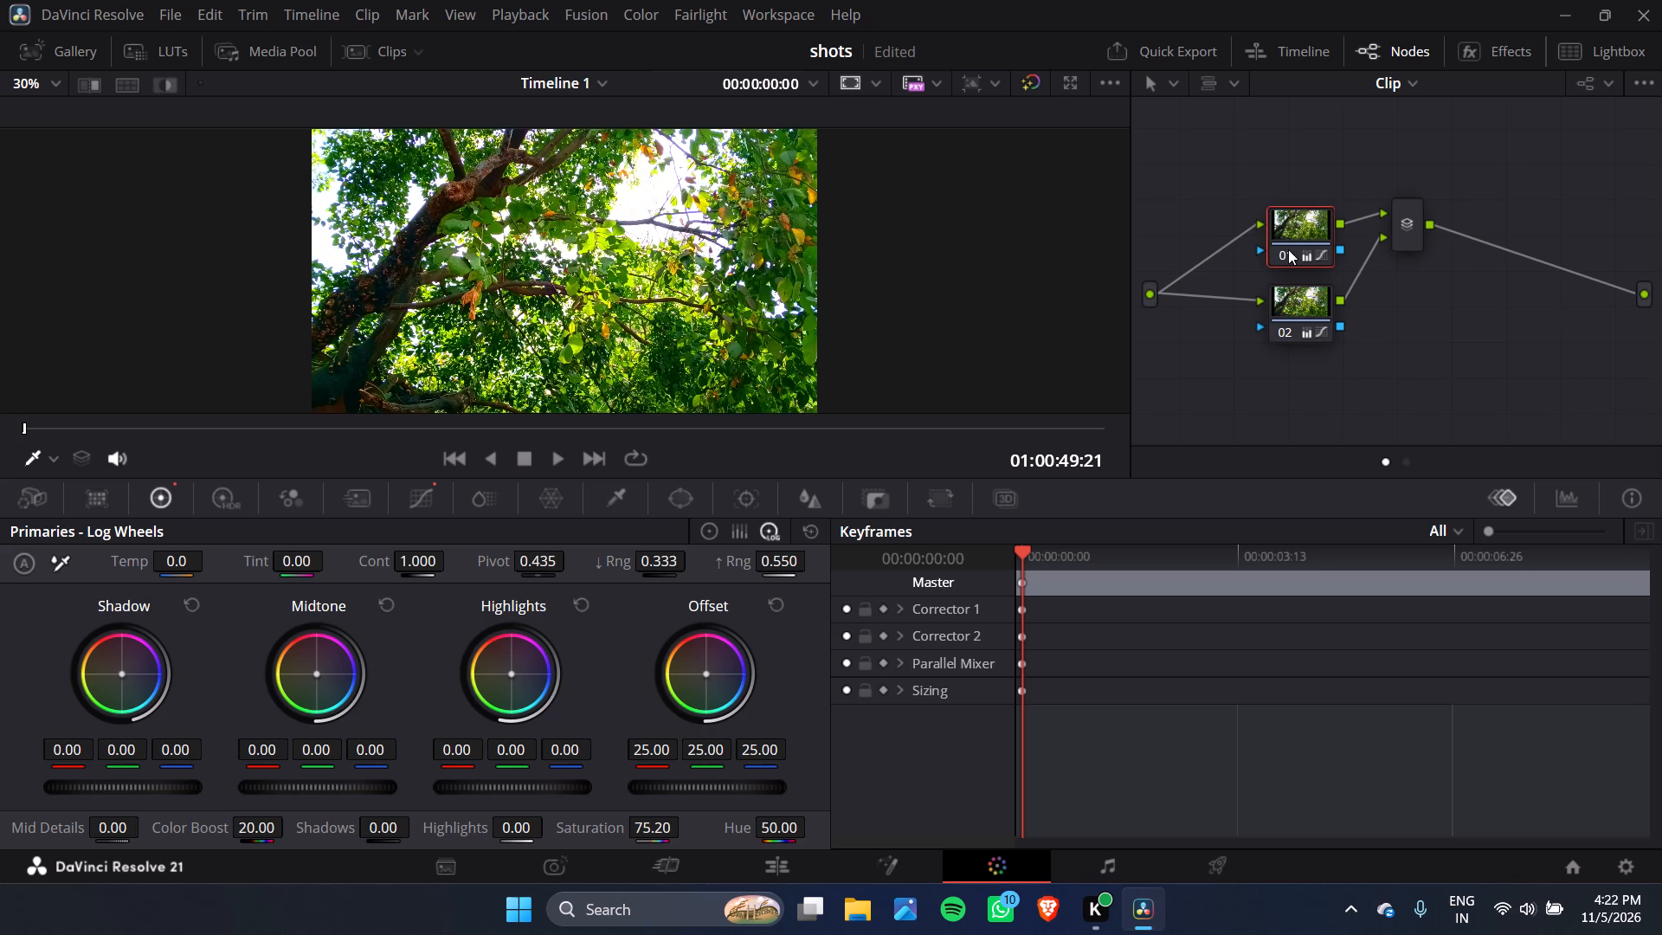
click(1287, 332)
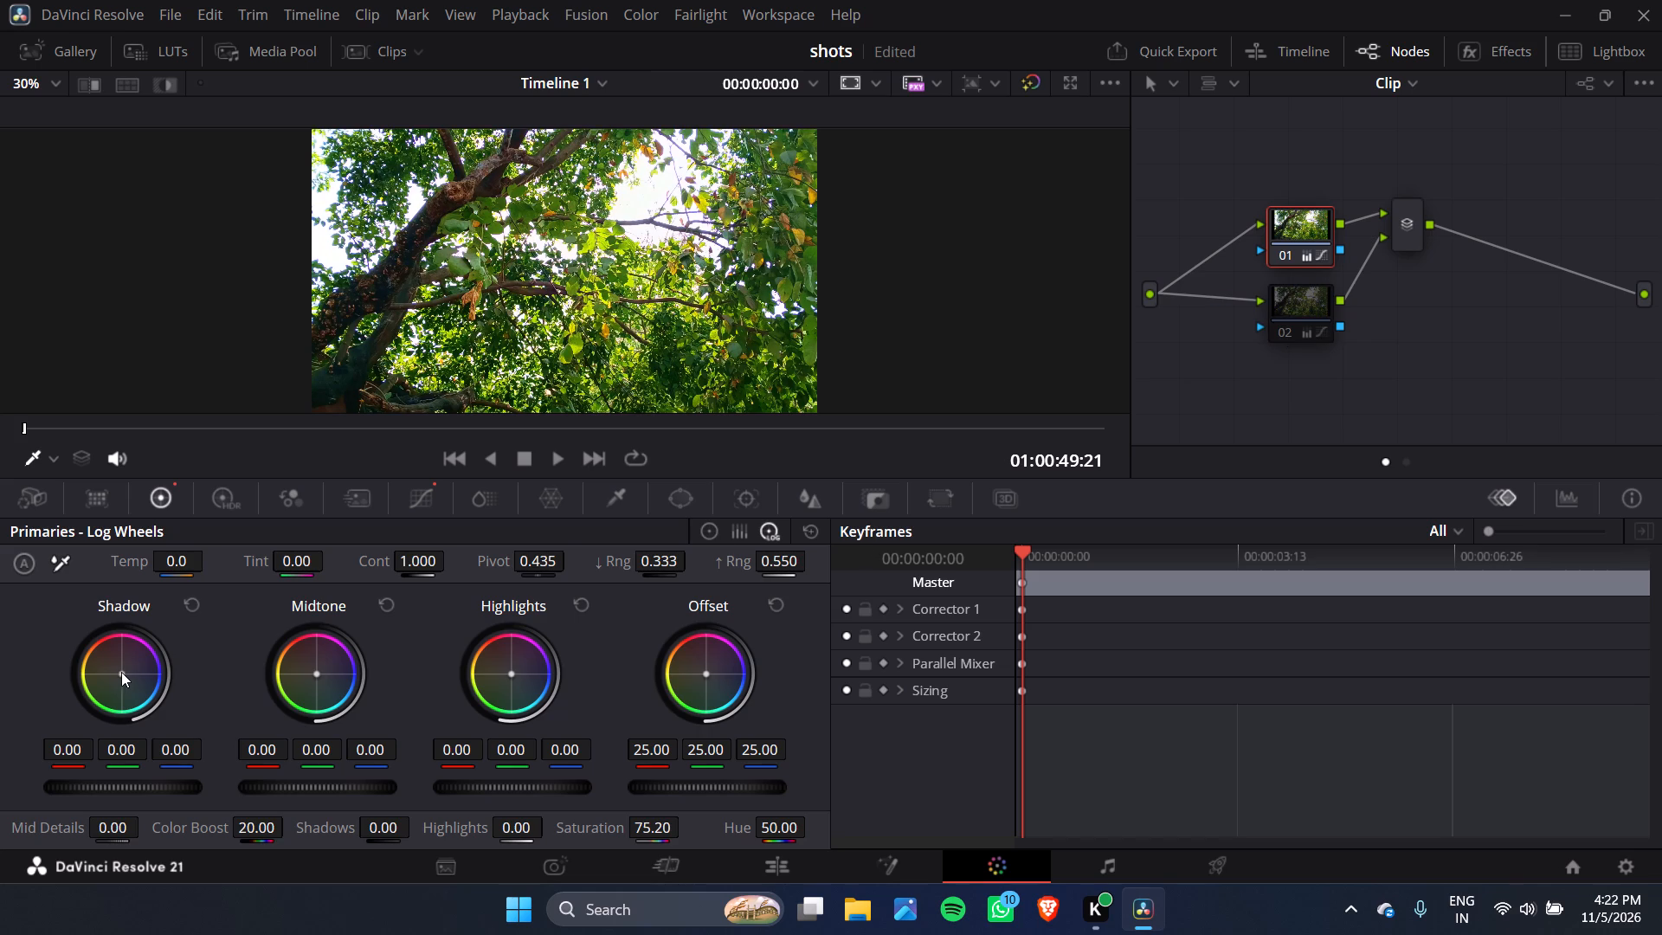
drag(124, 672, 177, 725)
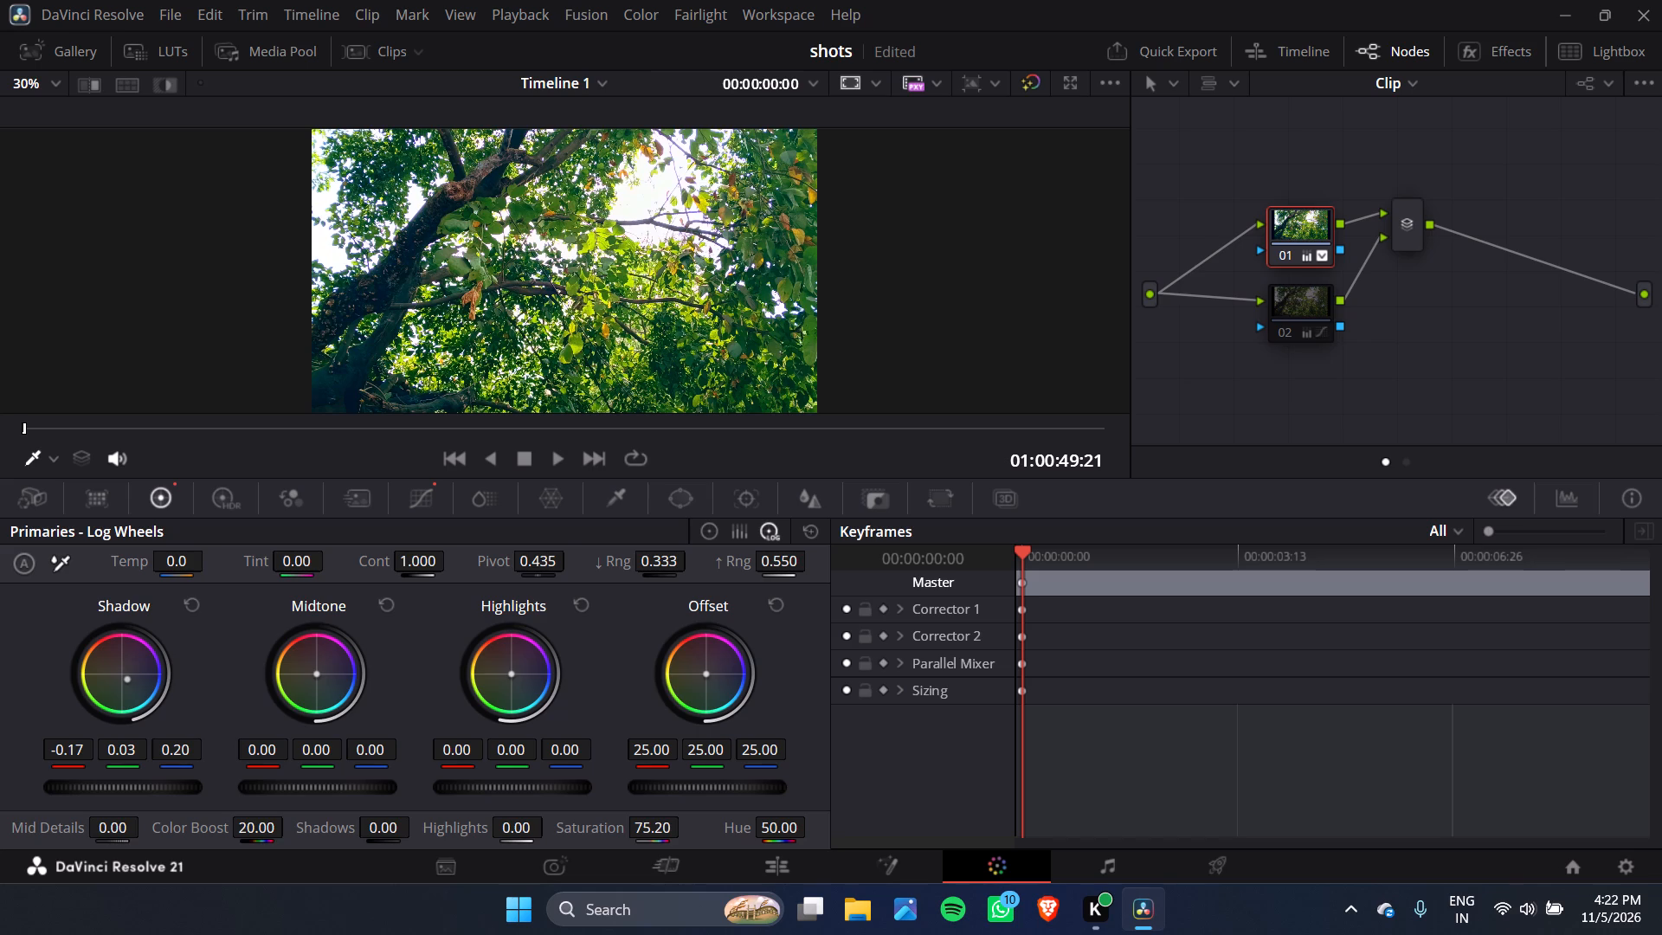
drag(177, 725, 167, 727)
drag(167, 727, 152, 708)
drag(152, 708, 151, 707)
Shift node 01's Highlights wheel to a cool blue of red -0.06, green 0.01, blue 0.13.
drag(511, 674, 545, 694)
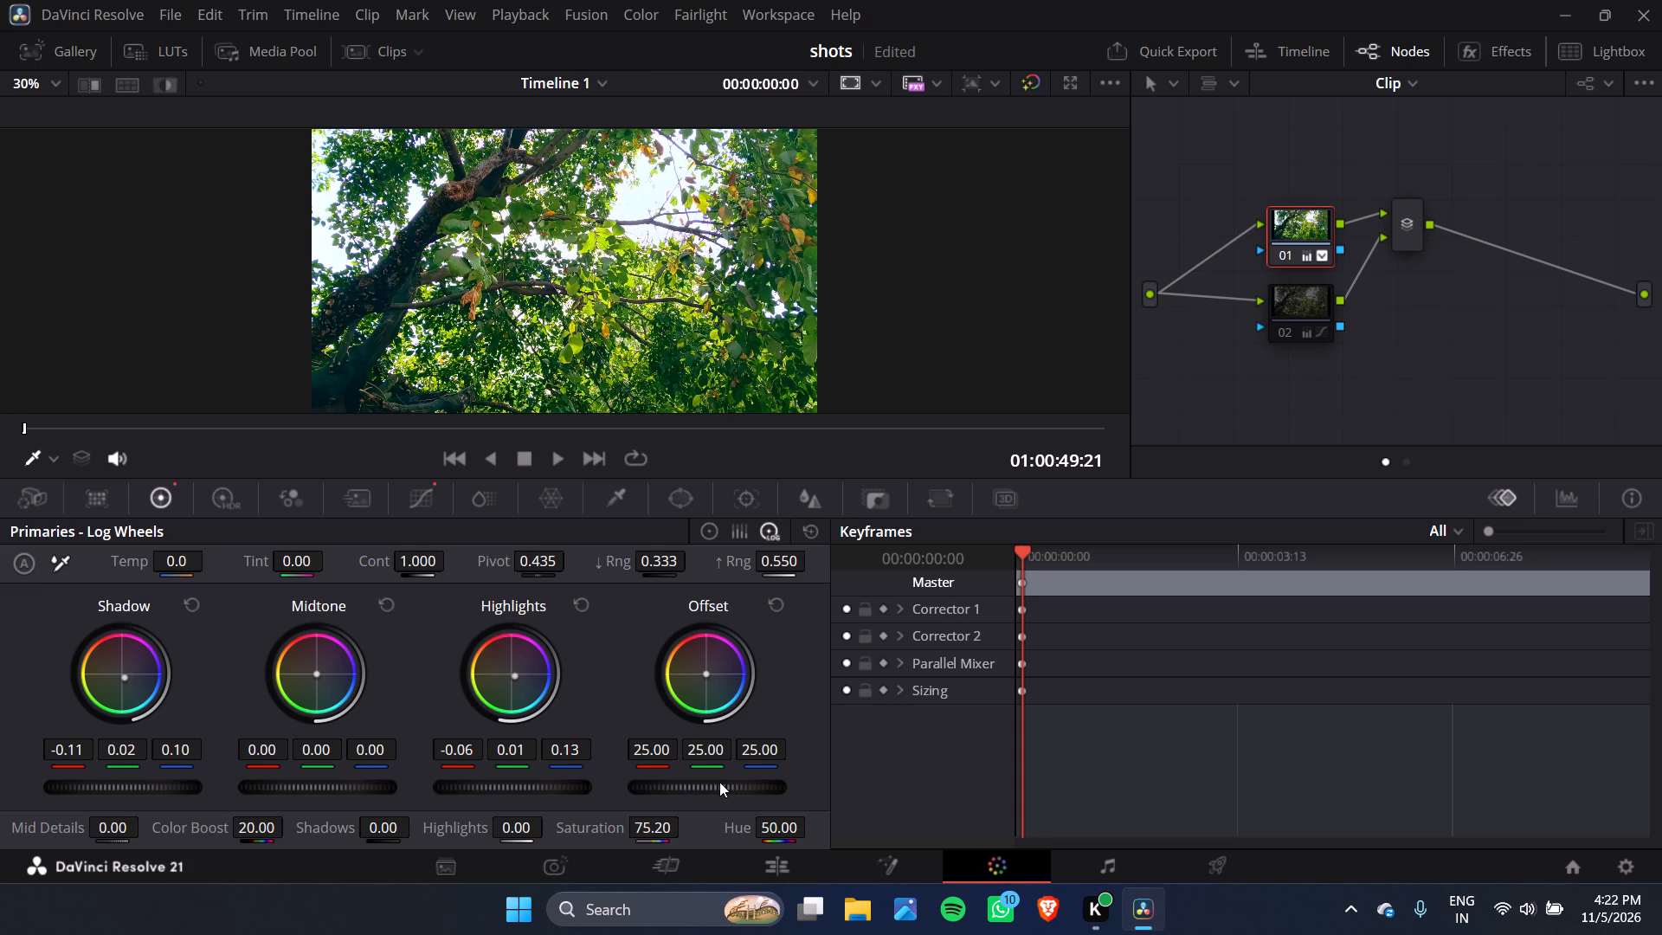
Enable node 02 with node 01 disabled, and warm node 02's Shadow wheel to red 0.03, green 0.01, blue -0.24.
click(1305, 299)
click(1305, 299)
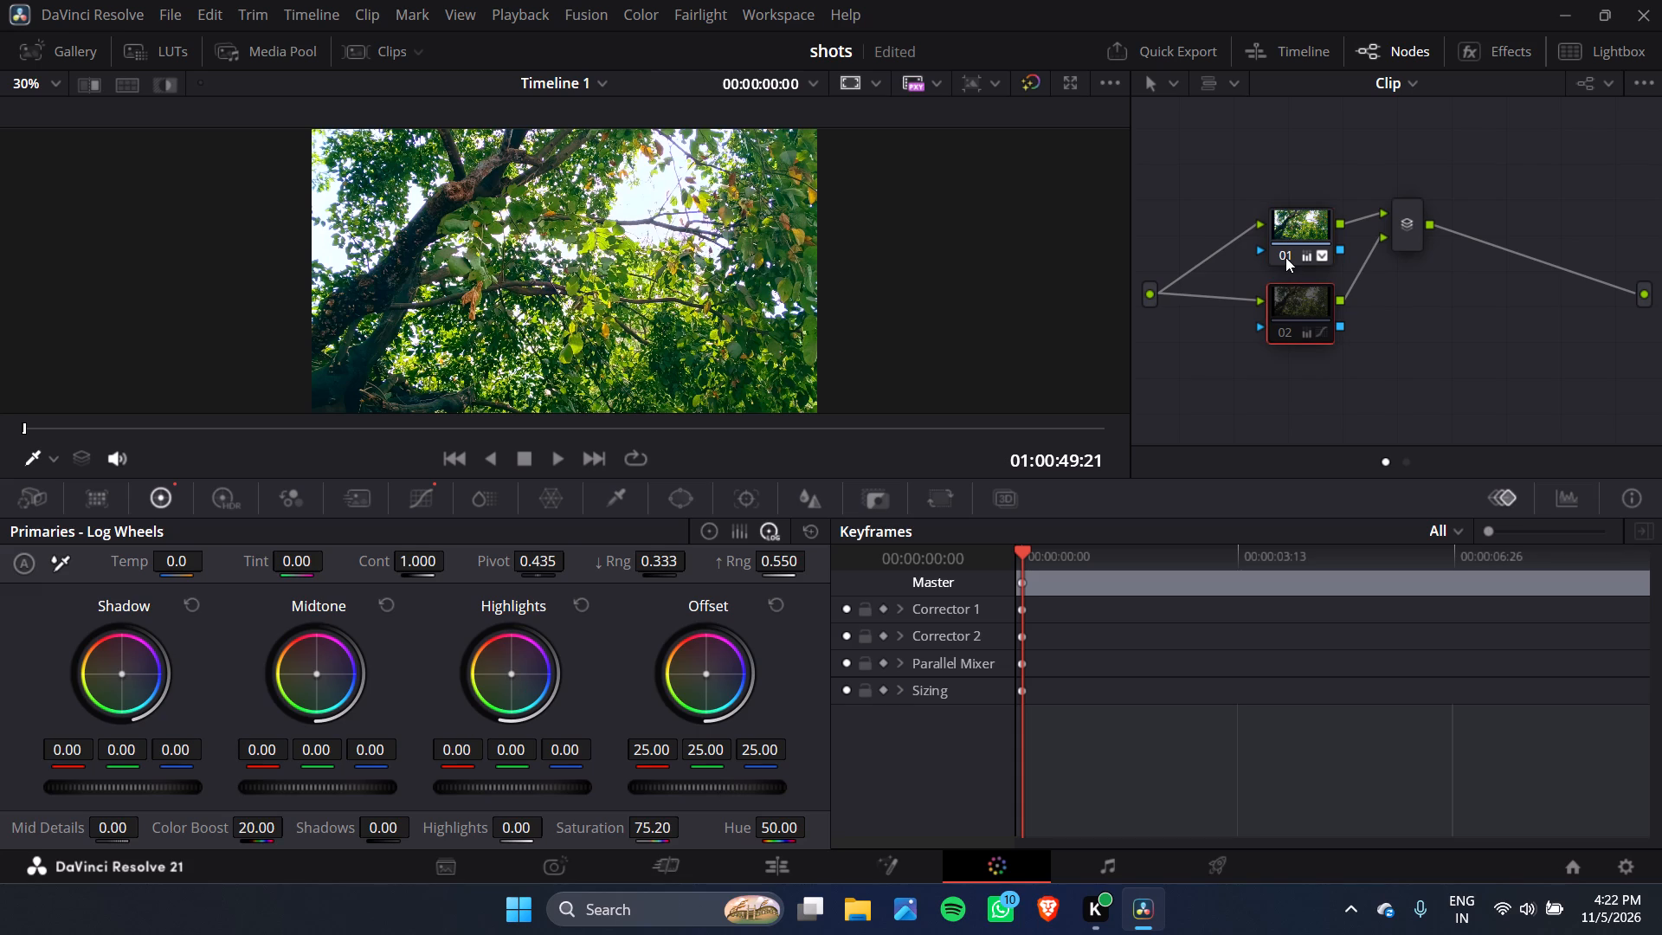
click(1285, 256)
click(1285, 334)
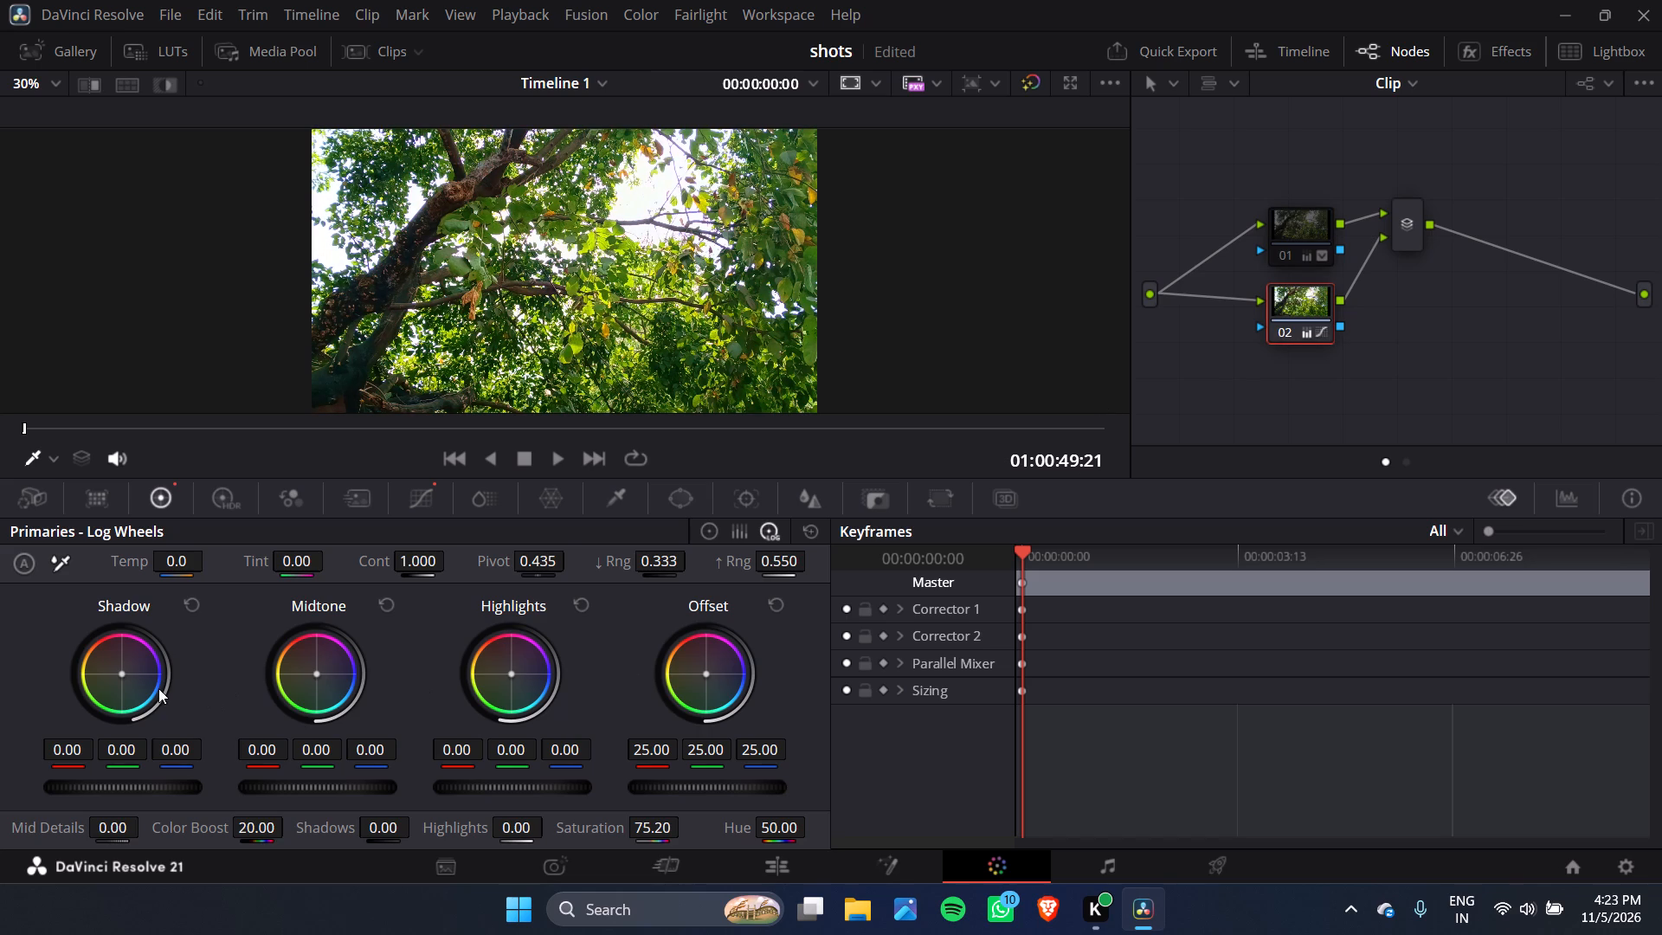
drag(123, 671, 113, 671)
drag(113, 671, 63, 654)
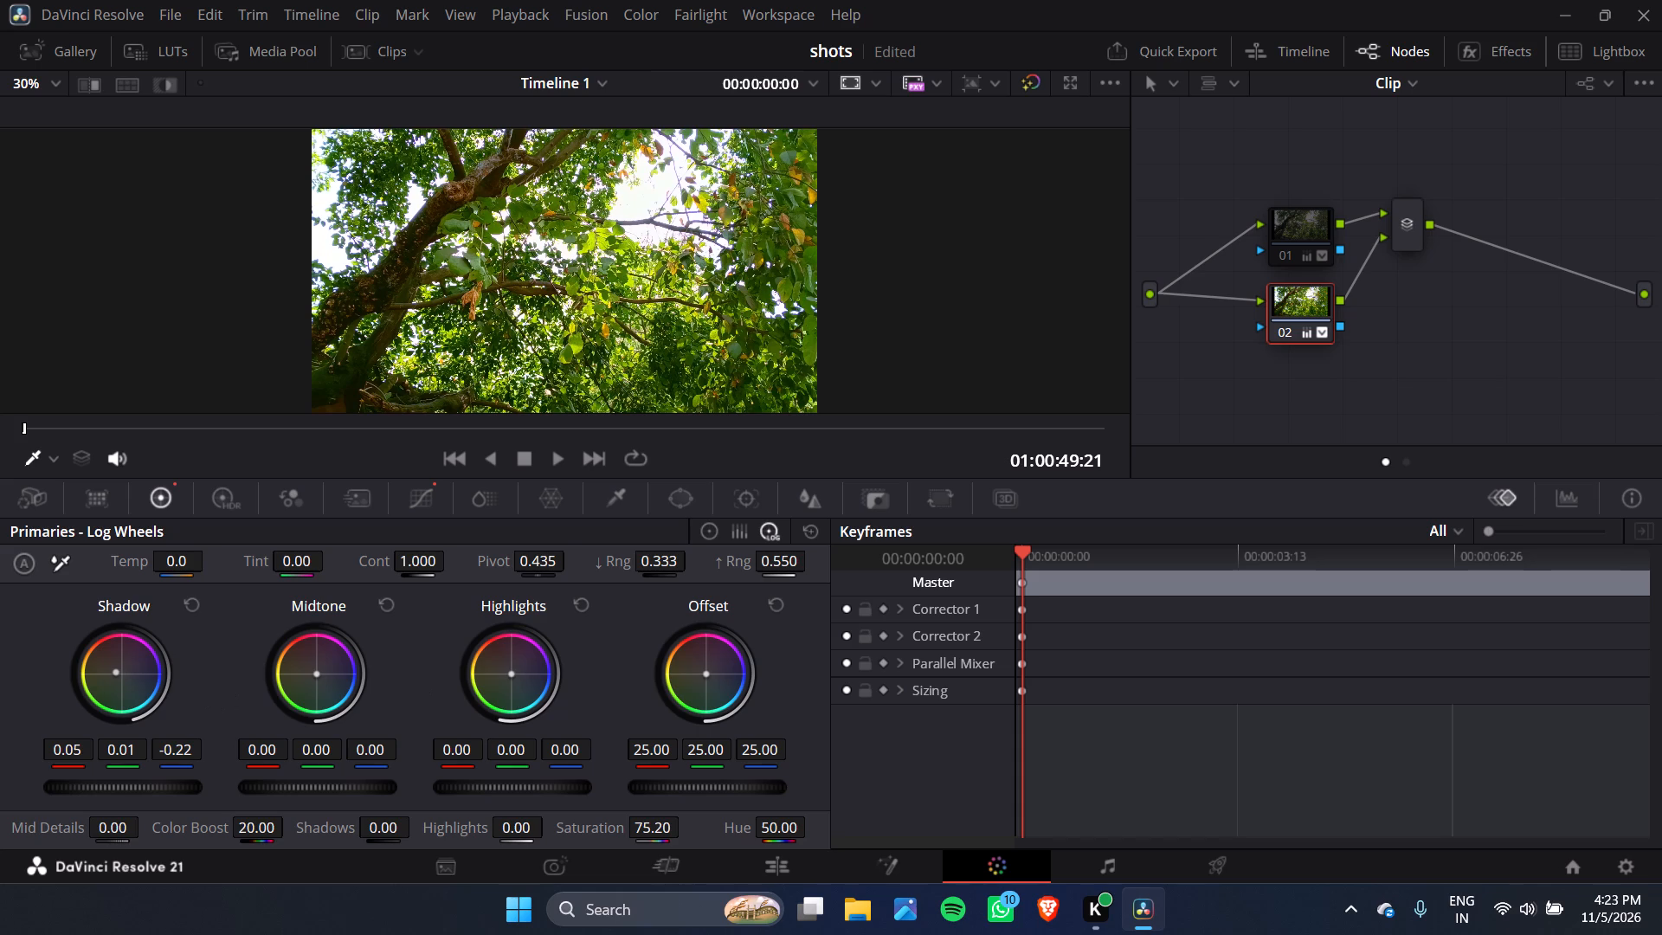
drag(63, 654, 59, 658)
drag(59, 658, 59, 661)
Warm node 02's Highlights wheel to red 0.05, green 0.00, blue -0.15.
drag(509, 674, 475, 654)
drag(475, 654, 468, 659)
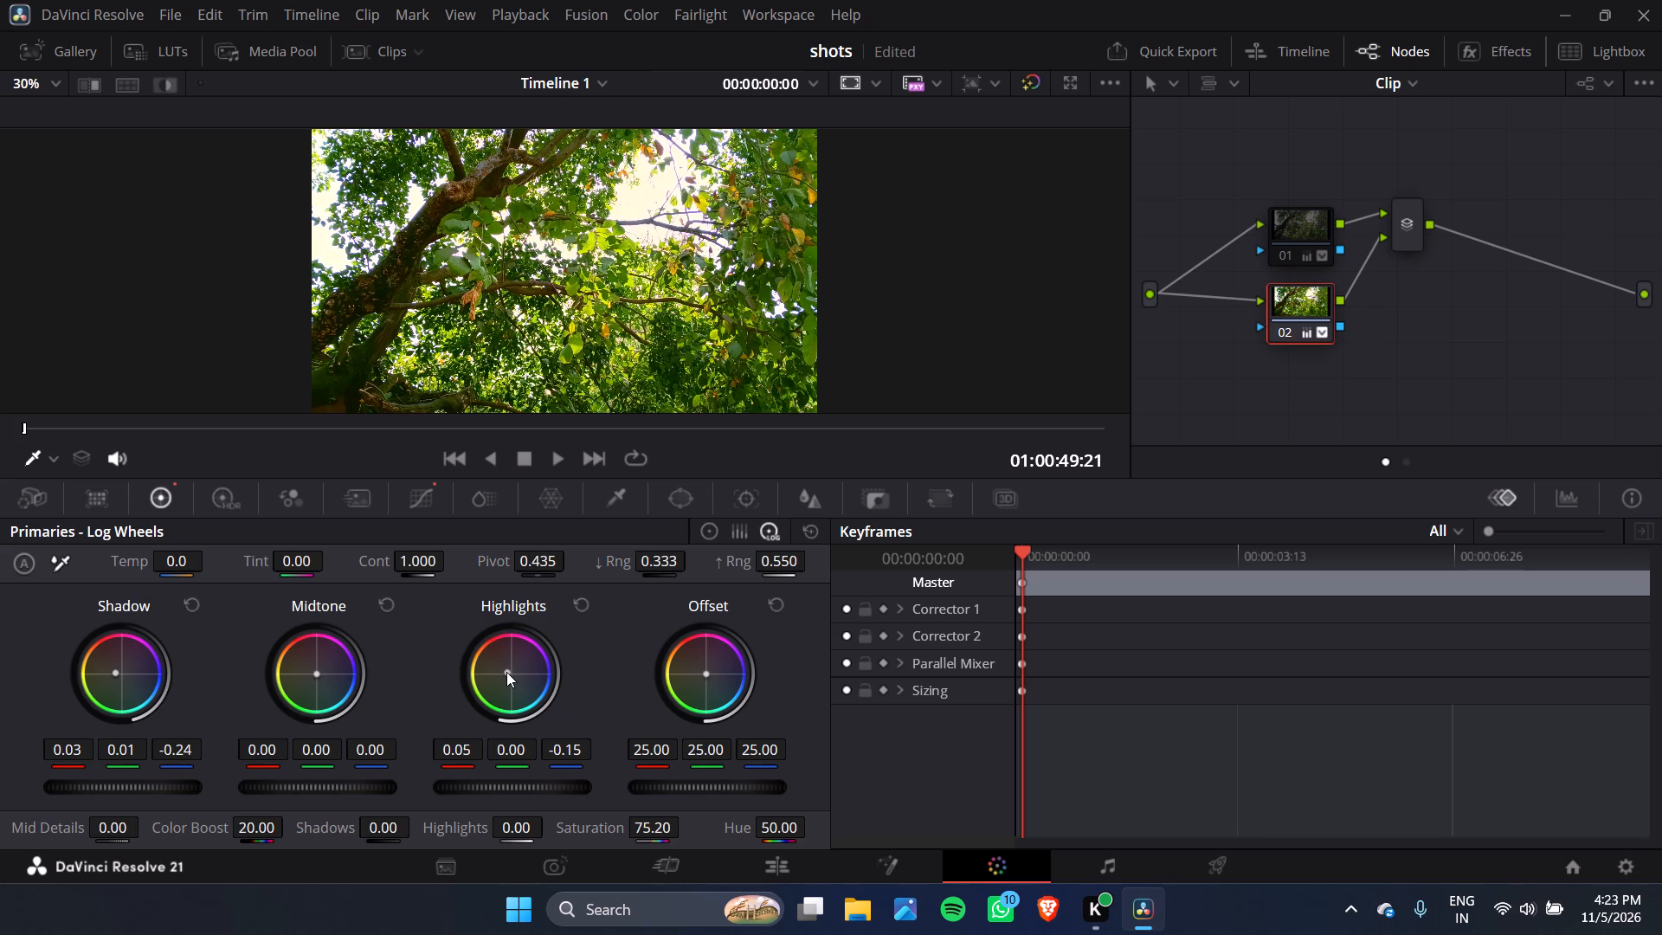
Compare the grade with node 01 switched on and off, and review the warm canopy look on the Edit page.
click(1282, 254)
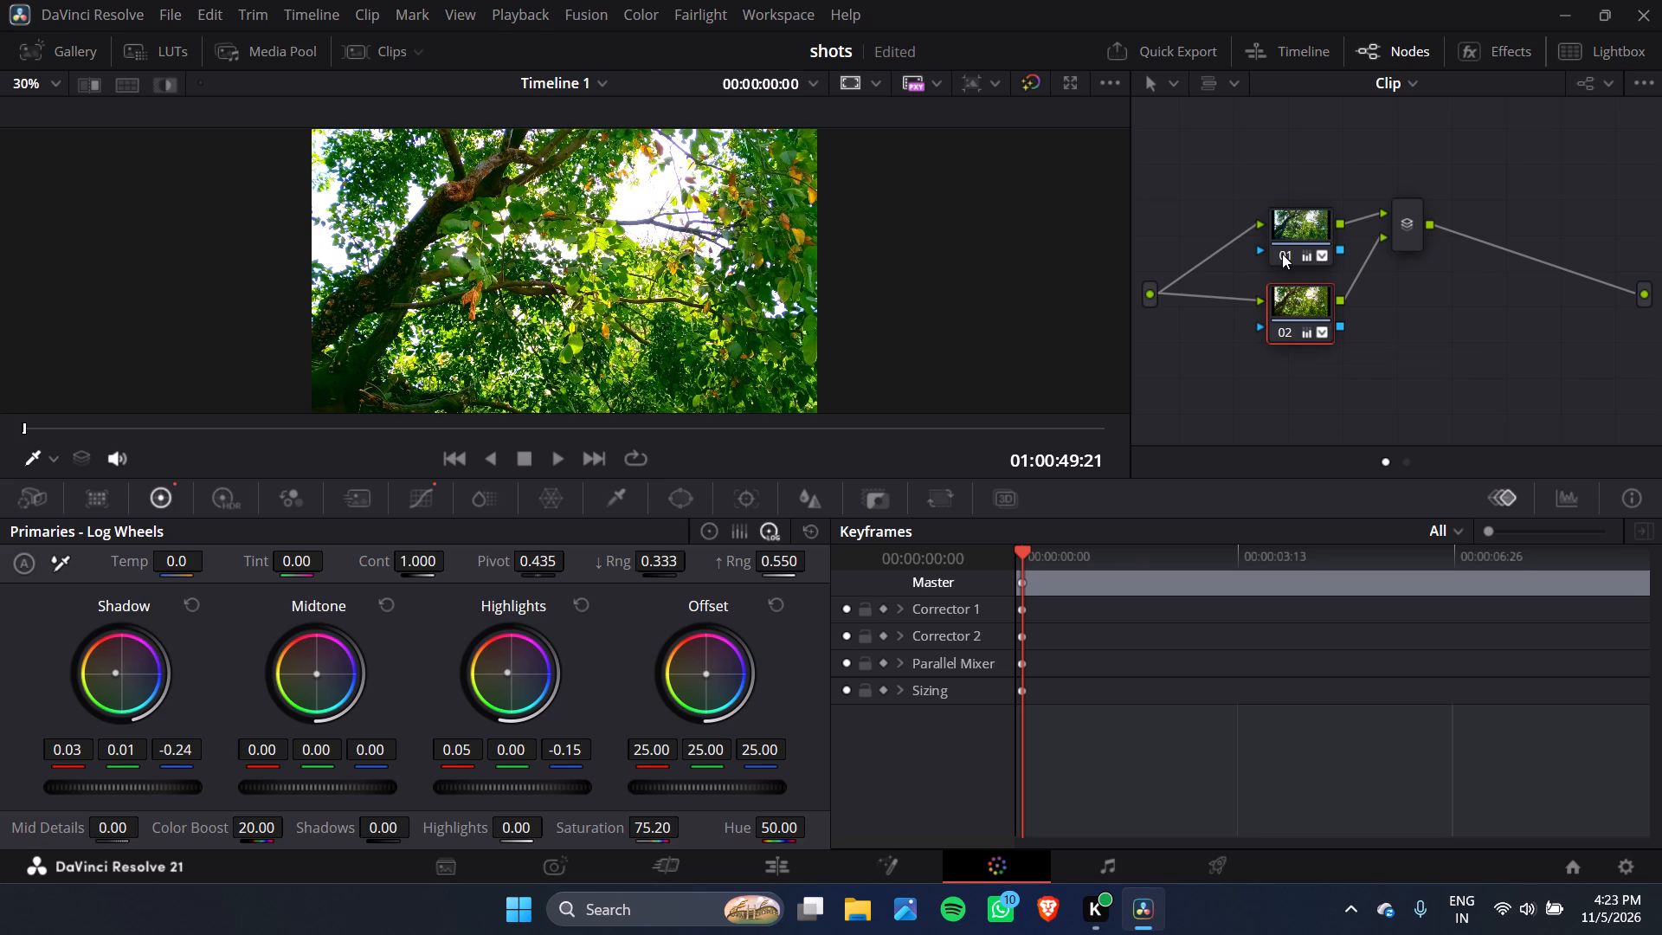
click(1282, 254)
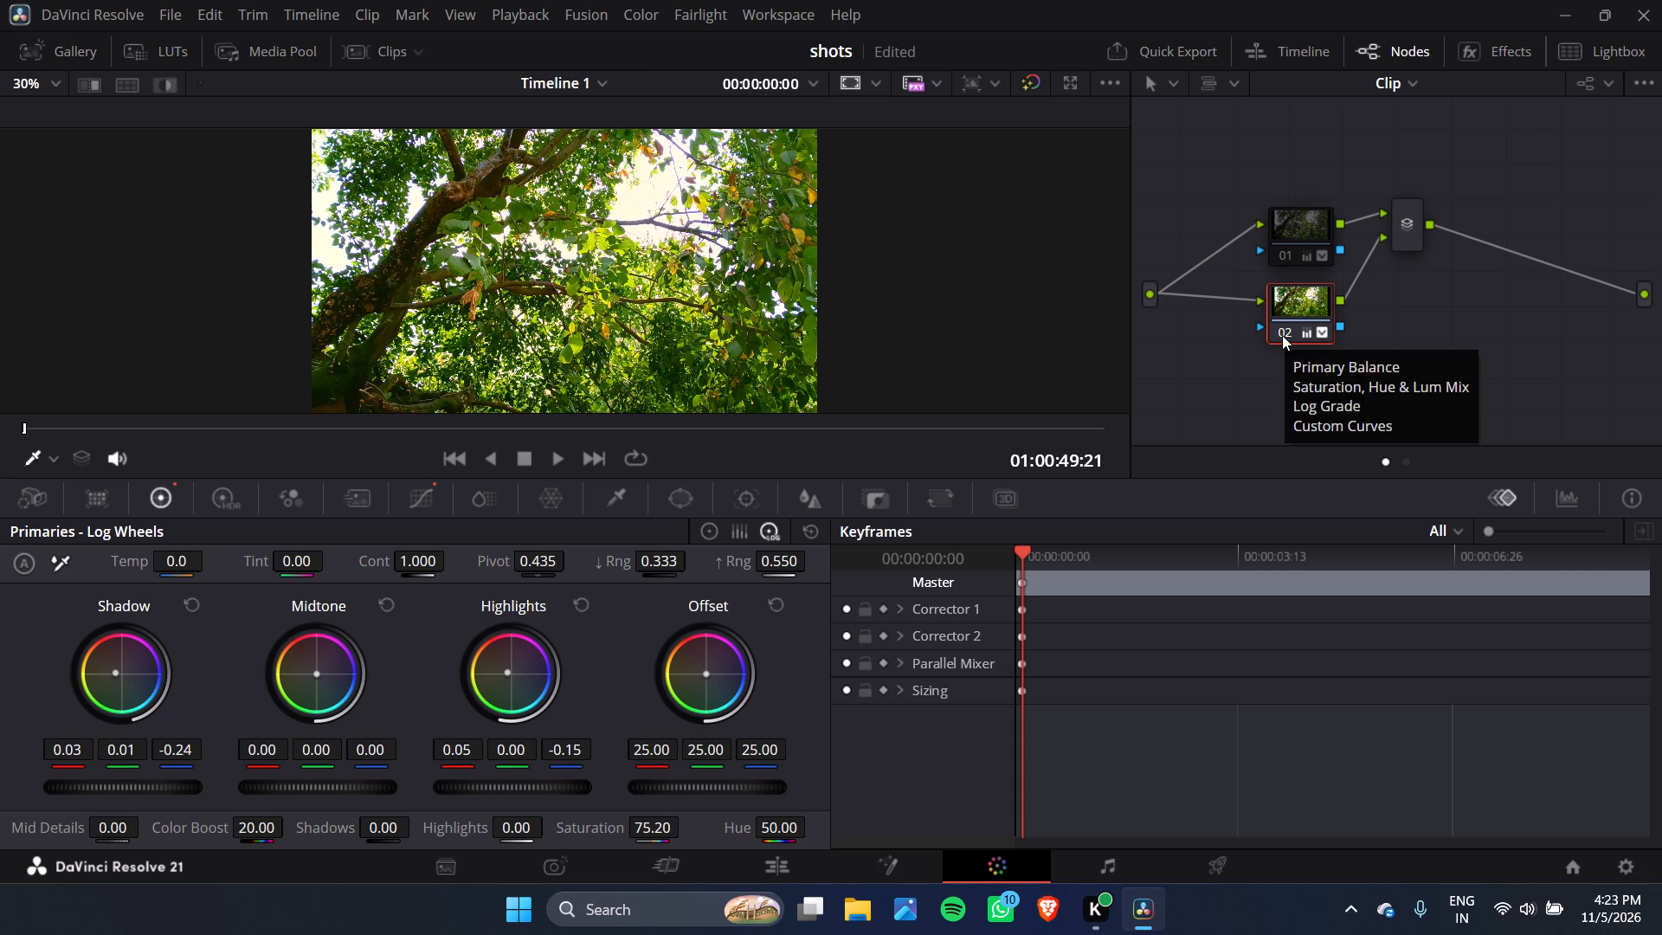
click(783, 865)
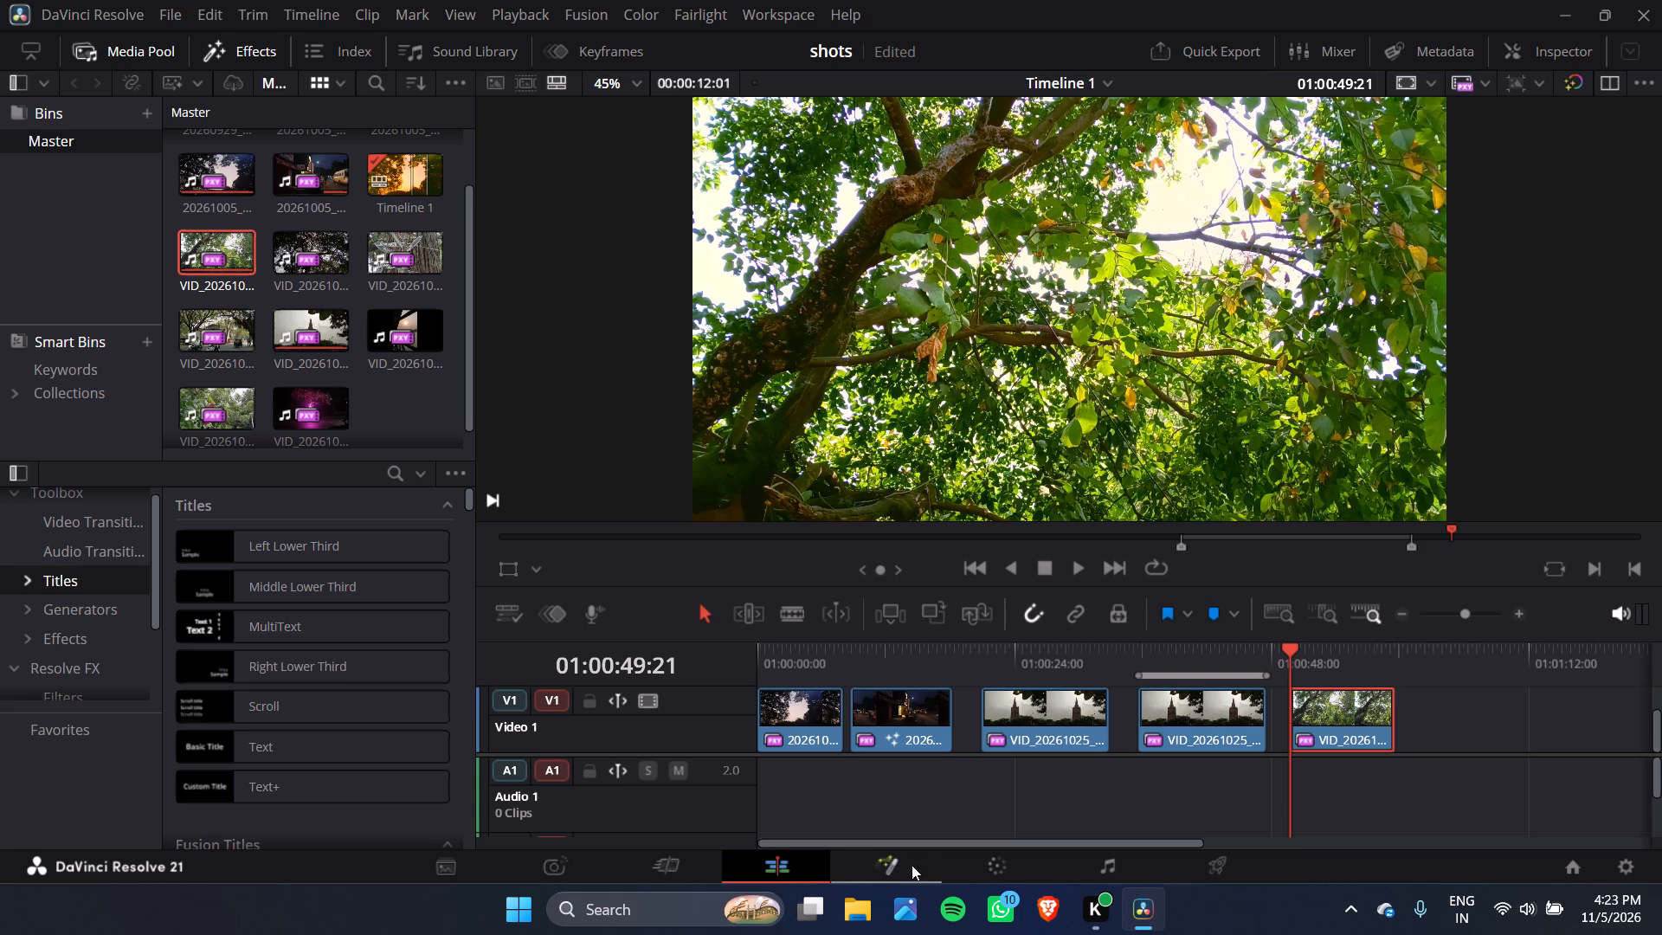
click(999, 864)
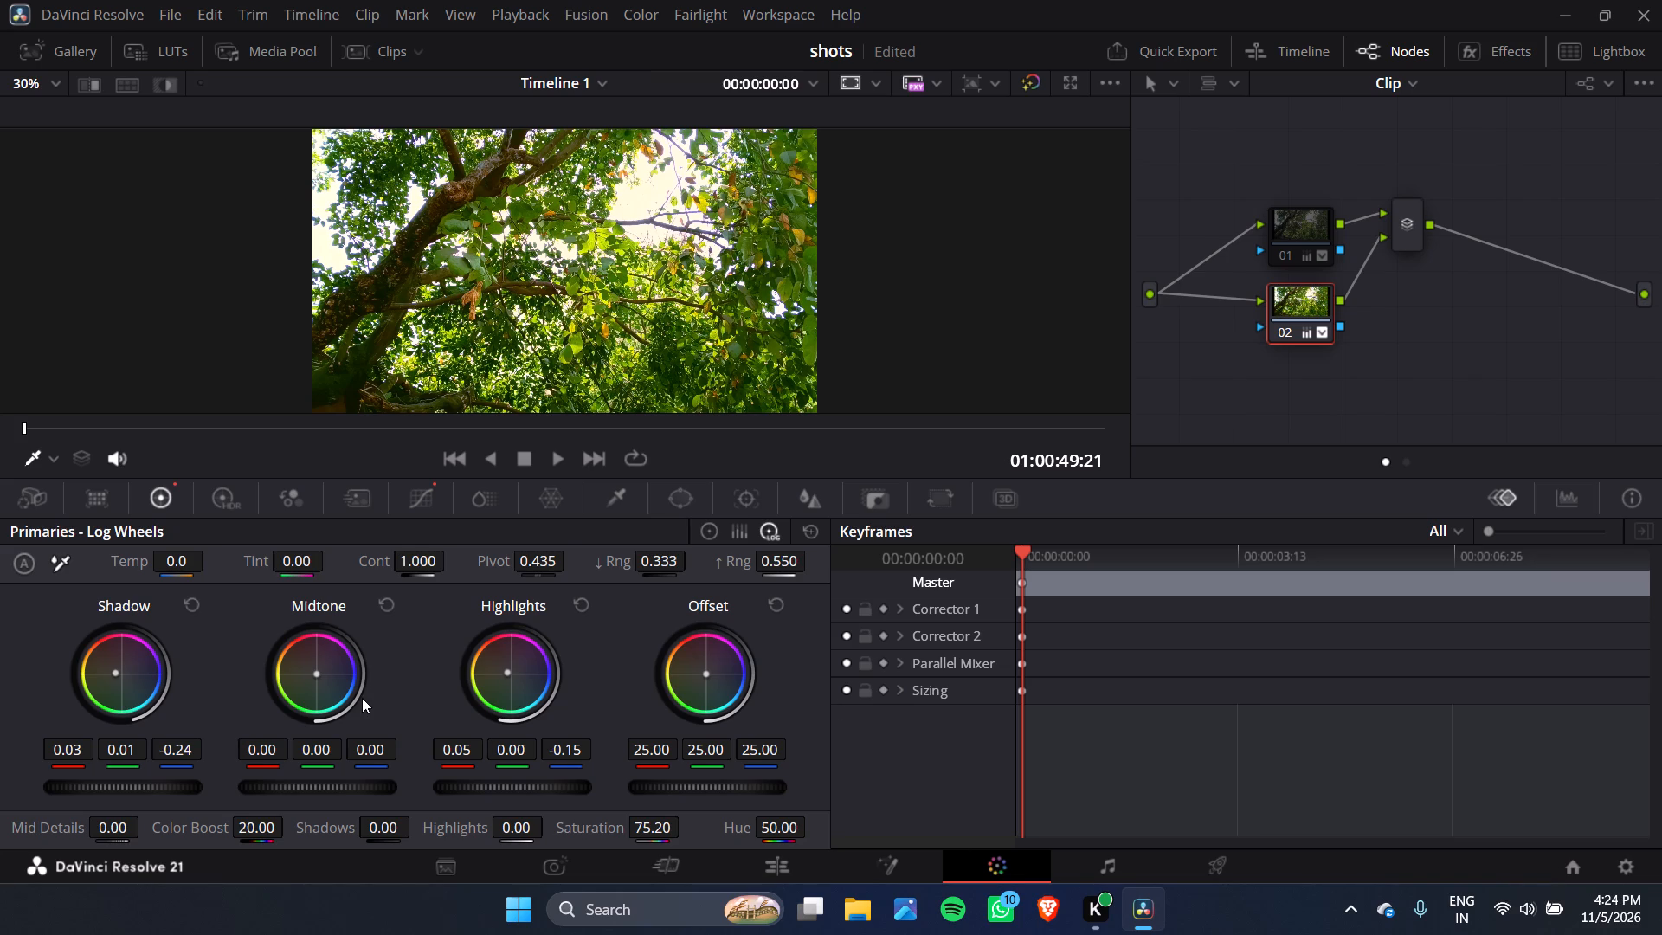
Warm node 02's Midtone wheel to red 0.32, green -0.05, blue -0.42.
drag(316, 670, 383, 697)
drag(383, 697, 830, 467)
drag(289, 682, 259, 655)
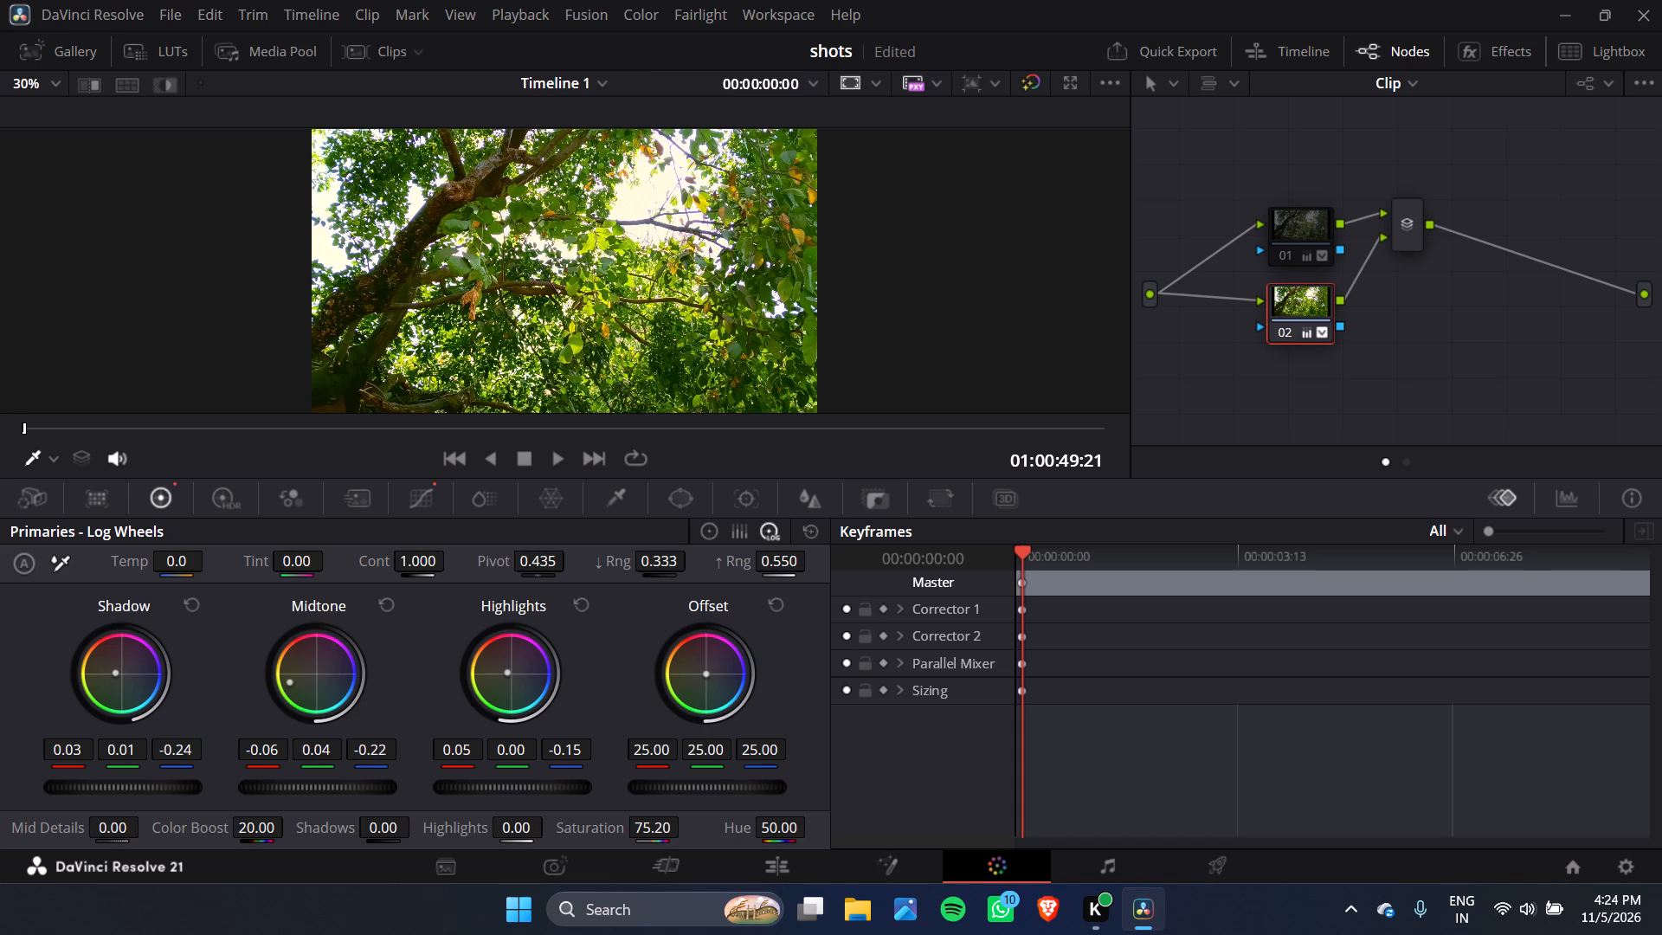
drag(259, 655, 83, 520)
drag(83, 520, 513, 564)
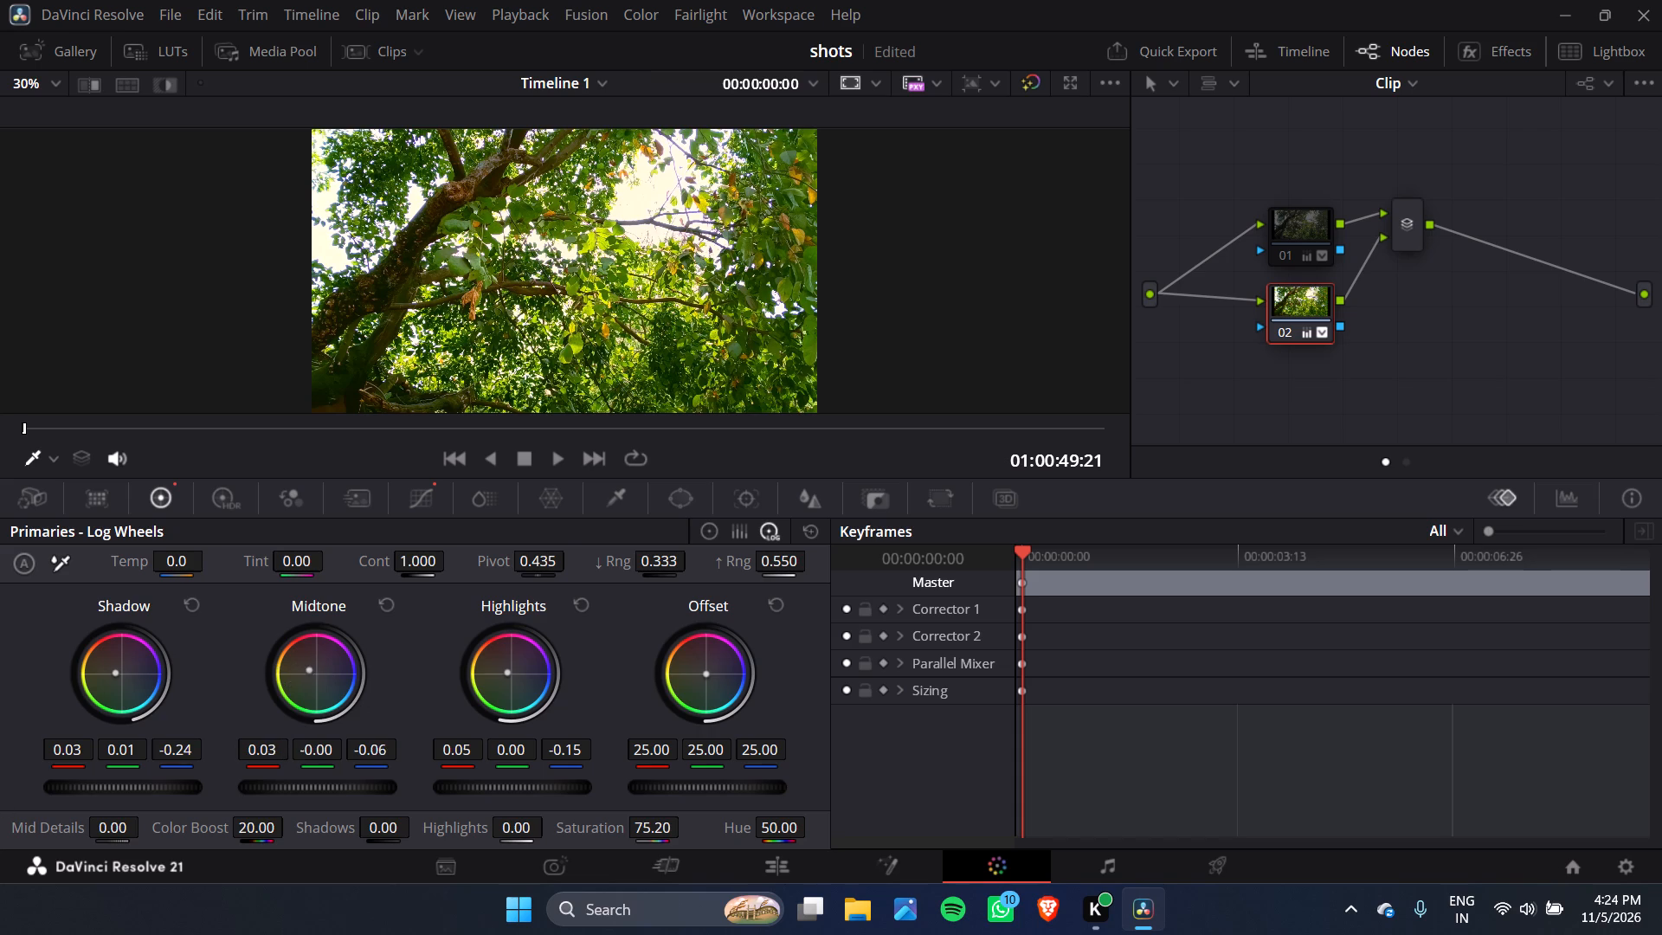
drag(513, 564, 566, 597)
drag(566, 597, 725, 534)
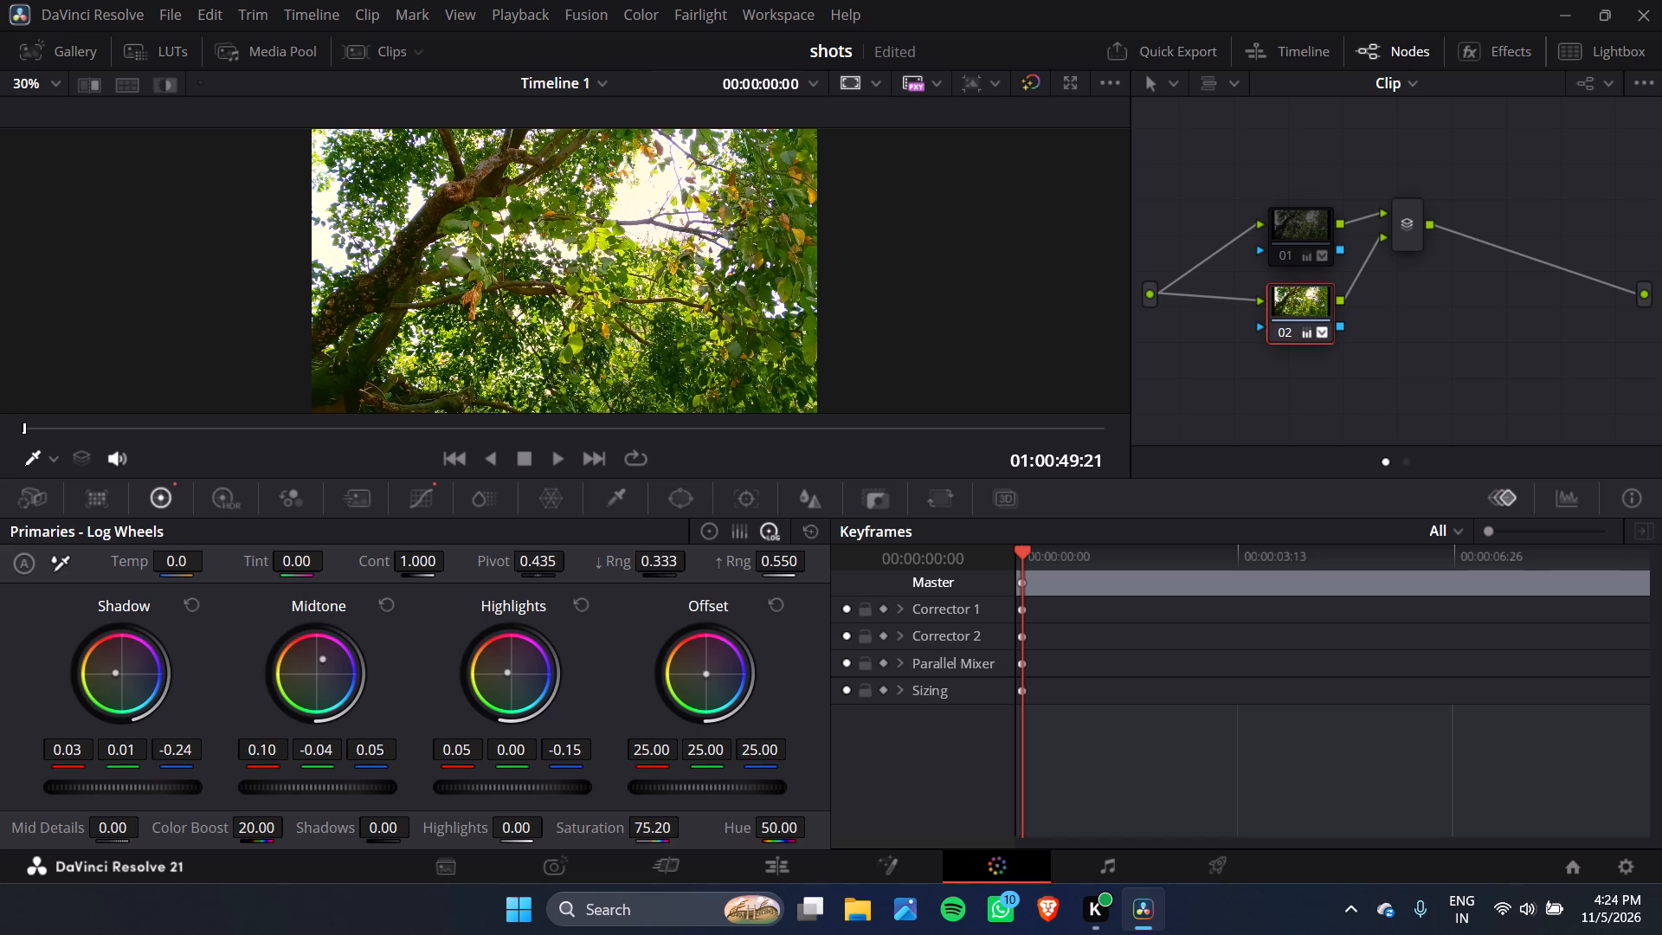
drag(725, 534, 827, 467)
drag(827, 467, 830, 467)
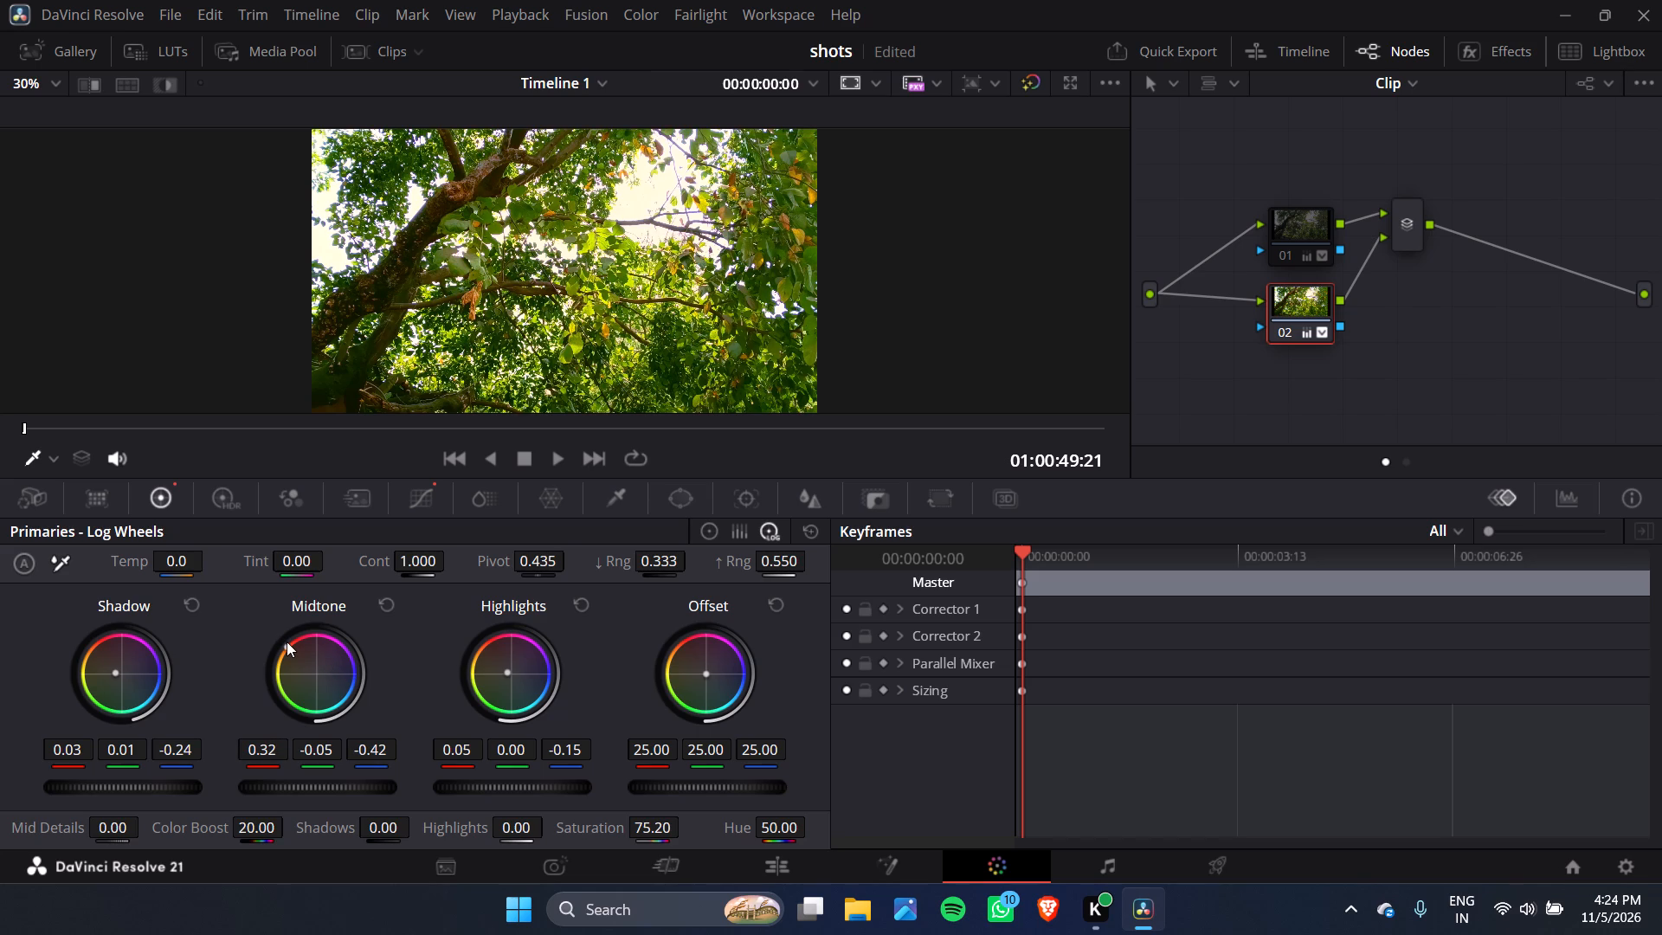
click(287, 645)
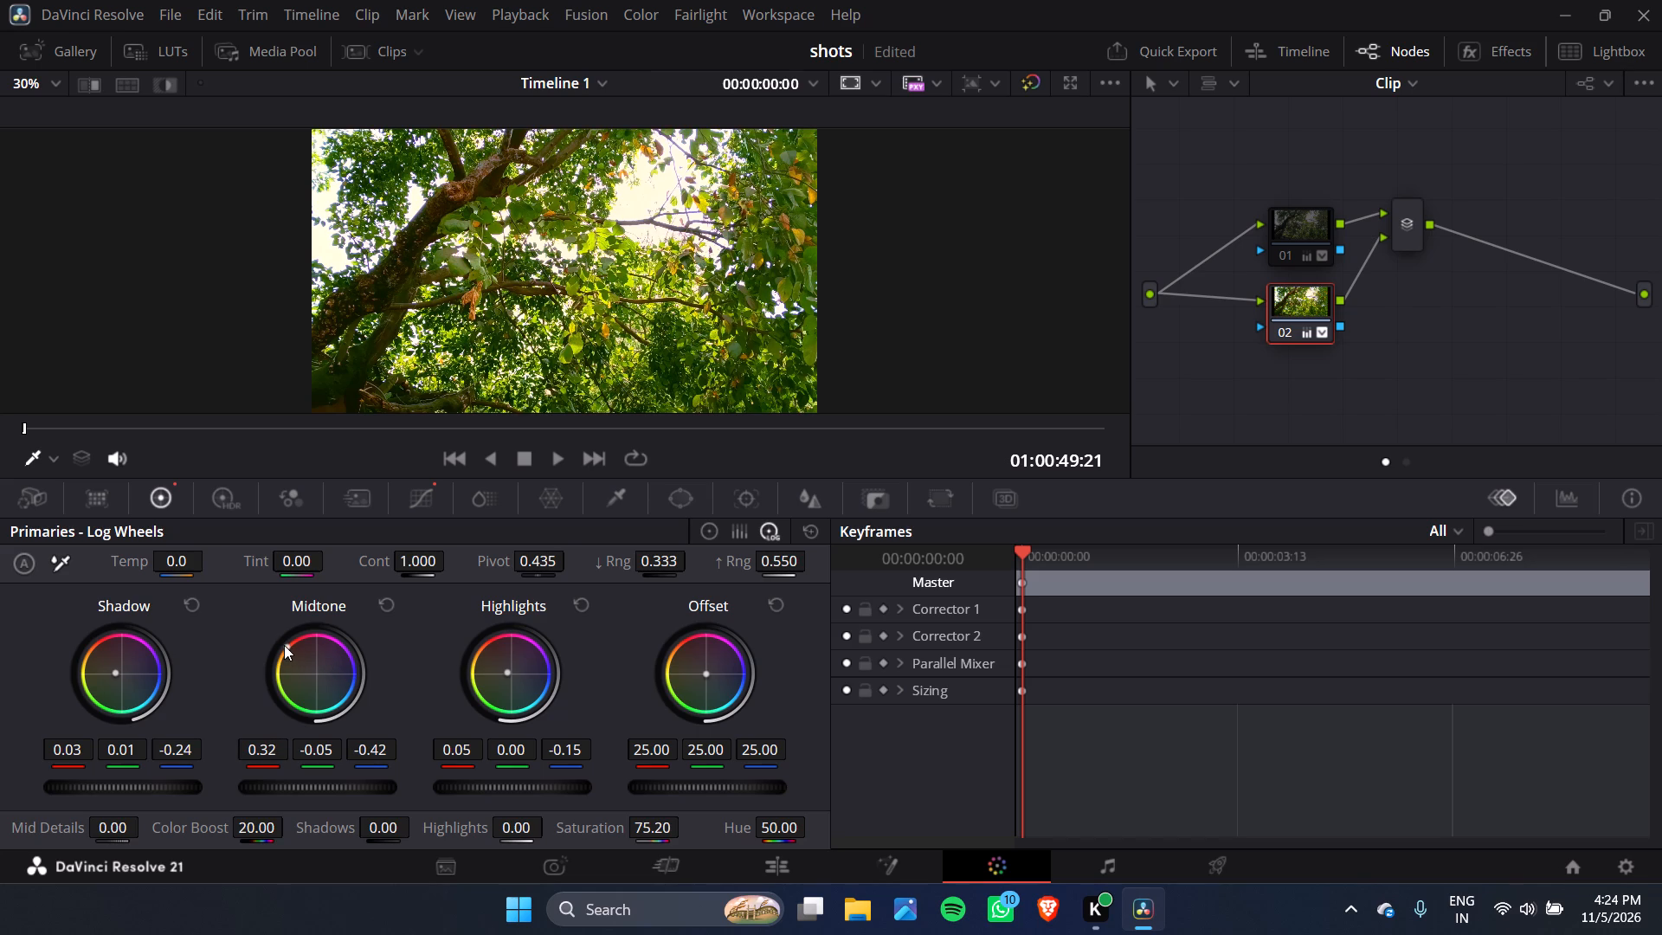
click(284, 645)
drag(284, 645, 300, 654)
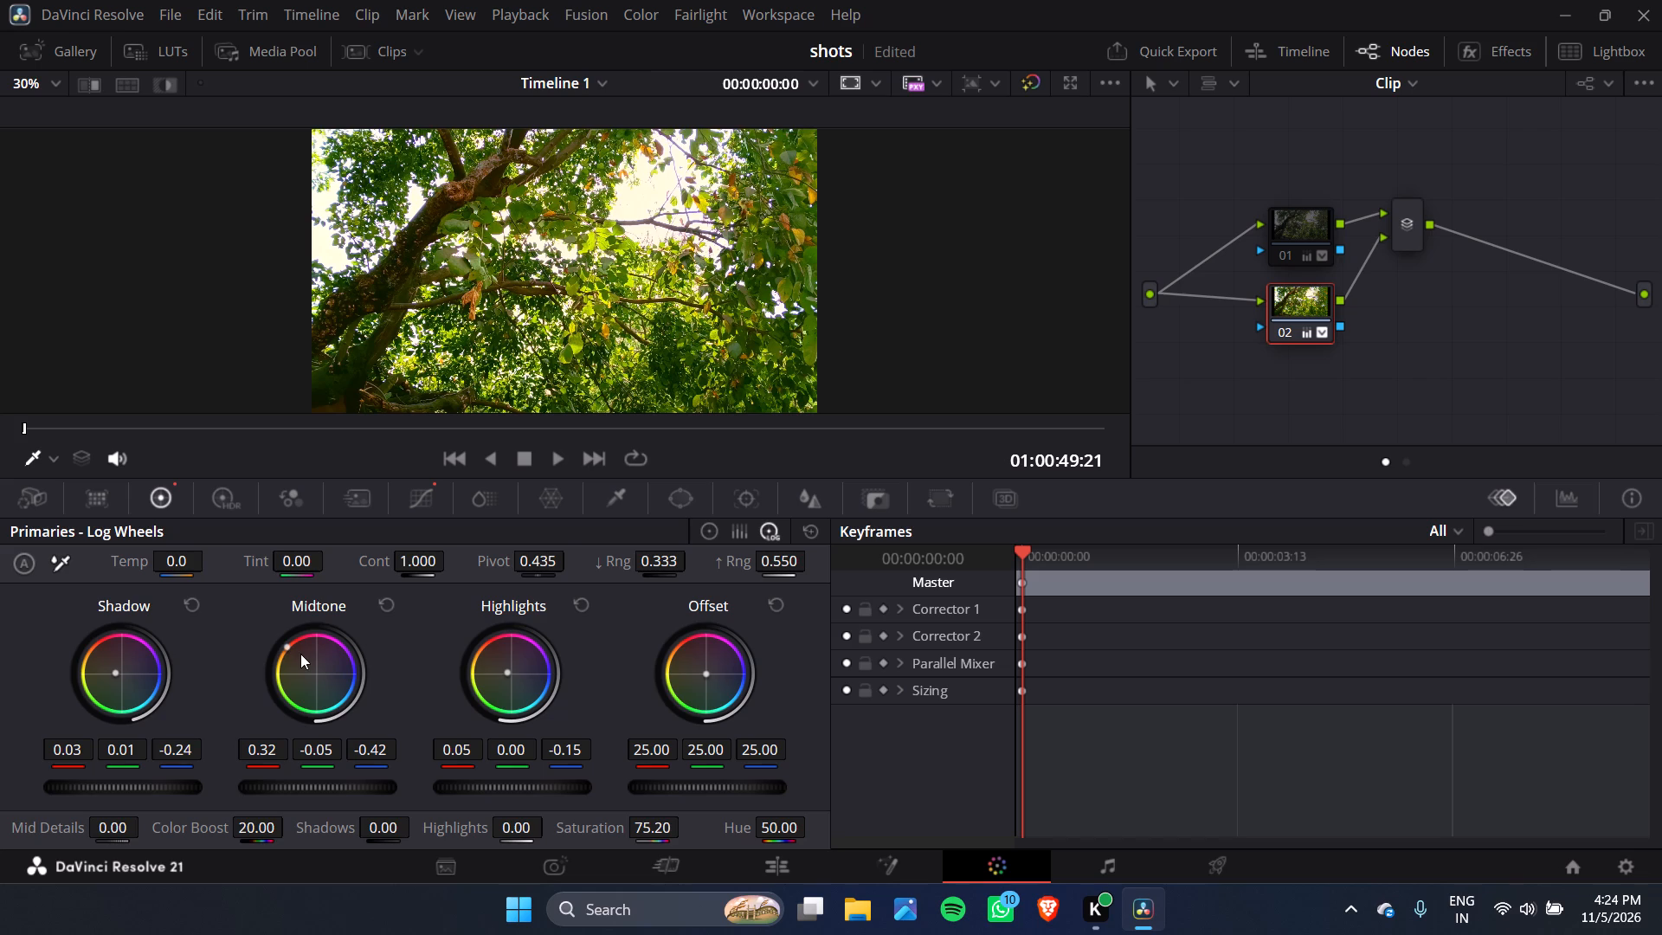
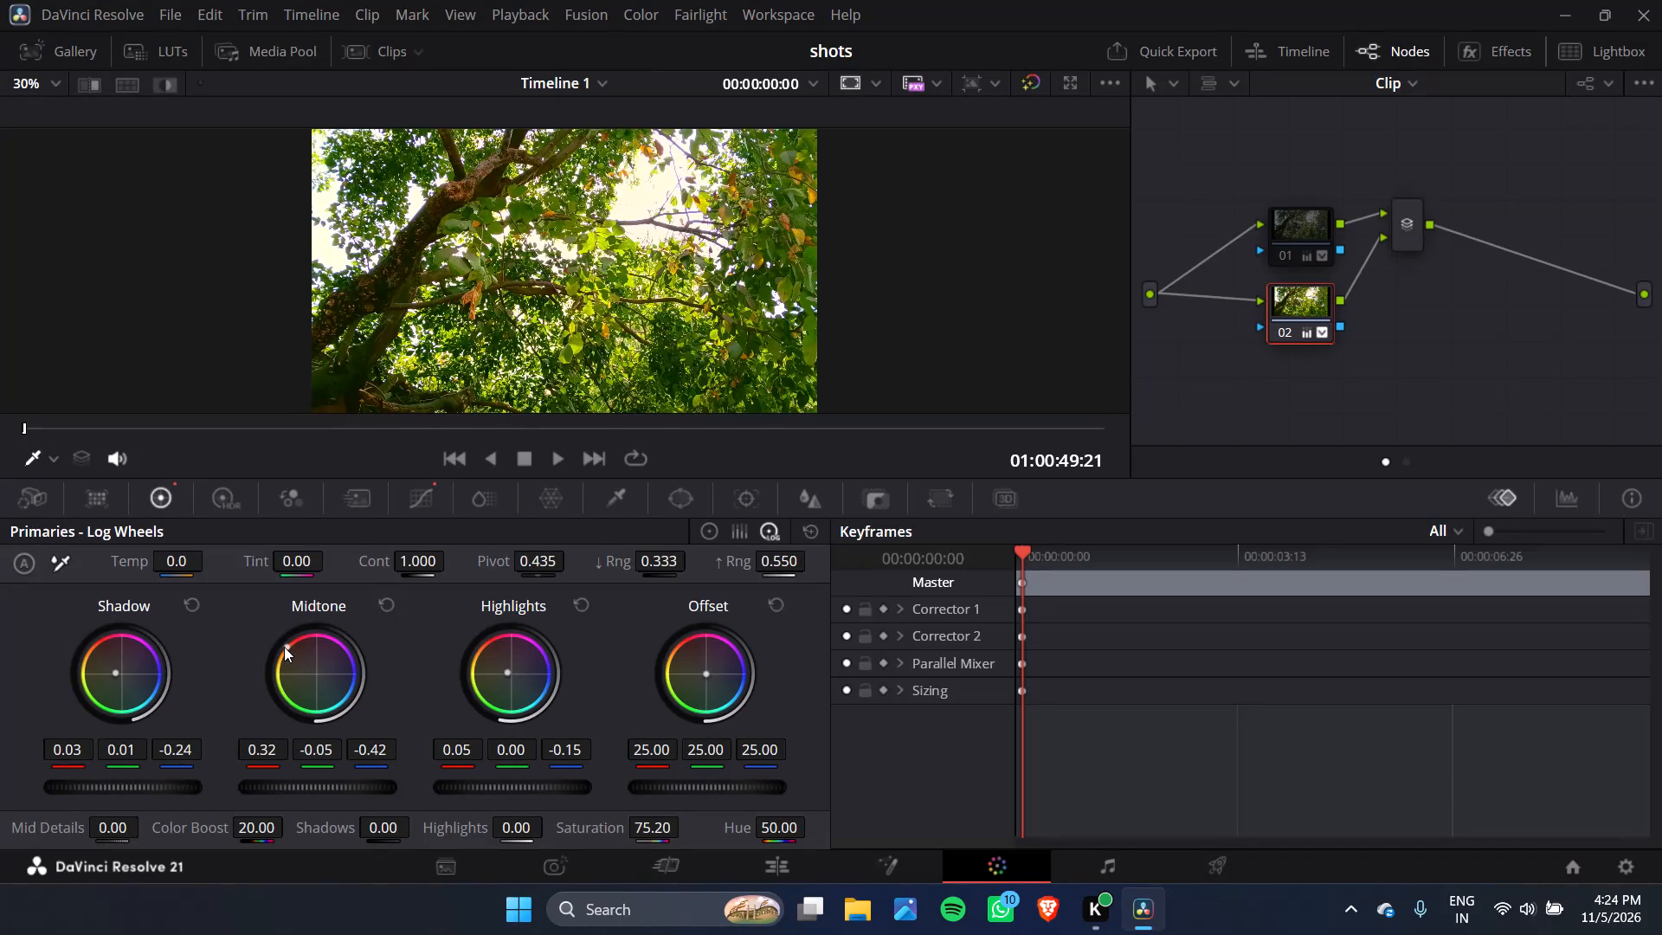
Bring node 02's Midtone wheel back to near neutral at red 0.01, green -0.00, blue -0.01.
click(284, 647)
drag(287, 647, 421, 880)
drag(421, 880, 881, 507)
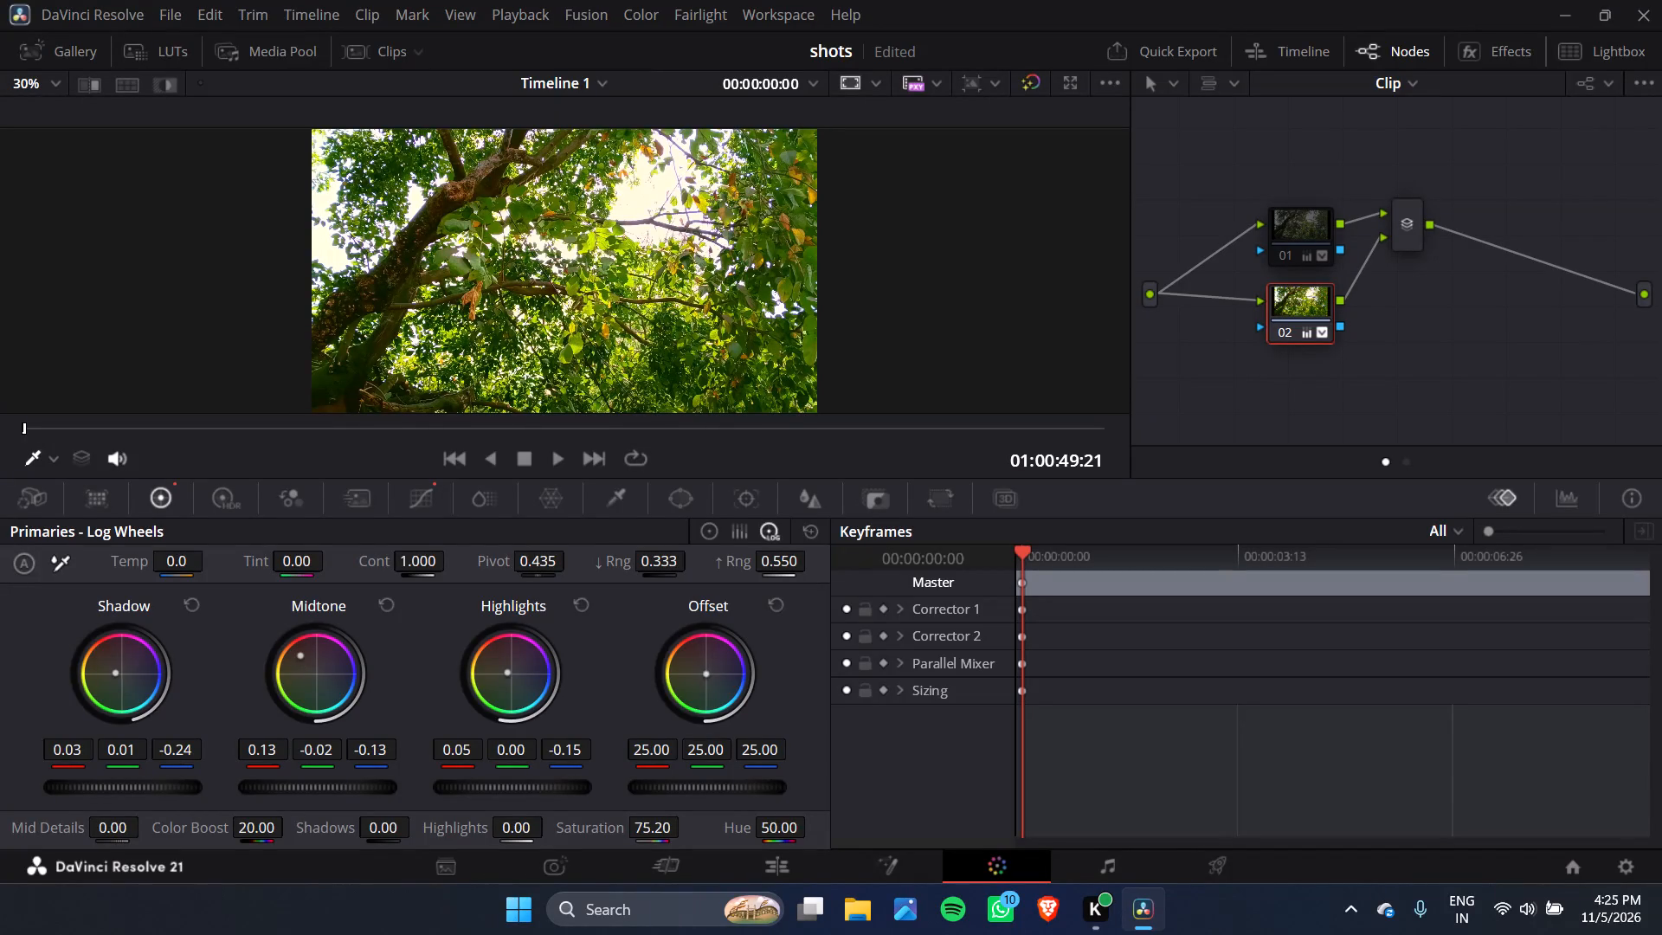
drag(881, 507, 1013, 610)
drag(315, 667, 650, 873)
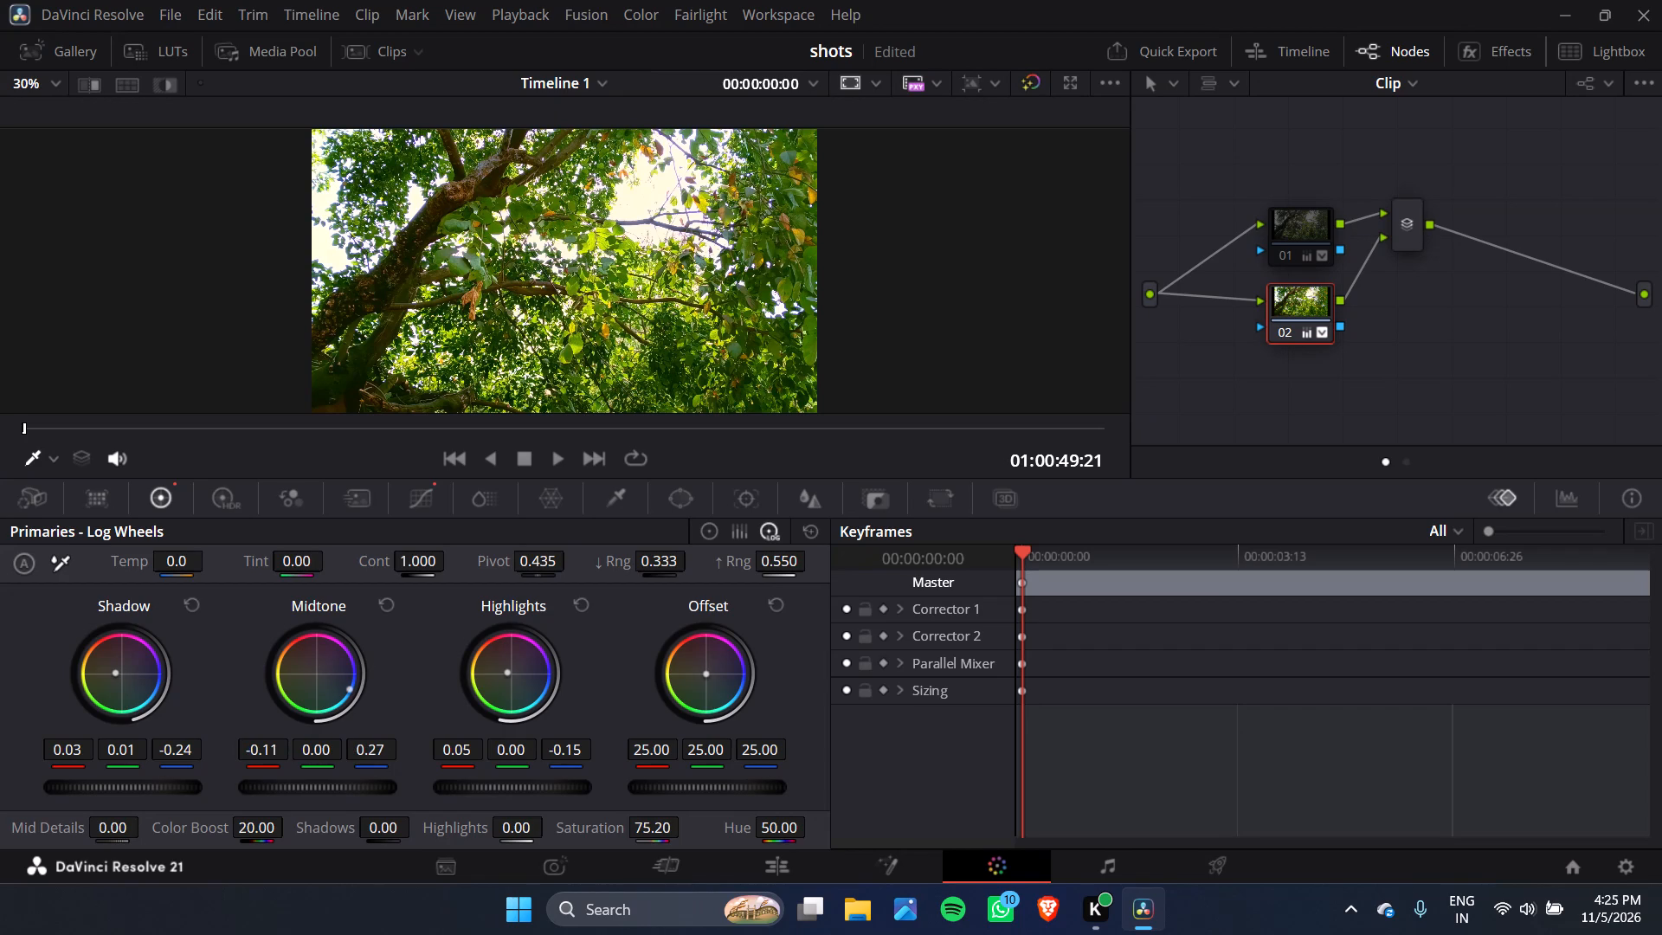
drag(650, 873, 213, 599)
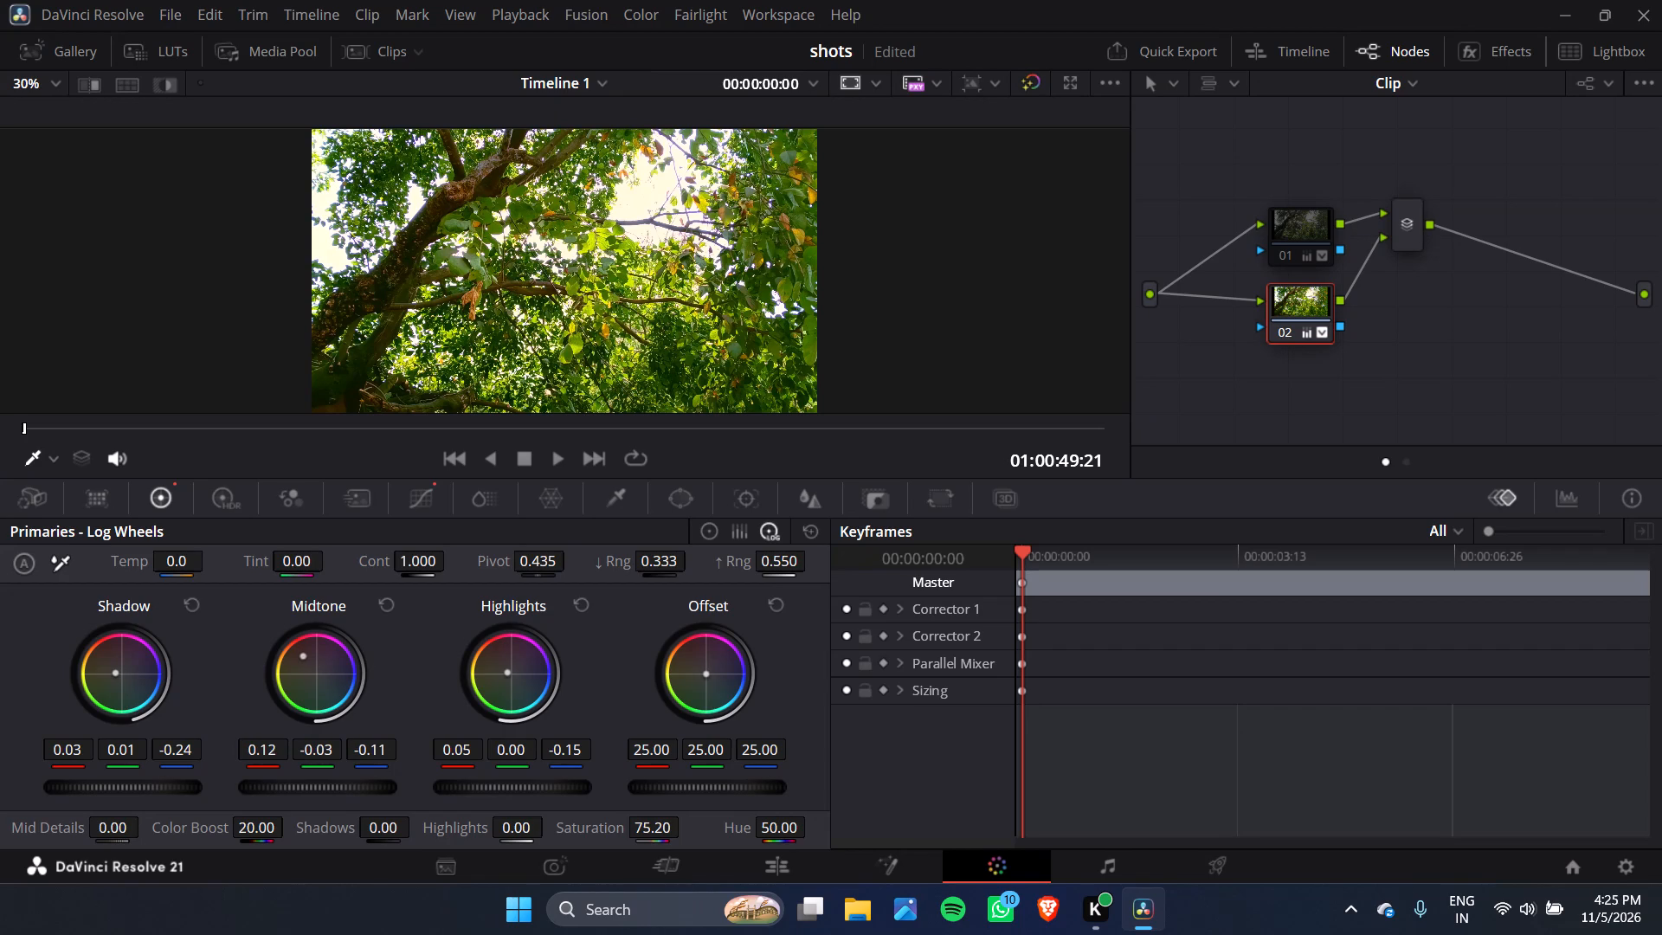
drag(213, 599, 304, 708)
drag(304, 708, 309, 708)
Compare the warm node 02 and cool node 01 grades by switching between them, leaving only node 01 enabled.
click(1285, 328)
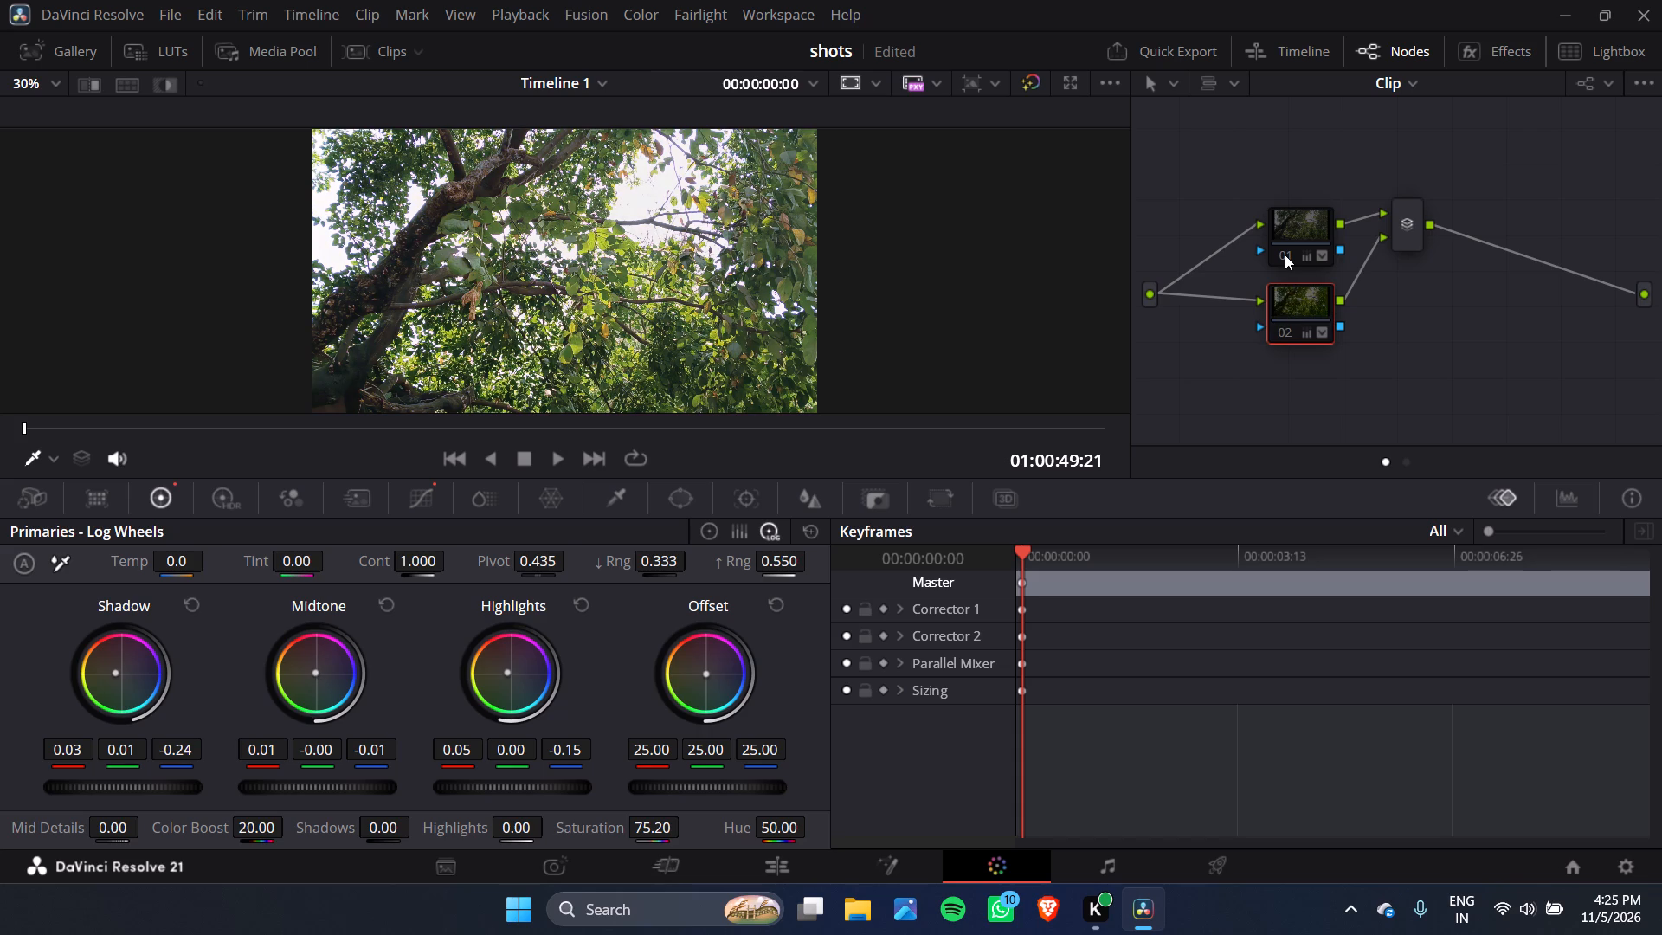
click(1285, 255)
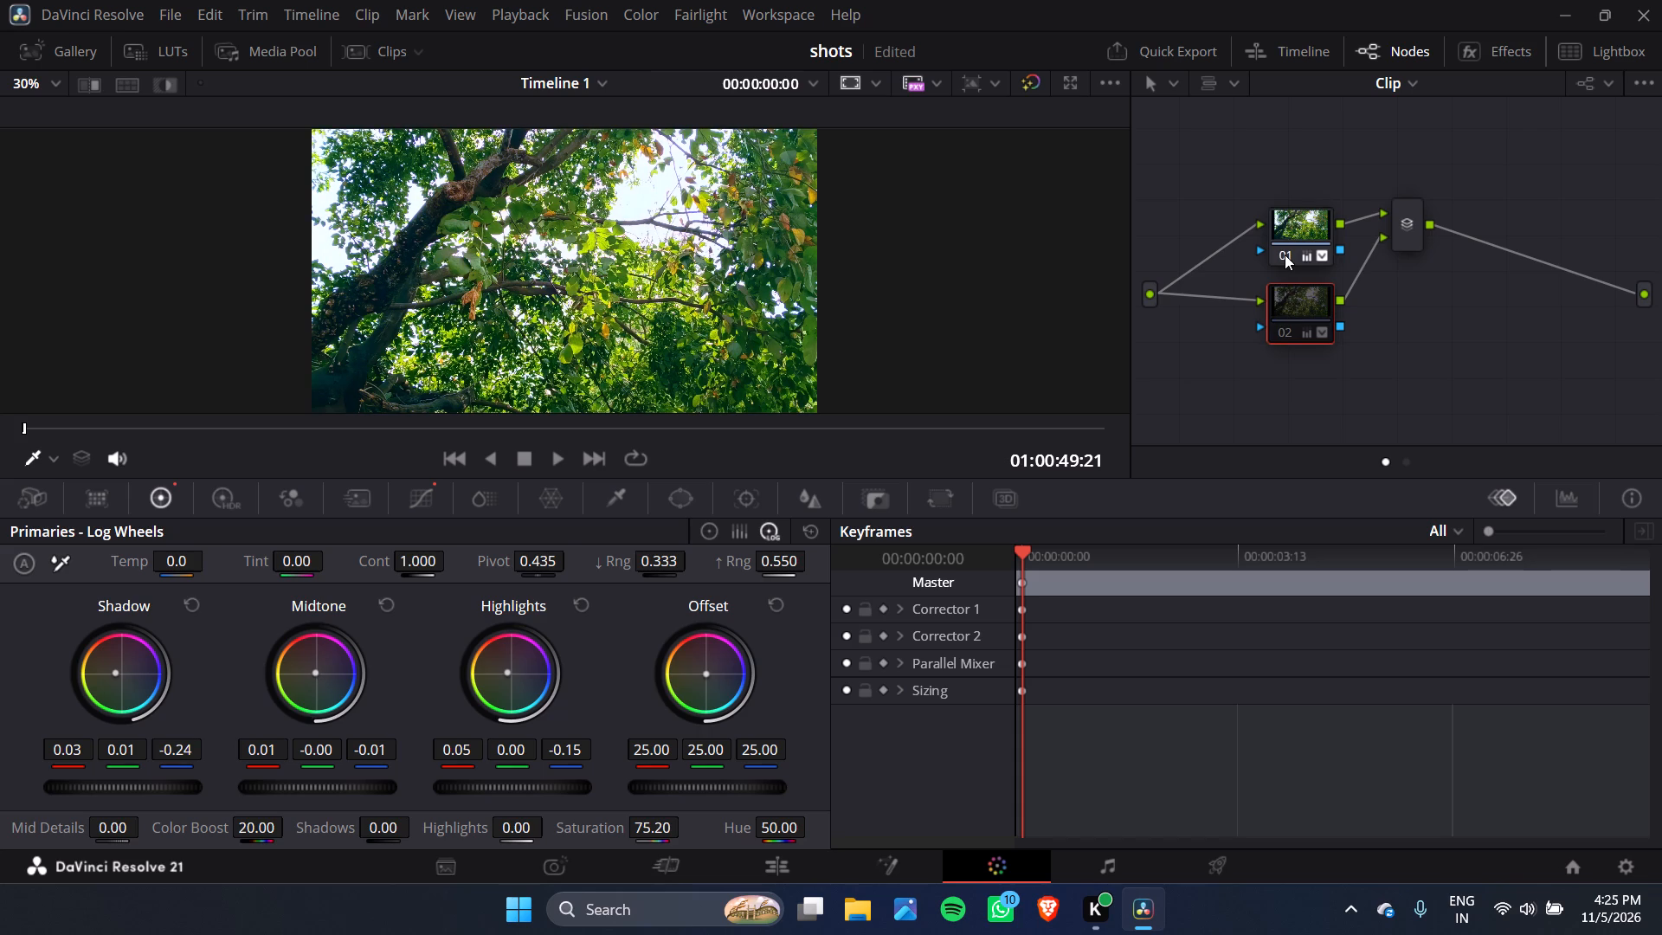
click(1285, 255)
click(1283, 334)
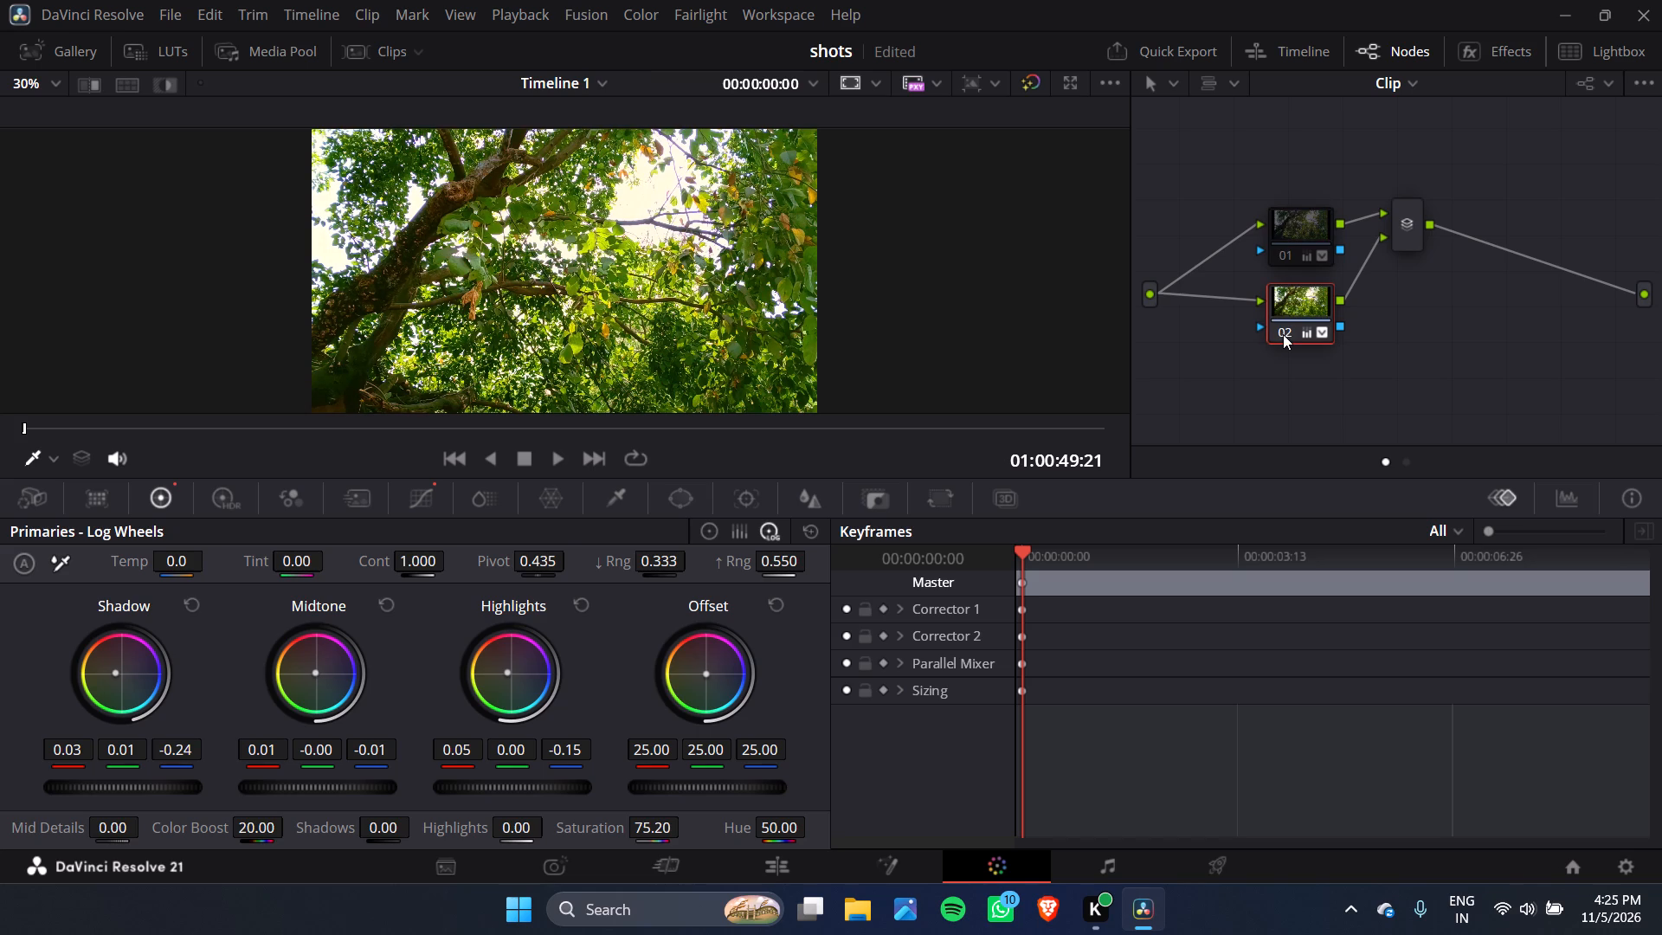
click(1283, 334)
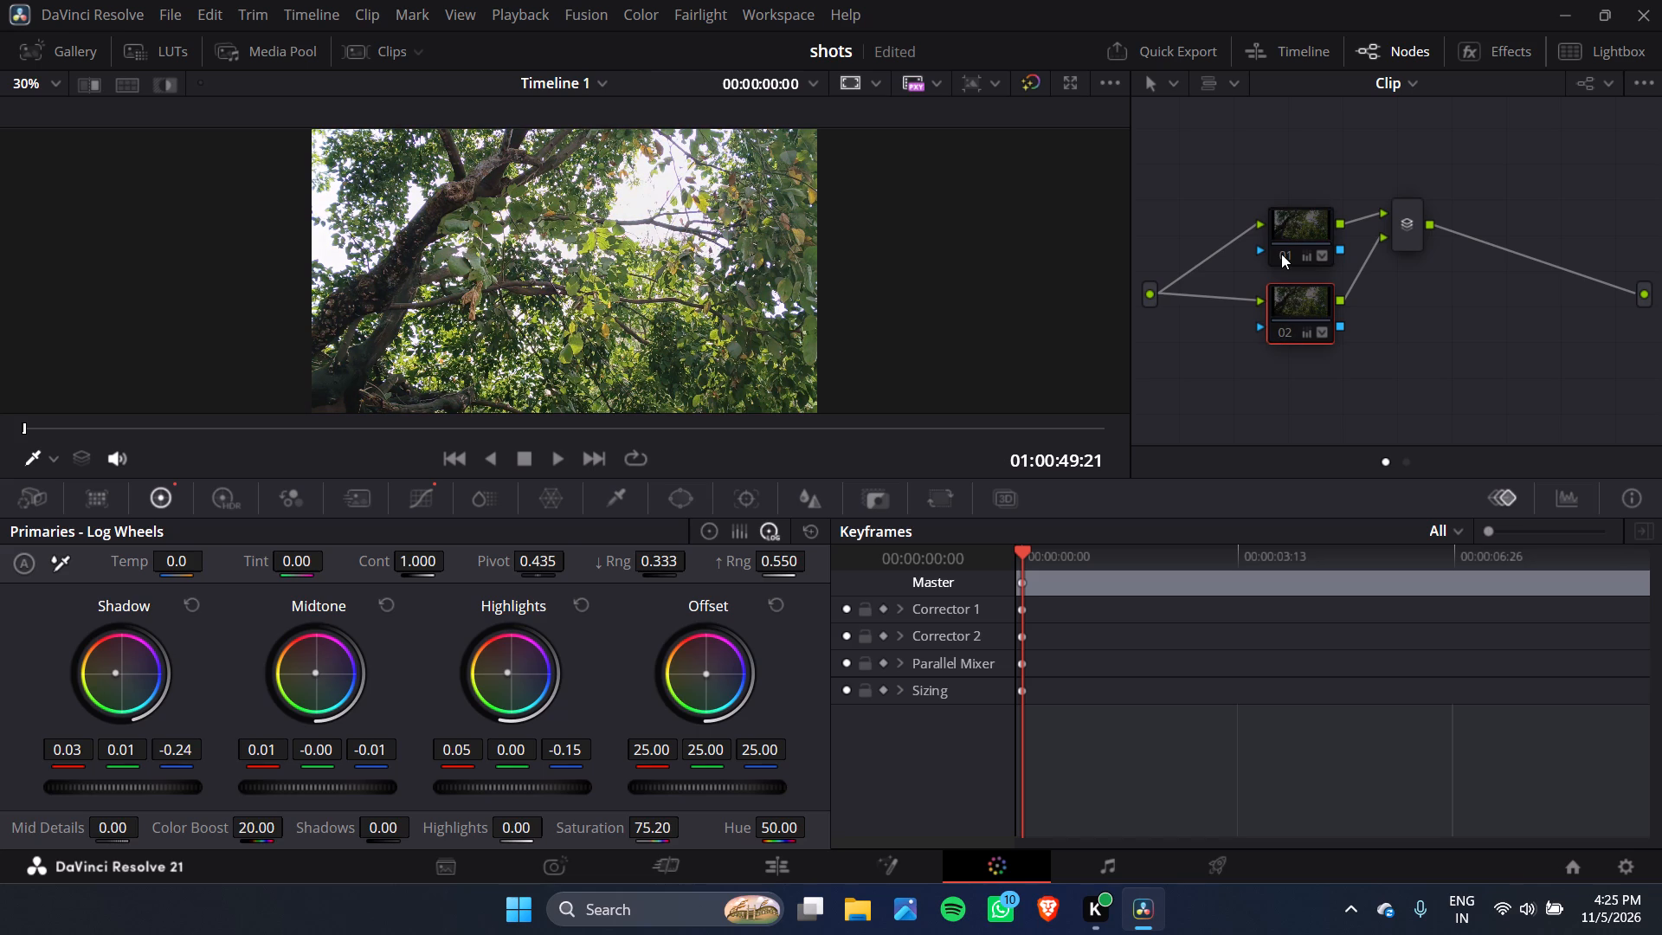
click(1281, 254)
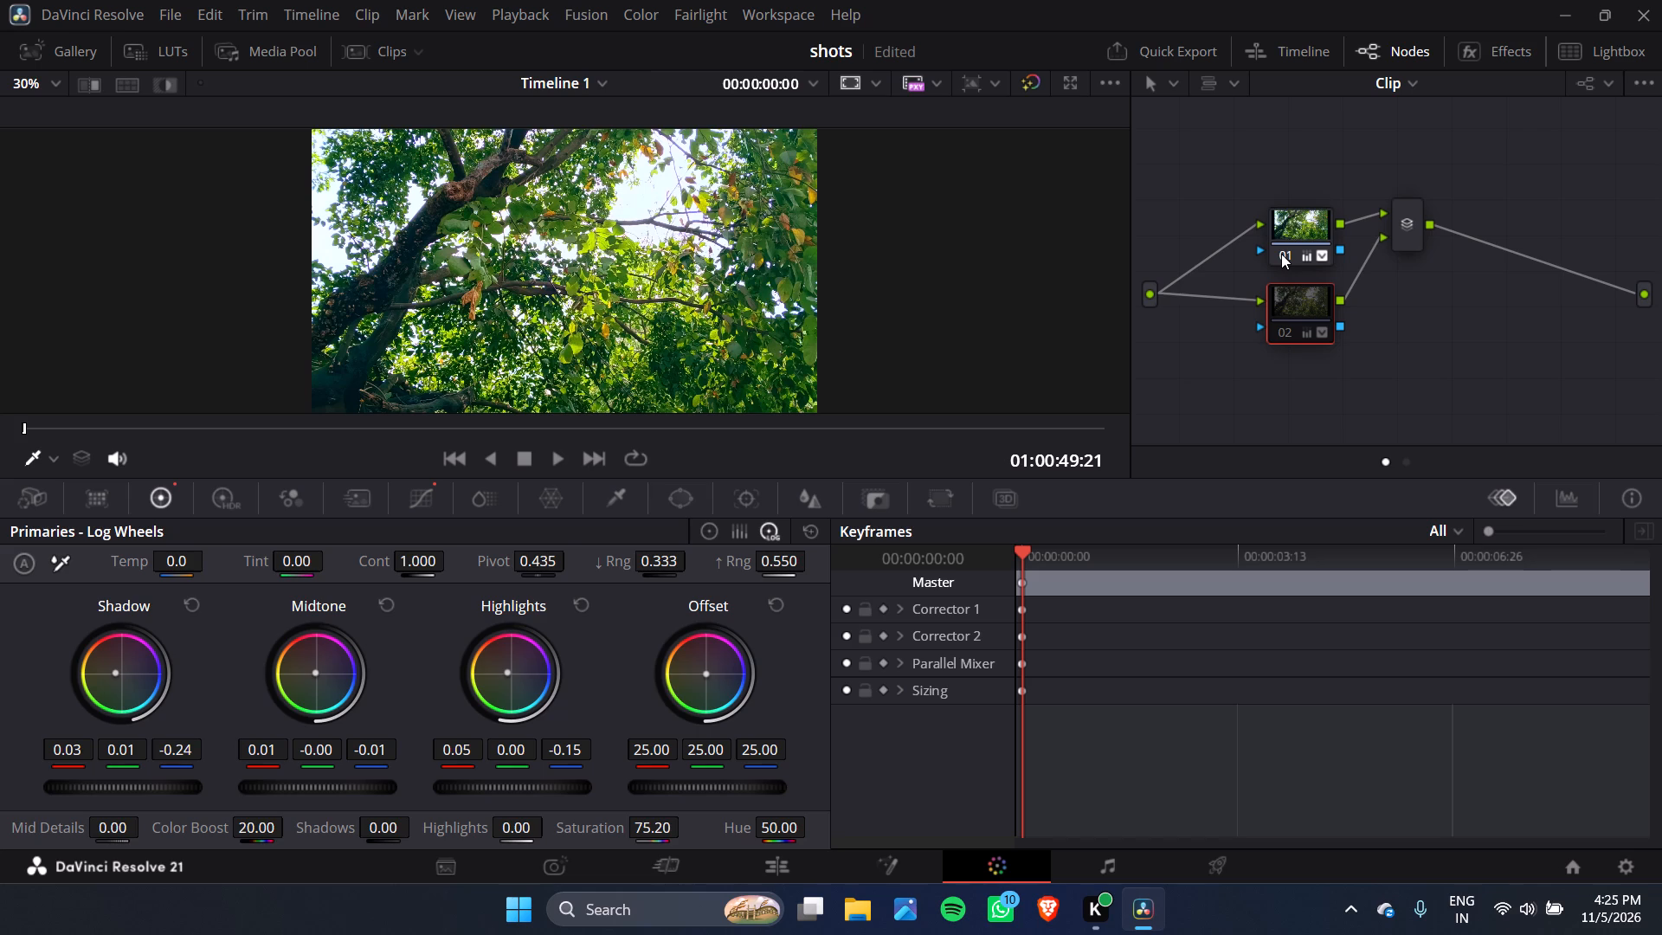
Review the cool canopy look on the Edit page and return to the Color page.
click(815, 859)
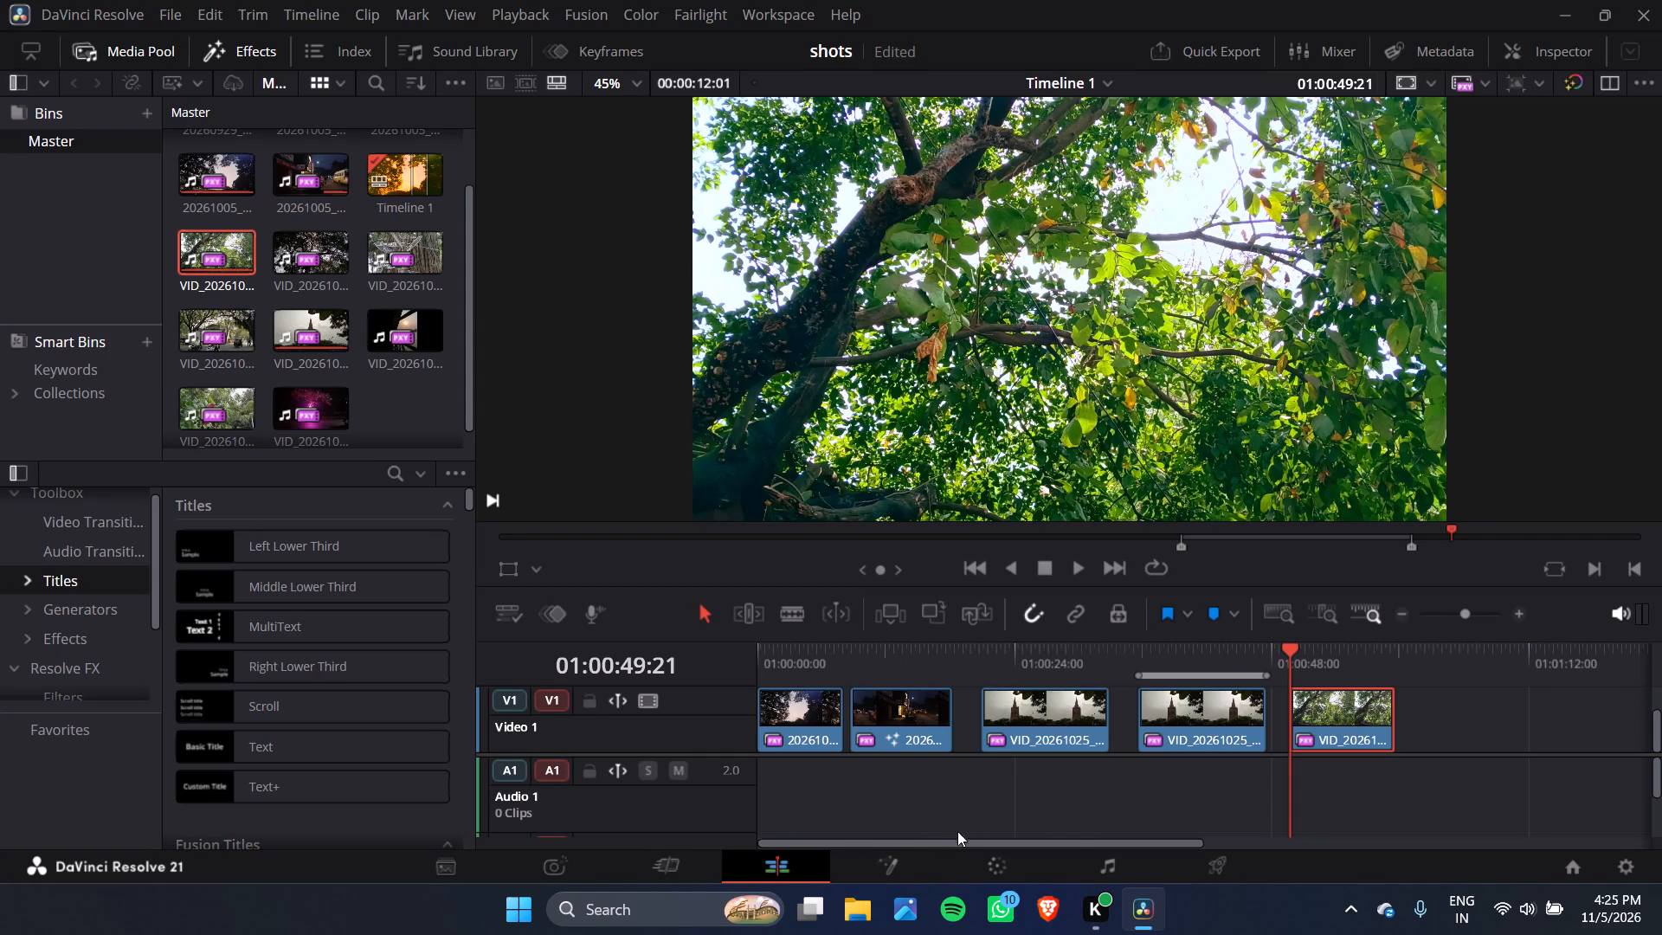
click(1010, 855)
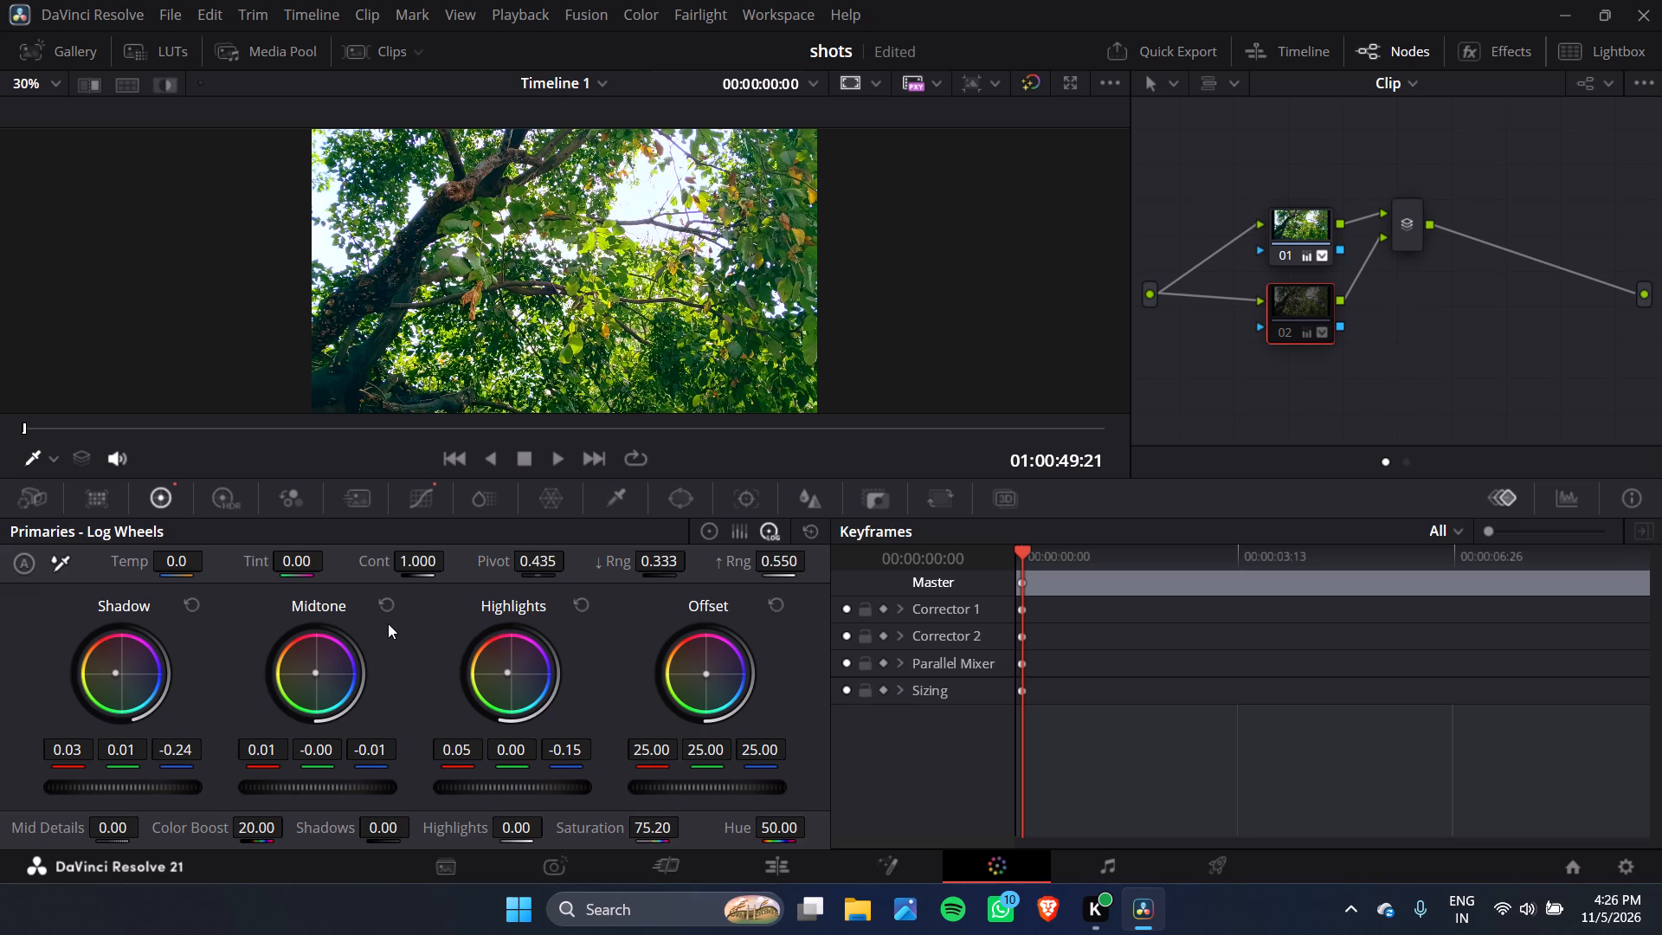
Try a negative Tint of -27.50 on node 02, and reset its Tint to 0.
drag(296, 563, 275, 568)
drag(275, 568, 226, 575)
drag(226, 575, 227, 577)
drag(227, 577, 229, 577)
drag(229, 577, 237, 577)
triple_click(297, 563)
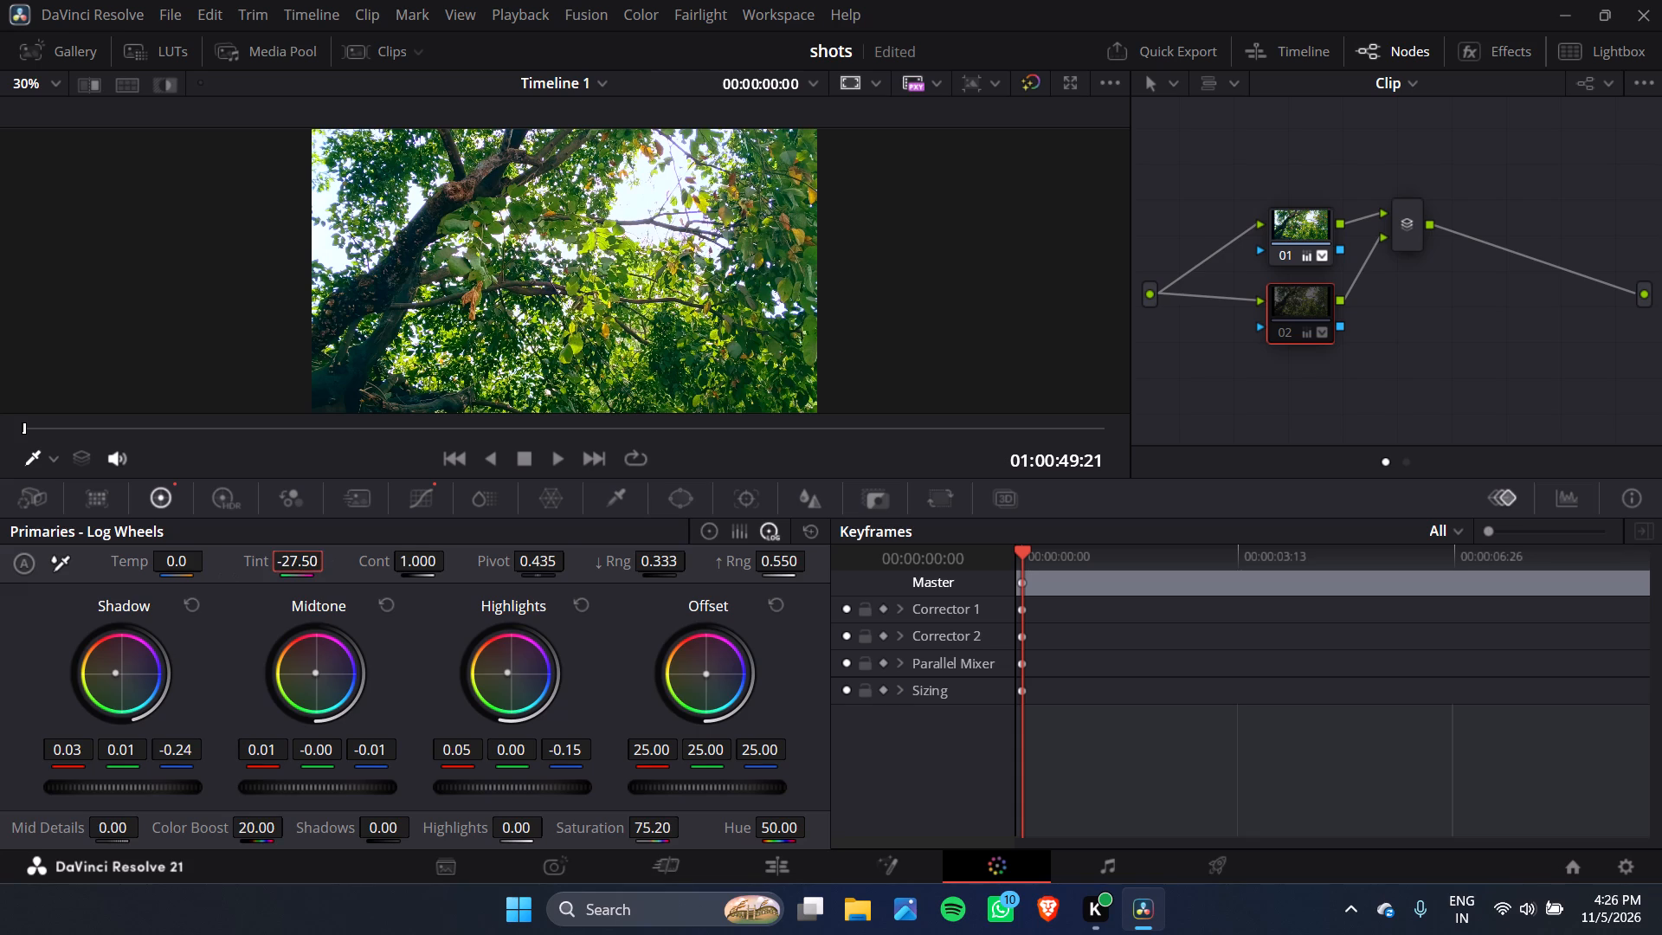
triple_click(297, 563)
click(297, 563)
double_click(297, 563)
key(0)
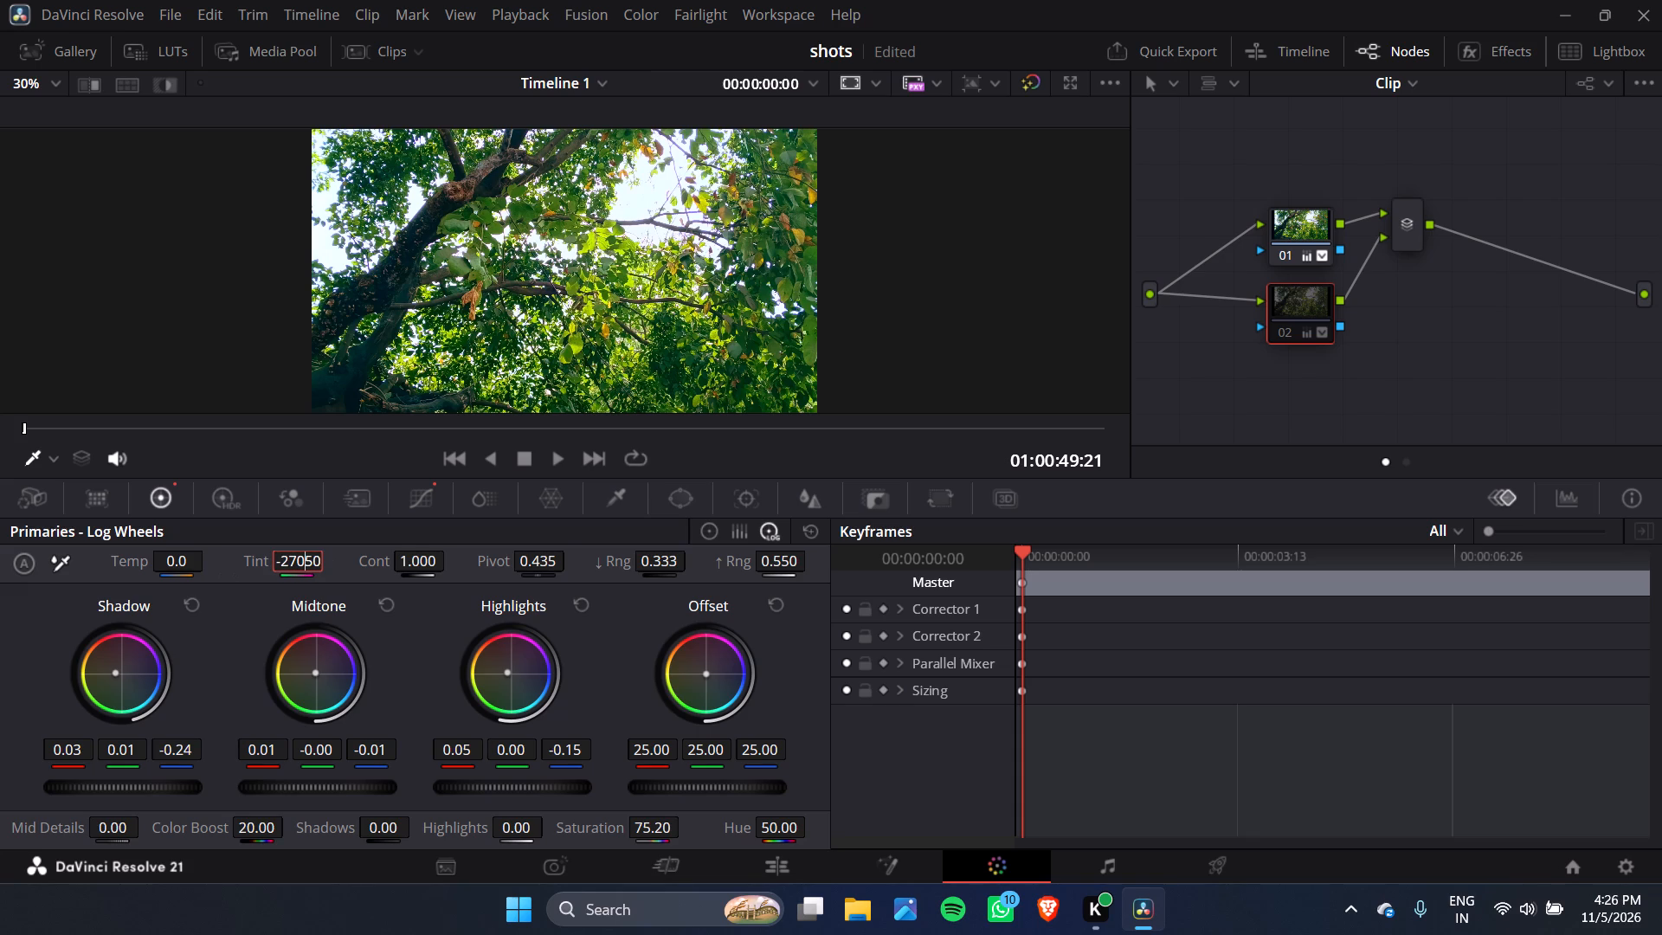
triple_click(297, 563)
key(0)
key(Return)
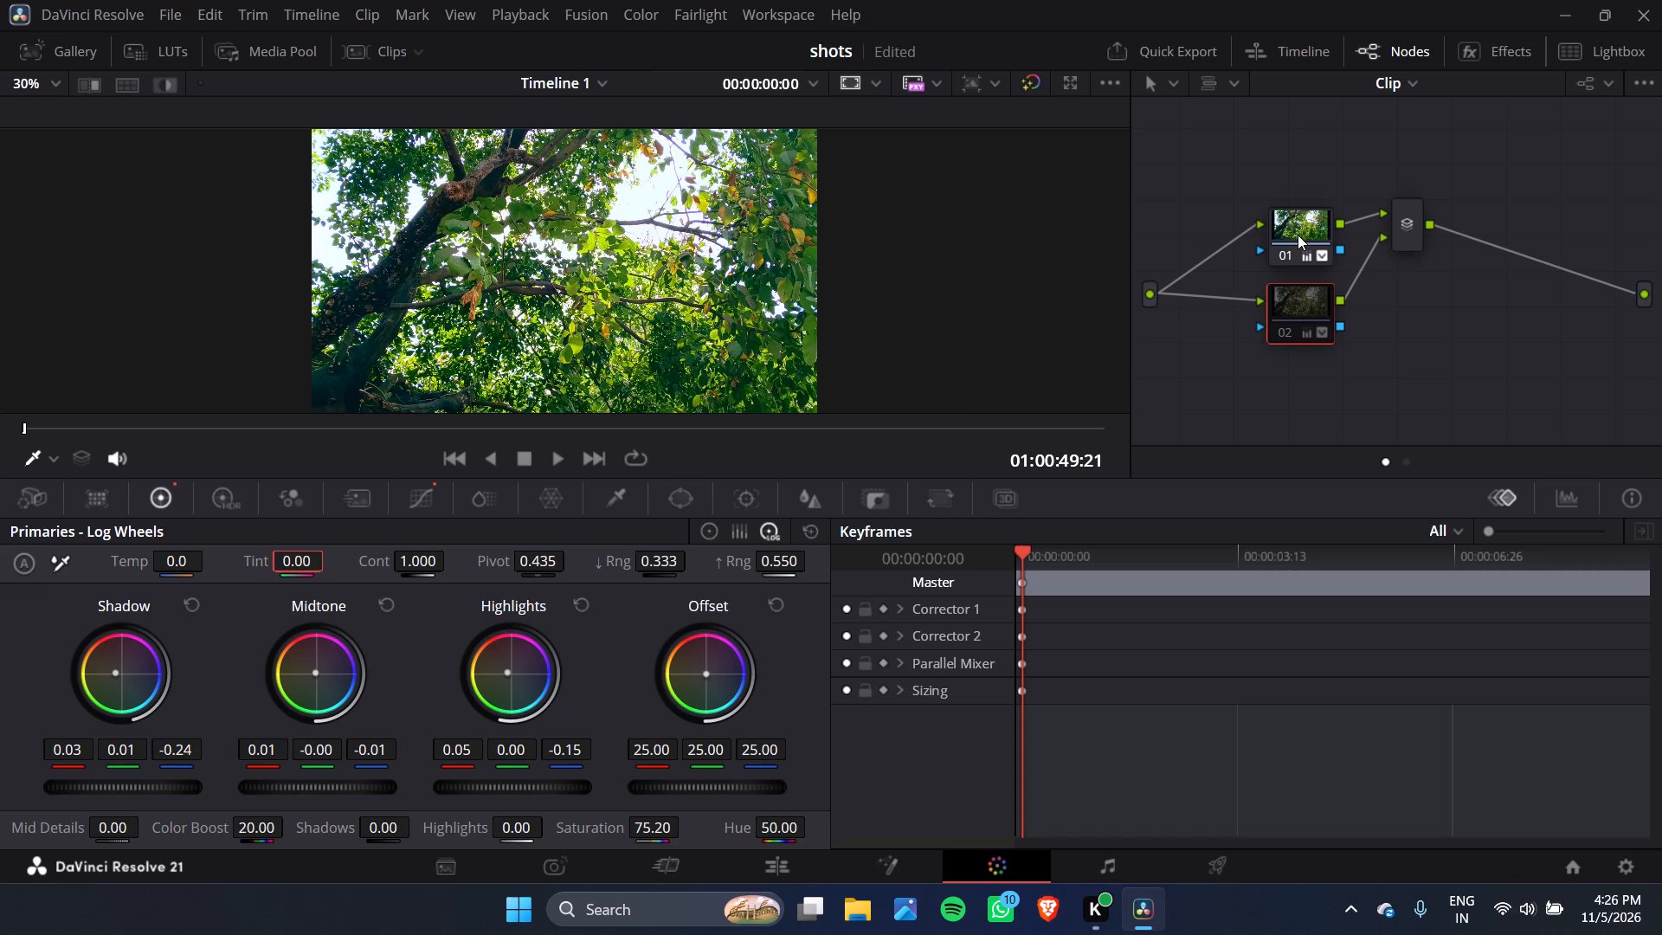
Lower the Tint of node 01 to about -7.50.
click(1295, 232)
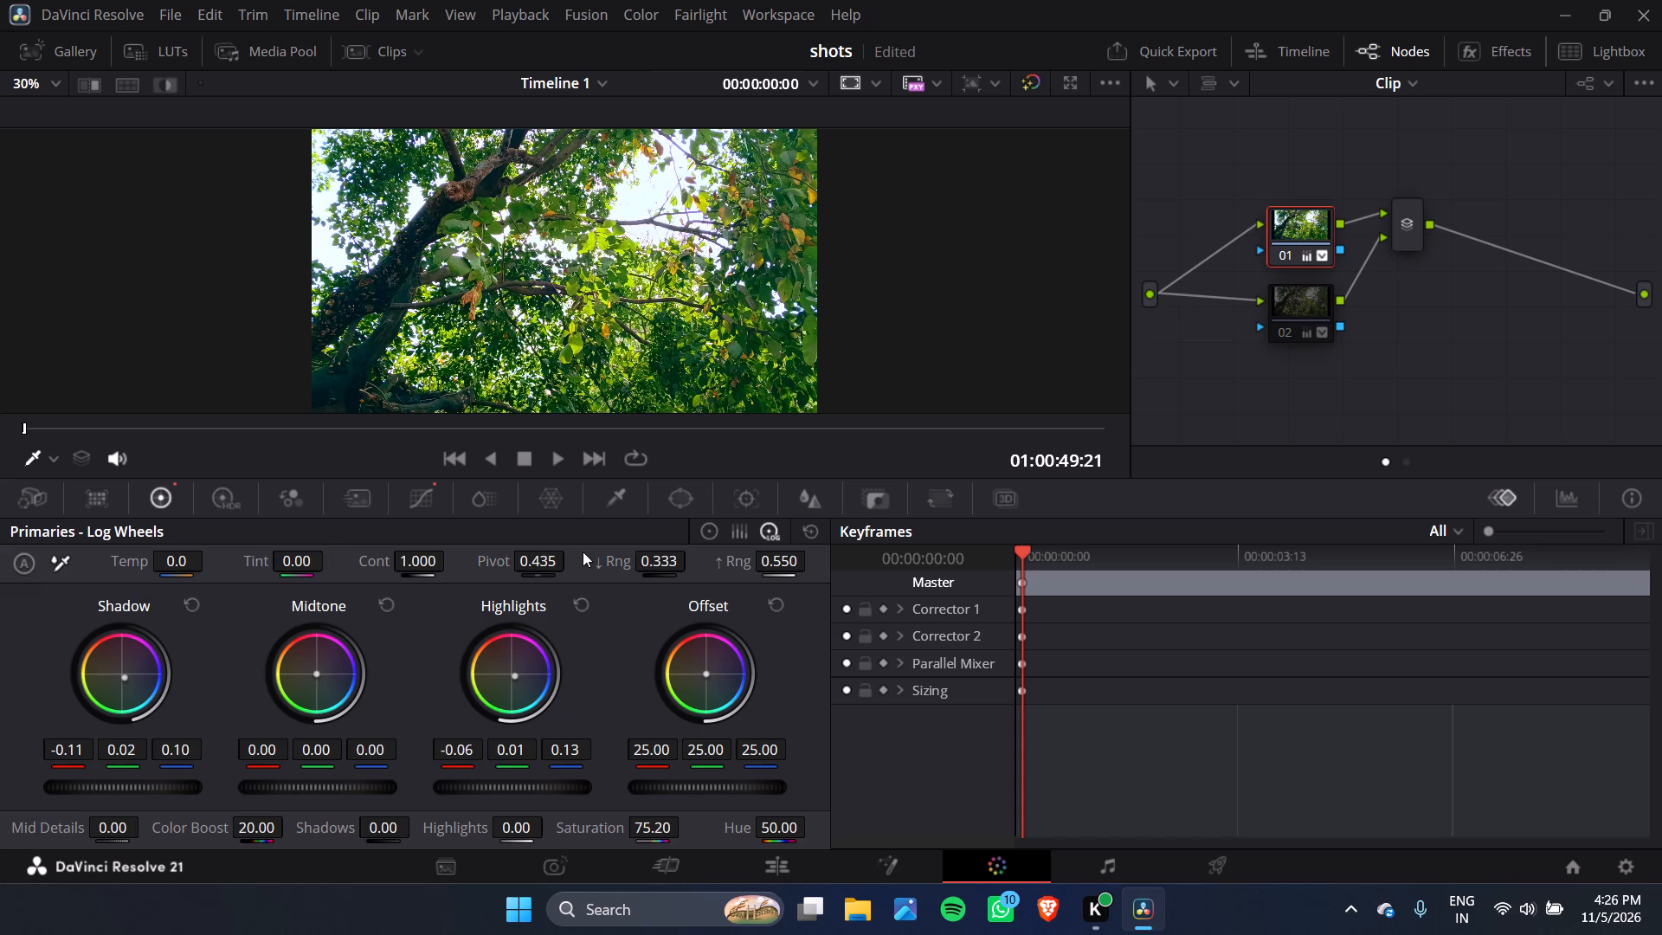
drag(300, 560, 285, 563)
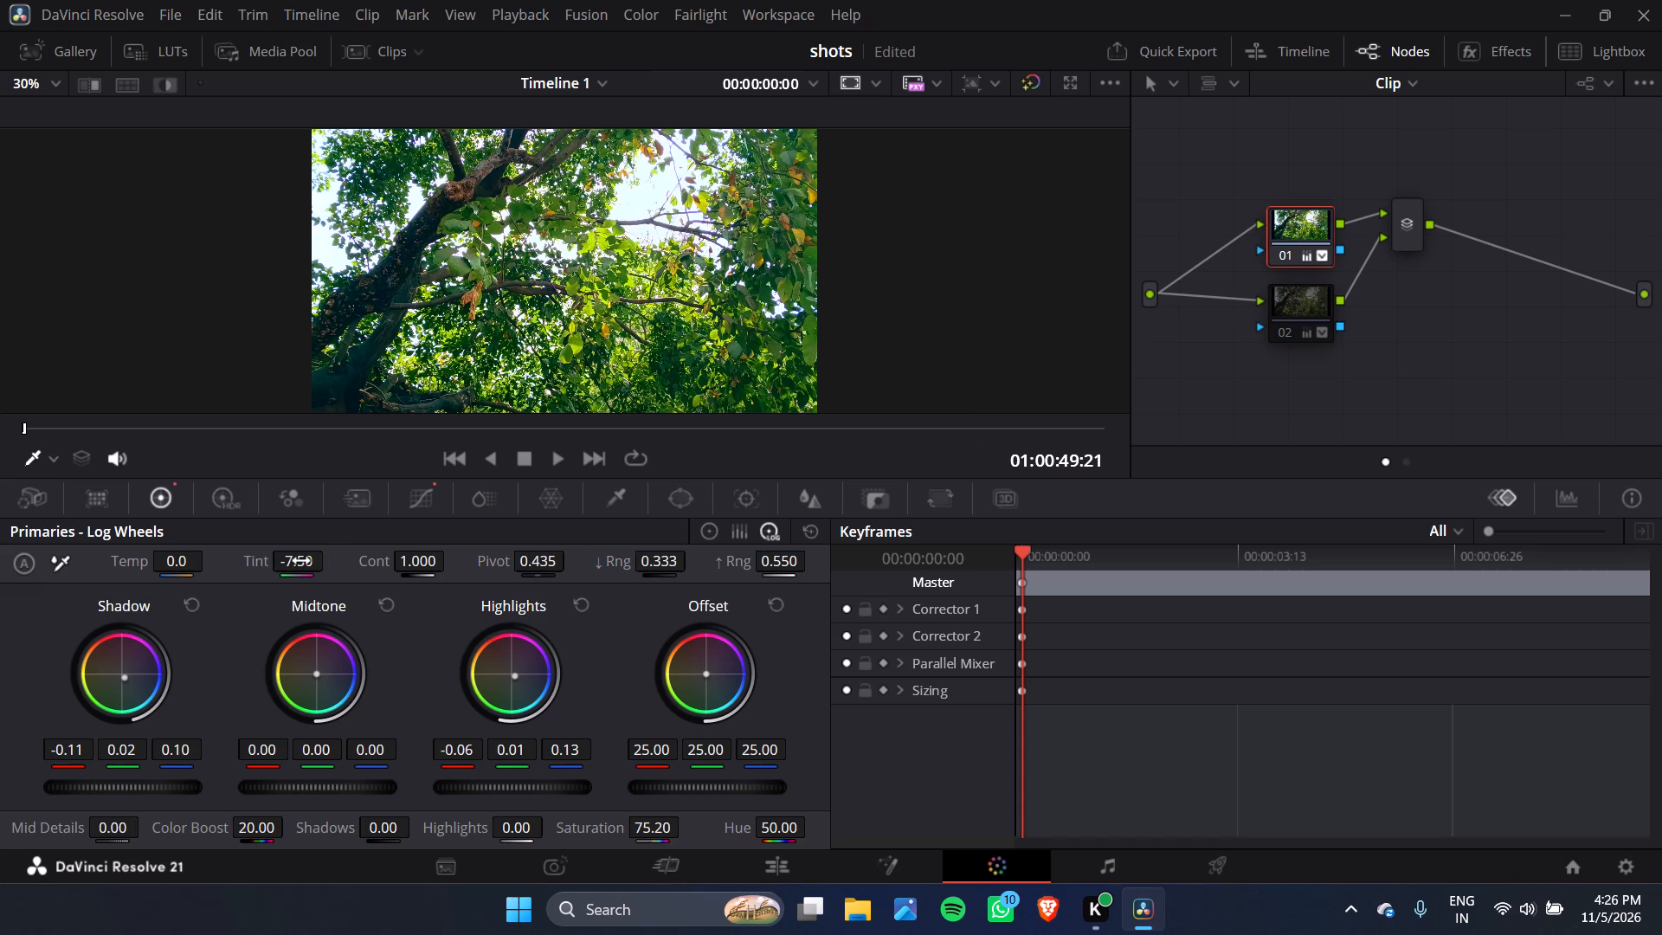
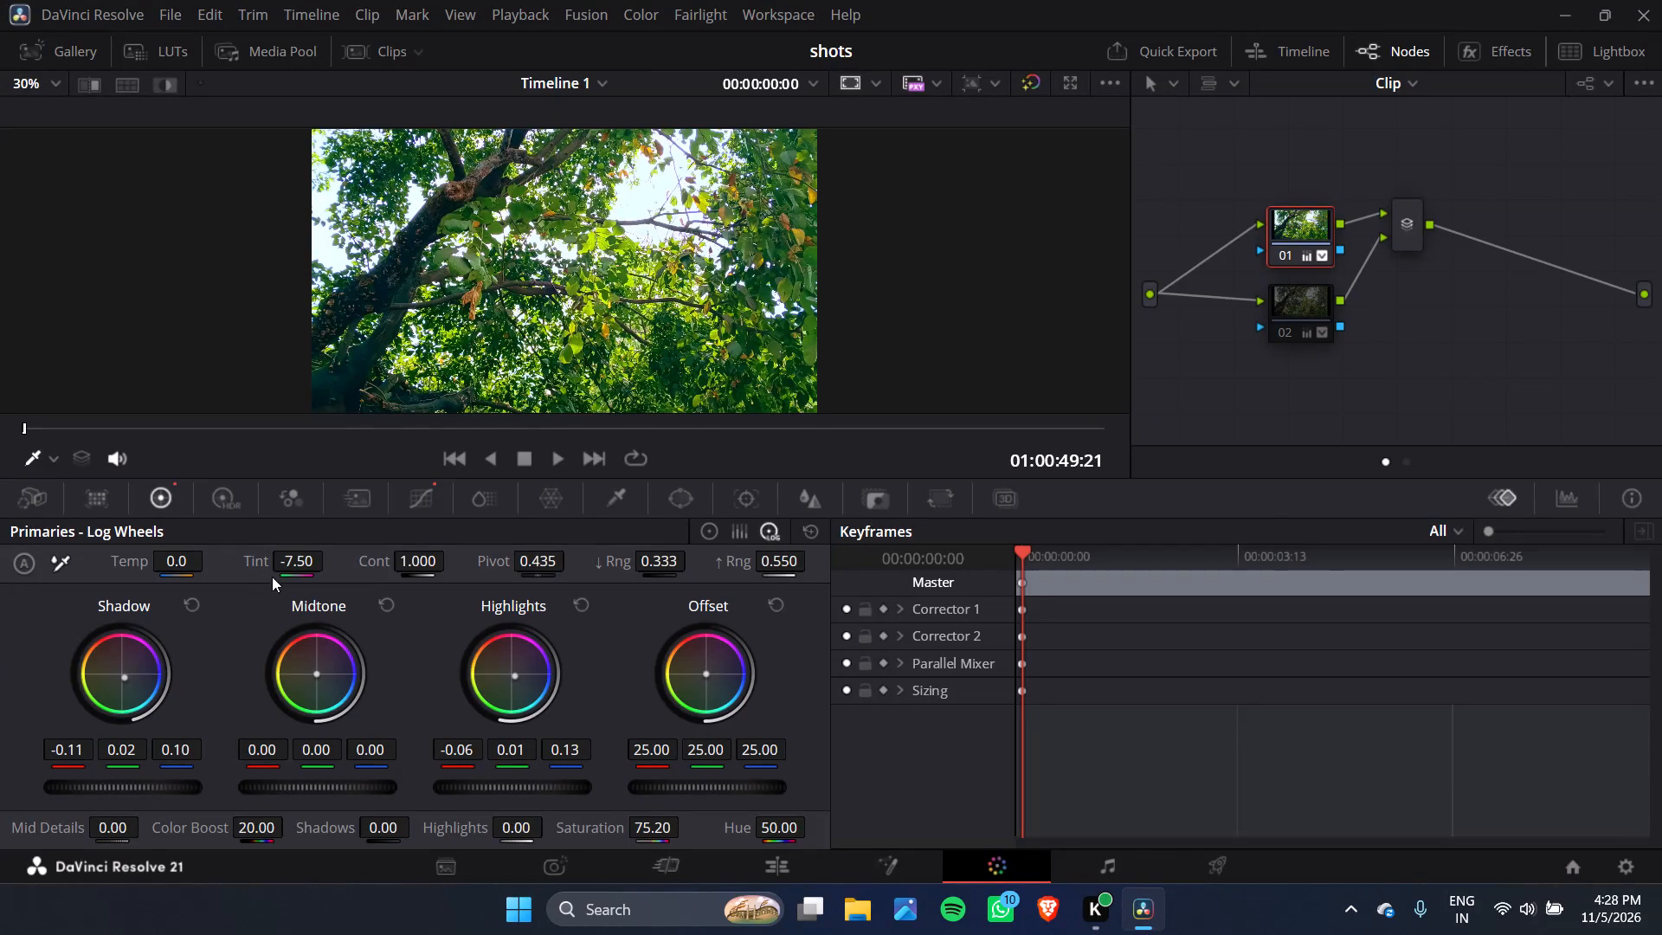
Try strong negative and positive Tint values on node 01, settling on a Tint of about 41.50.
drag(301, 564, 259, 564)
drag(259, 564, 136, 565)
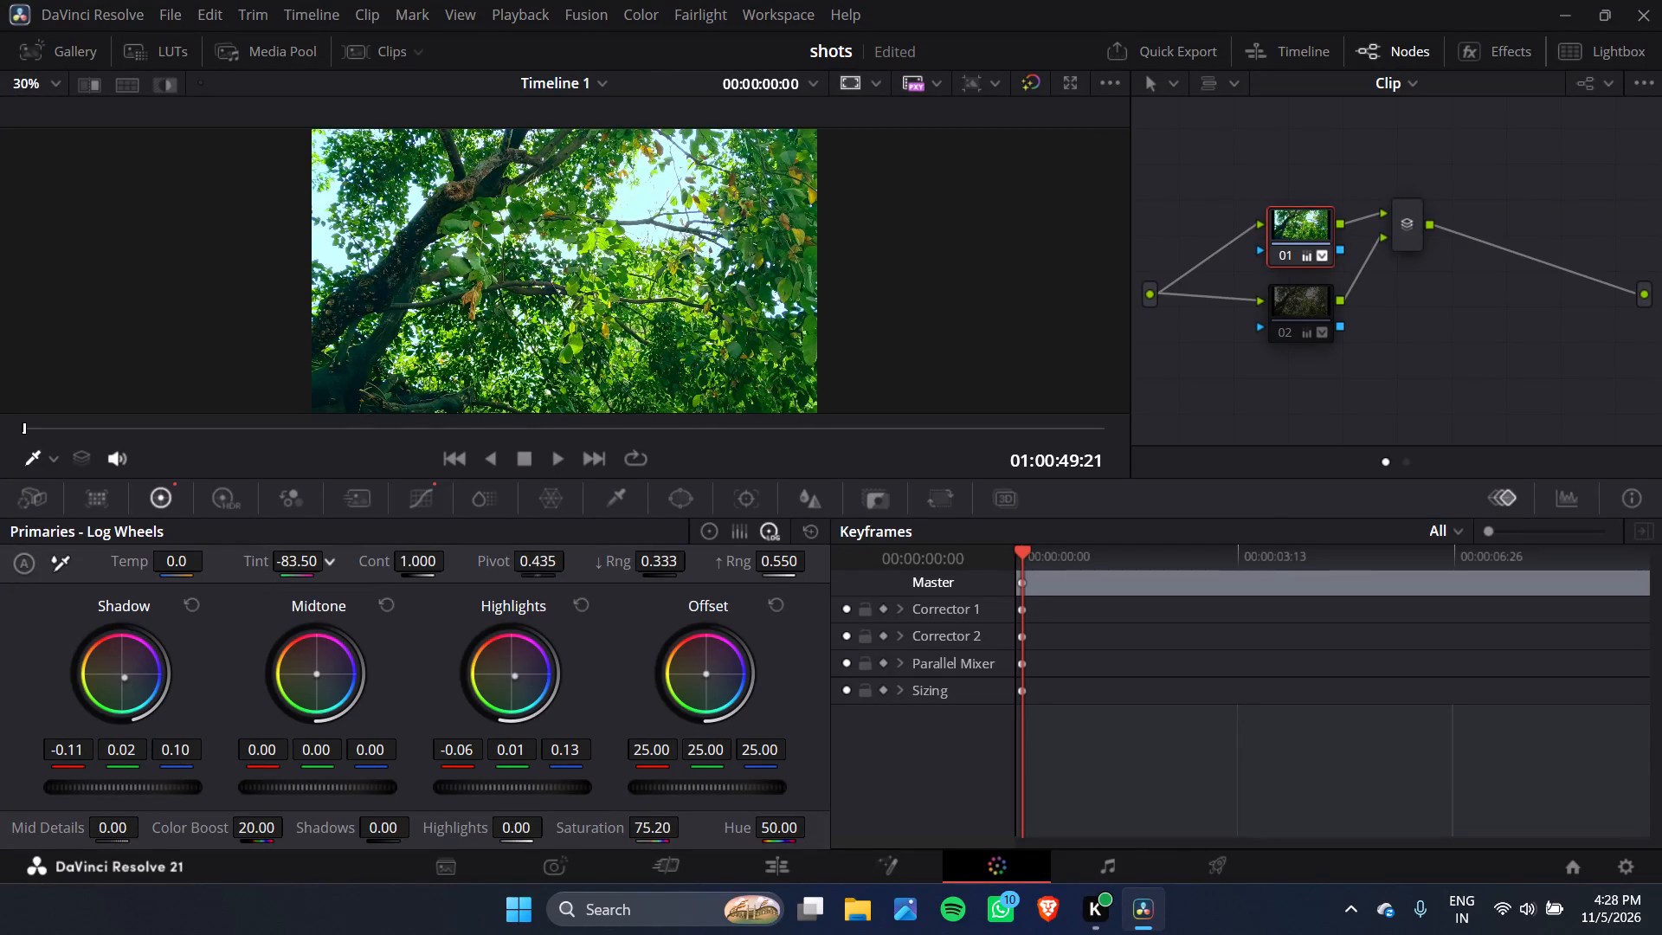
drag(136, 565, 412, 562)
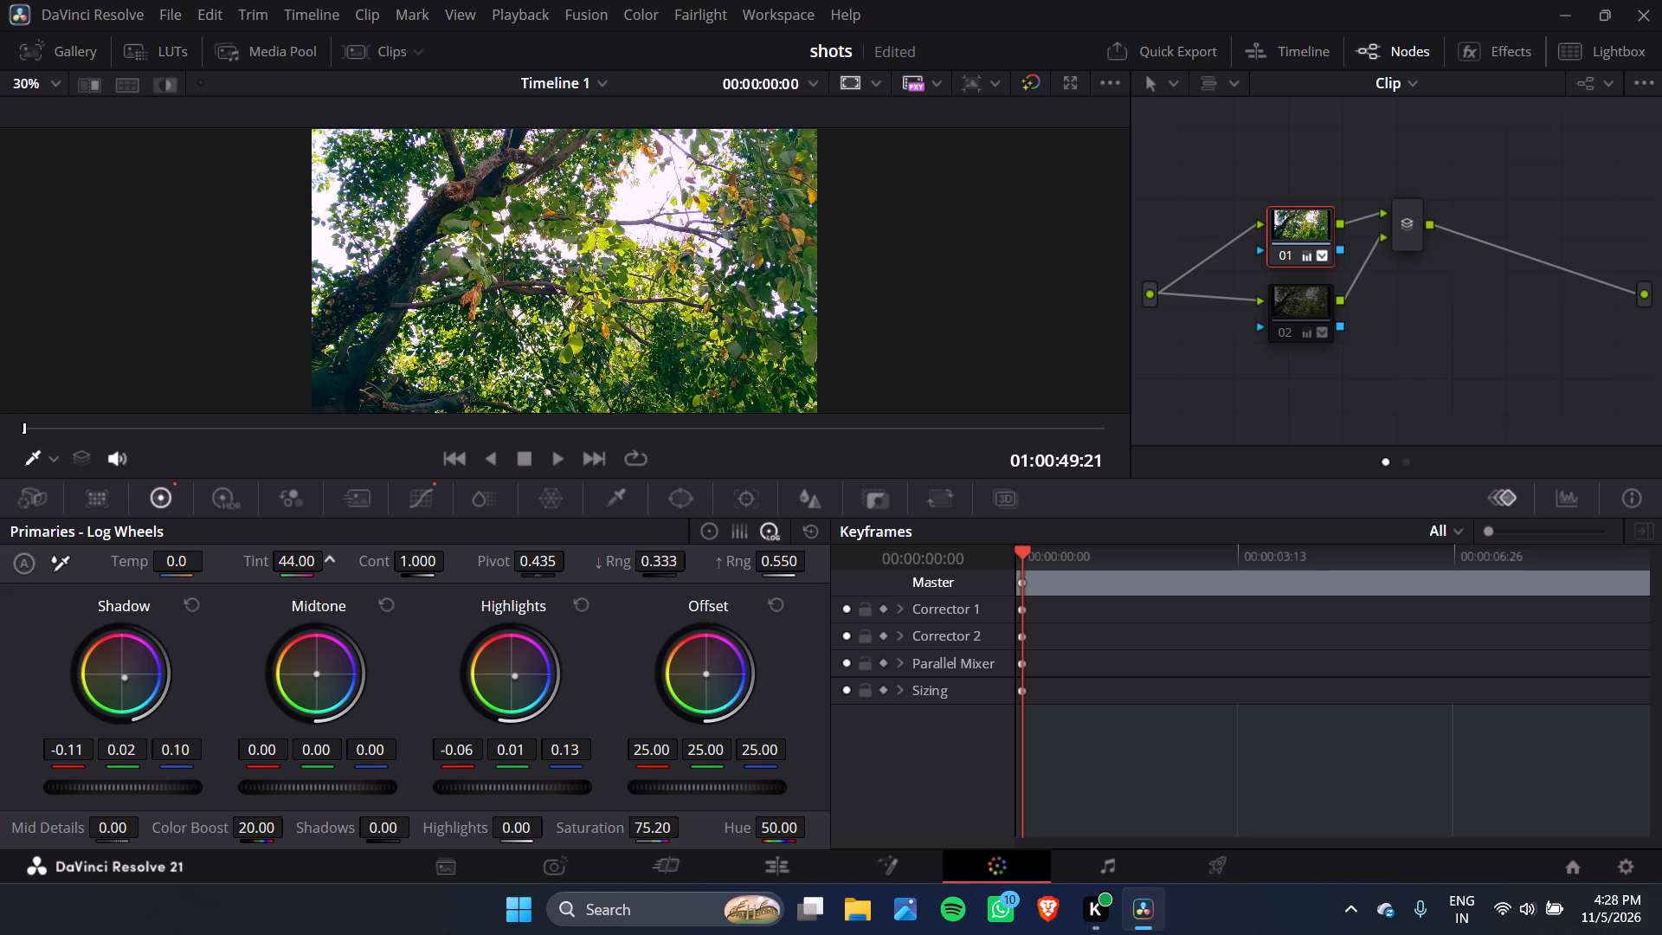
drag(412, 562, 186, 551)
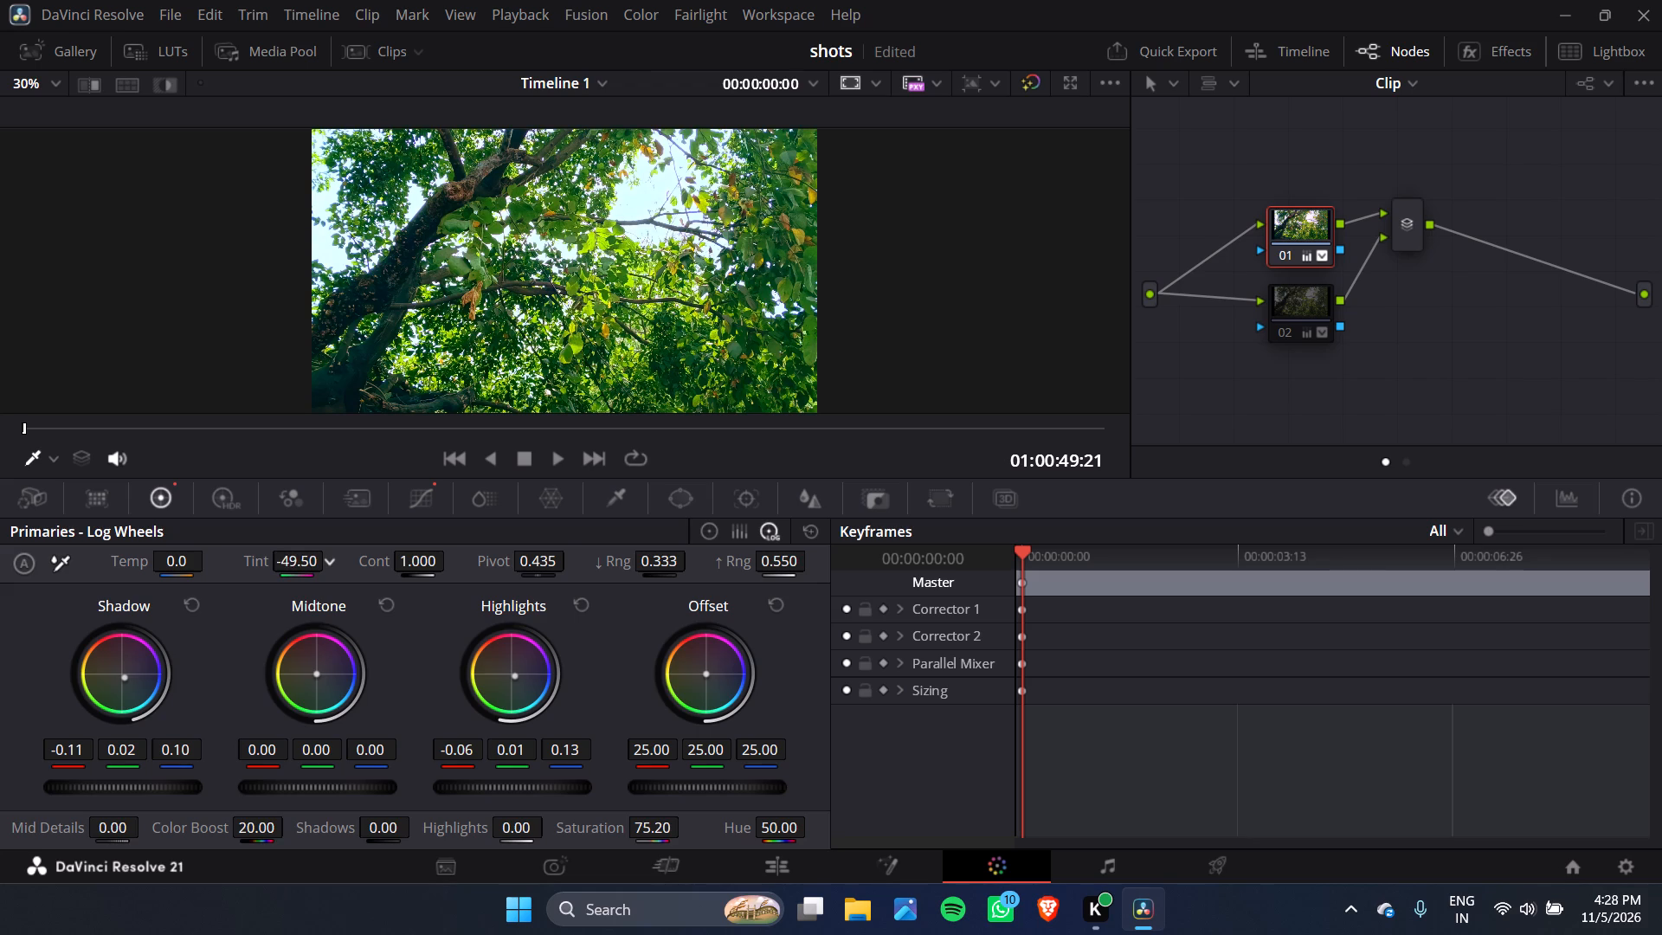
drag(186, 551, 483, 577)
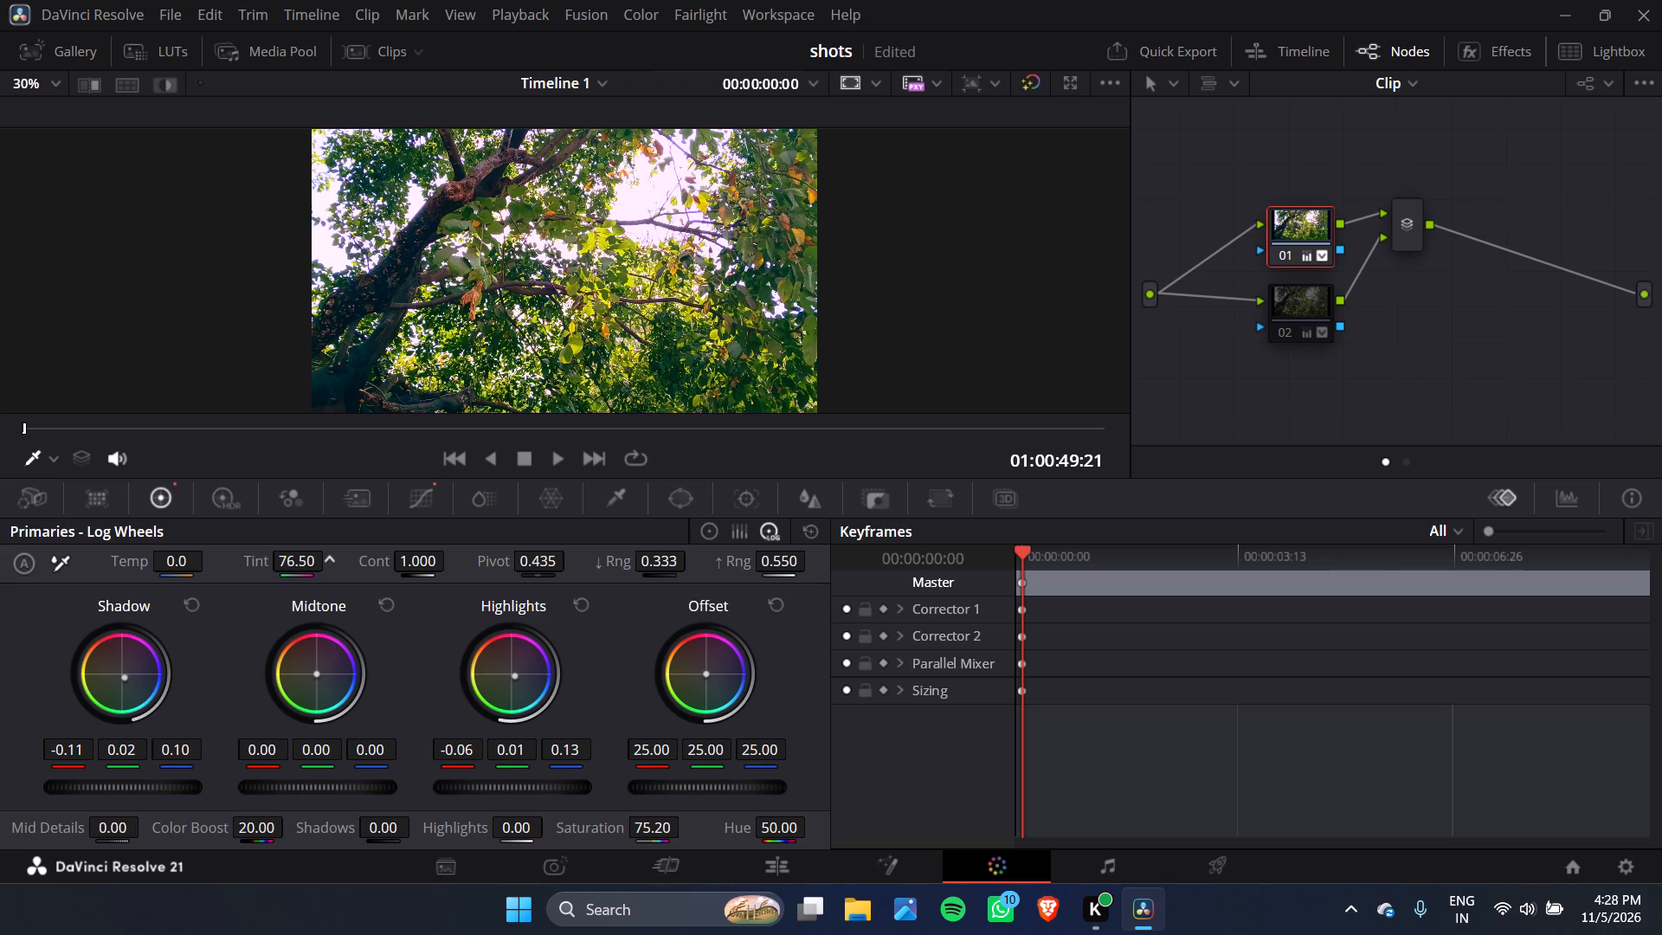
drag(483, 577, 476, 578)
drag(476, 578, 407, 570)
Switch to the Edit page to review the magenta-tinted tree clip.
click(783, 873)
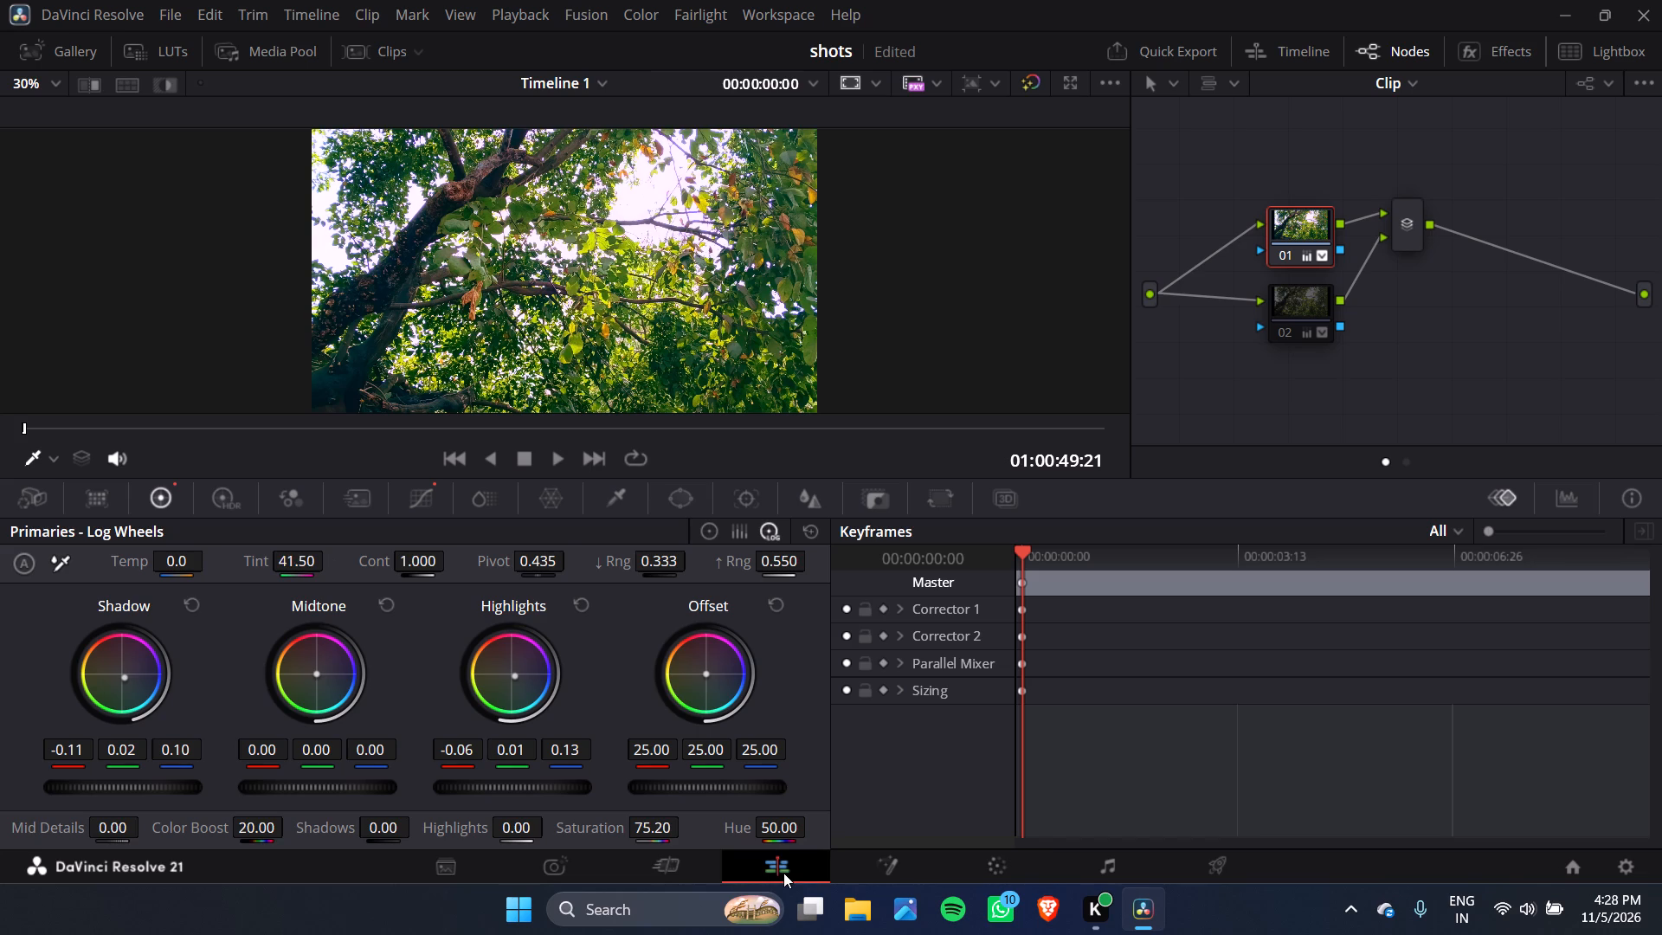